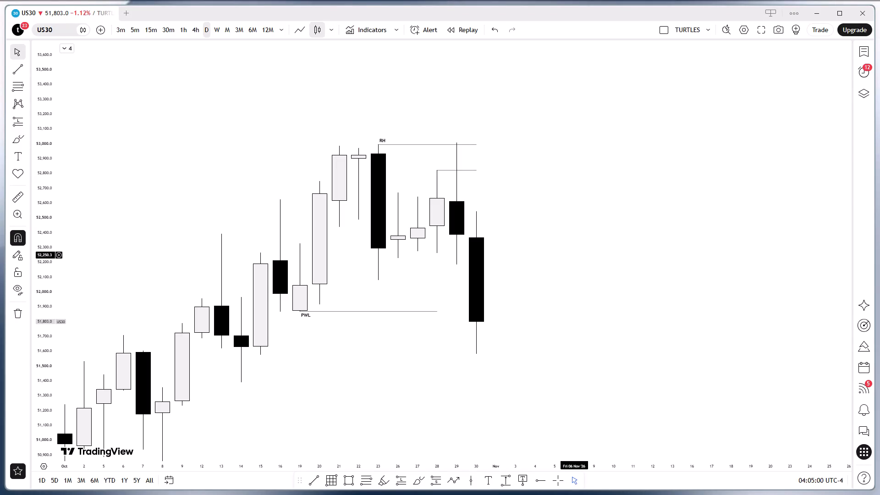
# Draw a horizontal trend line at 52,357.0 from the 26 Oct candle's open to 3 Nov.
pyautogui.moveTo(583, 249); pyautogui.dragTo(585, 264)
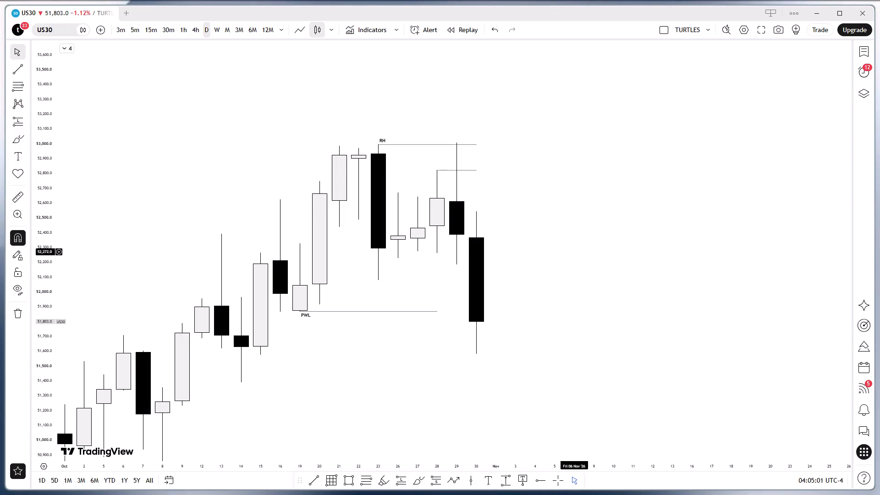
pyautogui.moveTo(585, 264); pyautogui.dragTo(587, 281)
pyautogui.moveTo(586, 275); pyautogui.dragTo(631, 244)
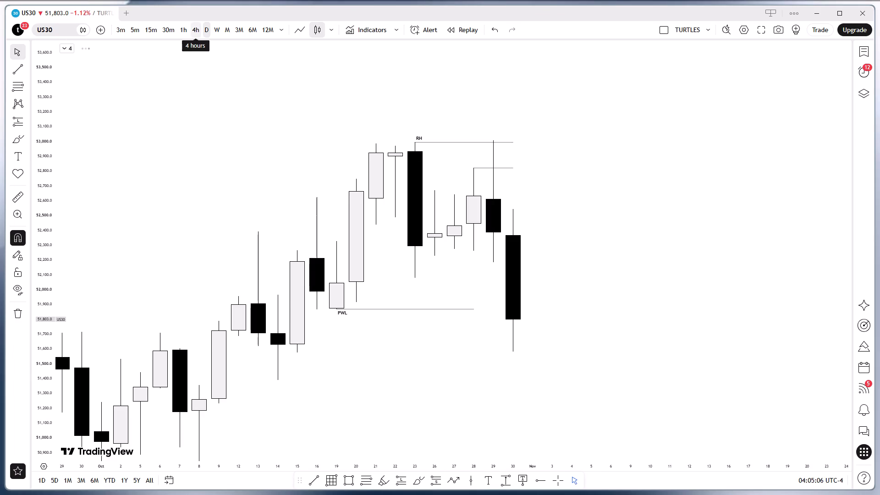
pyautogui.moveTo(470, 258); pyautogui.dragTo(451, 261)
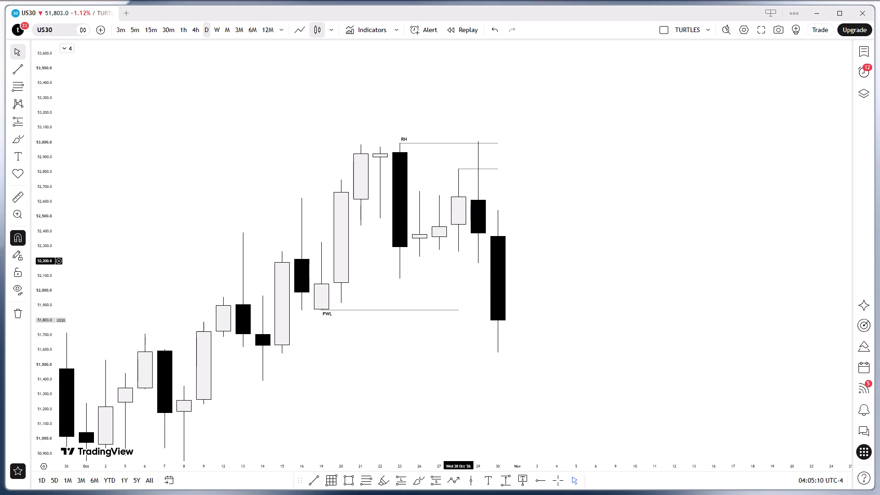
pyautogui.click(310, 486)
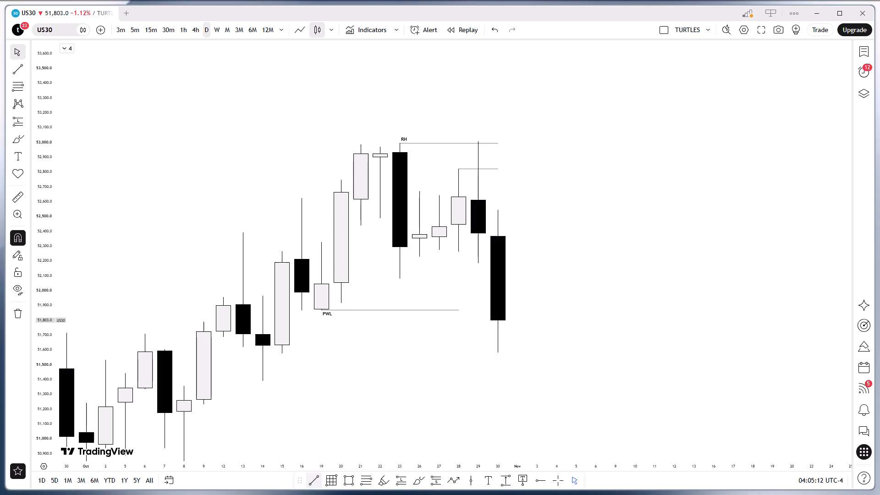
pyautogui.click(418, 237)
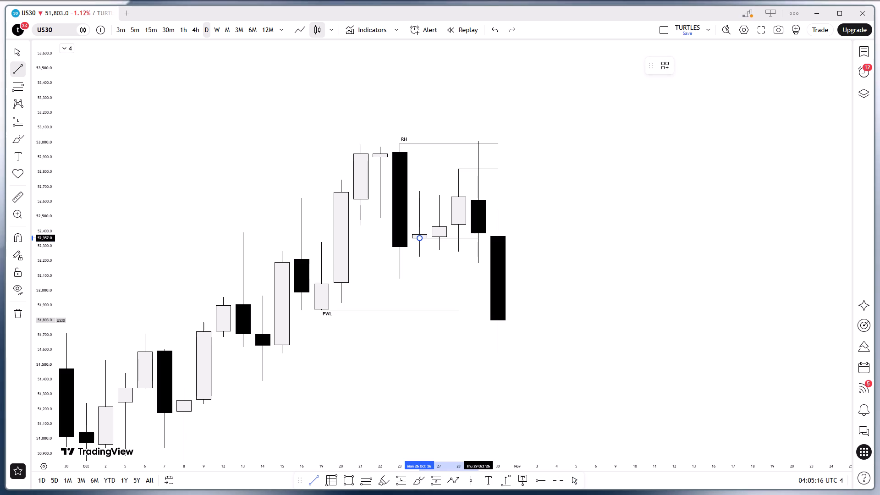
pyautogui.keyDown('shift'); pyautogui.click(532, 242); pyautogui.keyUp('shift')
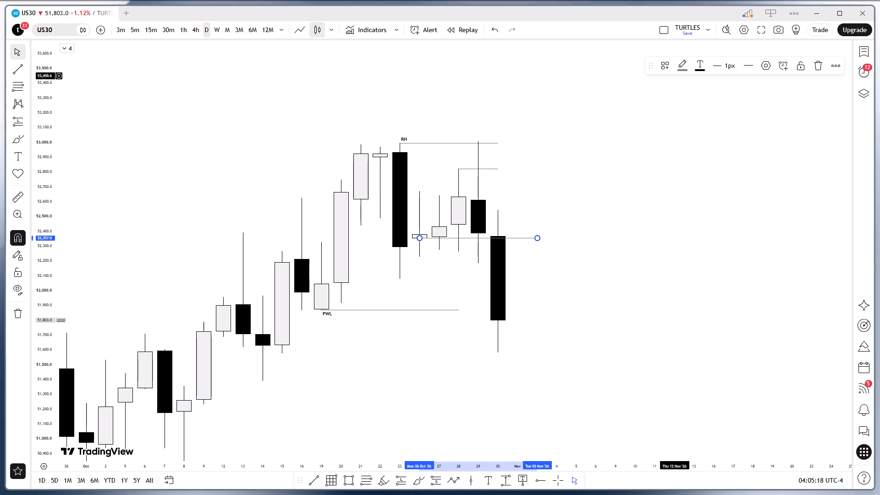
# Apply the W.O drawing template to the new trend line and deselect it.
pyautogui.click(670, 69)
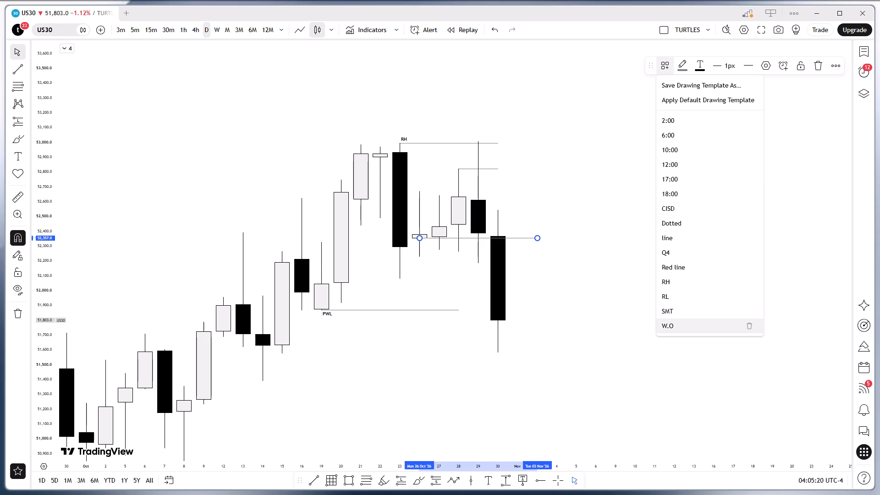
pyautogui.click(679, 319)
pyautogui.click(649, 303)
pyautogui.click(630, 298)
pyautogui.click(547, 287)
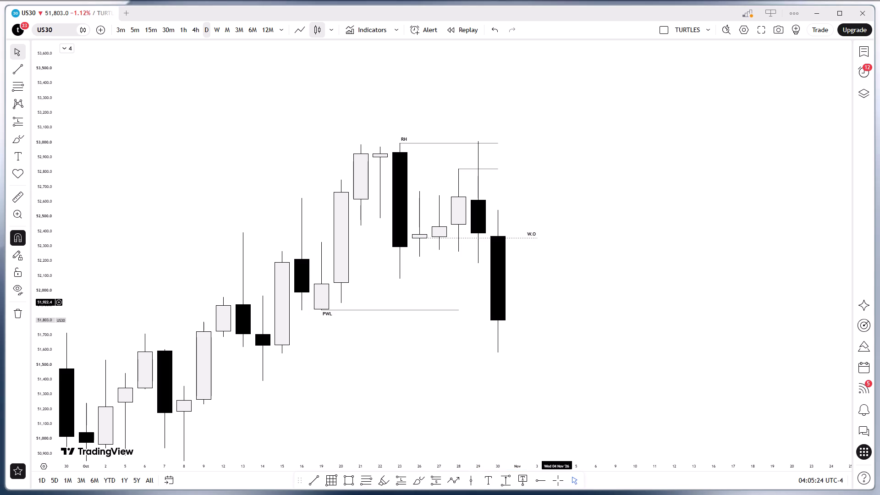
# Place vertical lines on the five daily candles of 26, 27, 28, 29 and 30 Oct.
pyautogui.moveTo(598, 283); pyautogui.dragTo(558, 284)
pyautogui.moveTo(550, 290); pyautogui.dragTo(527, 300)
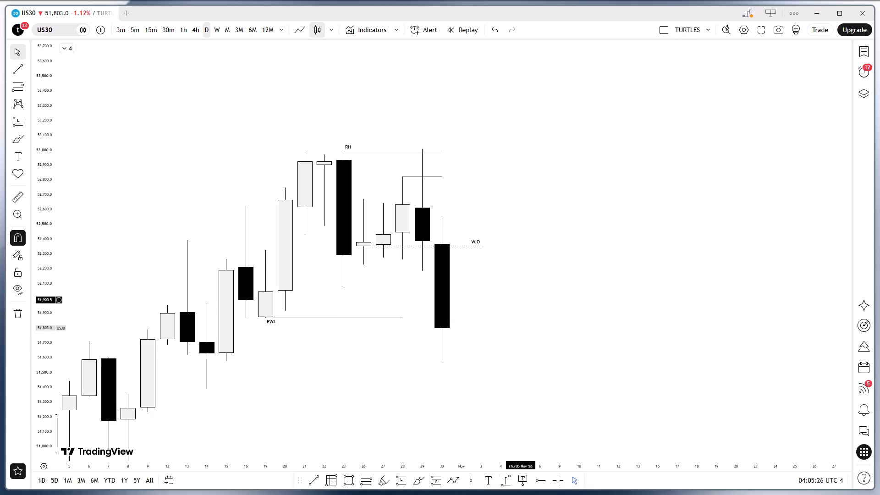
pyautogui.scroll(1, 540, 292)
pyautogui.moveTo(532, 293); pyautogui.dragTo(541, 293)
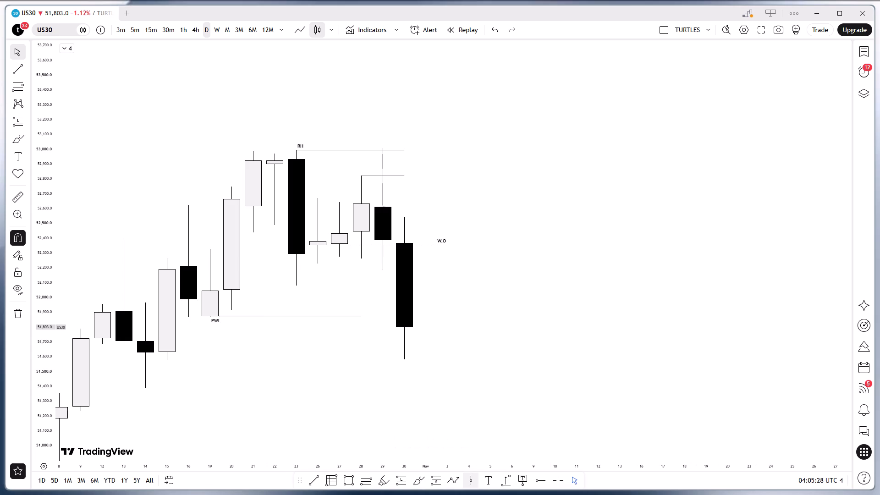
pyautogui.click(471, 482)
pyautogui.click(319, 241)
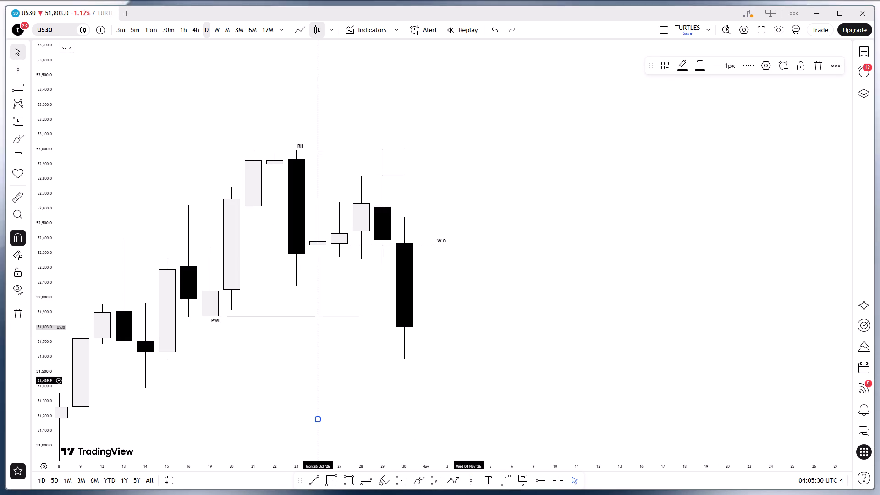
pyautogui.click(470, 482)
pyautogui.click(337, 234)
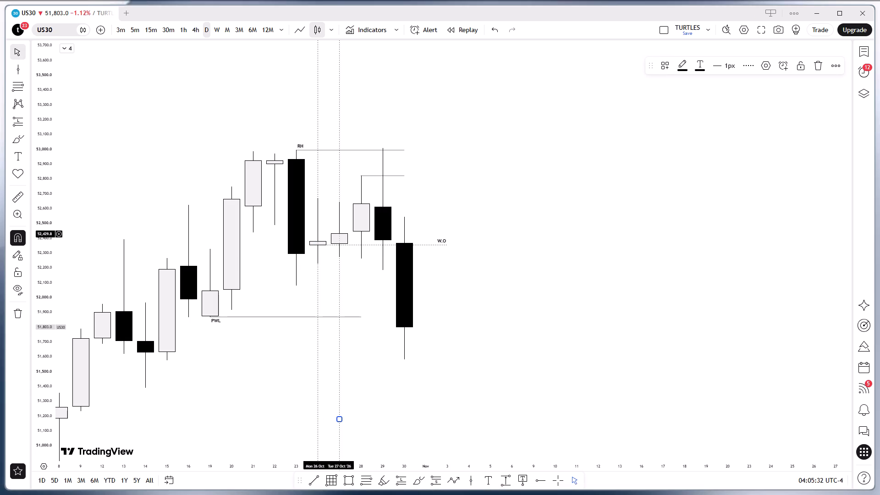
pyautogui.click(476, 483)
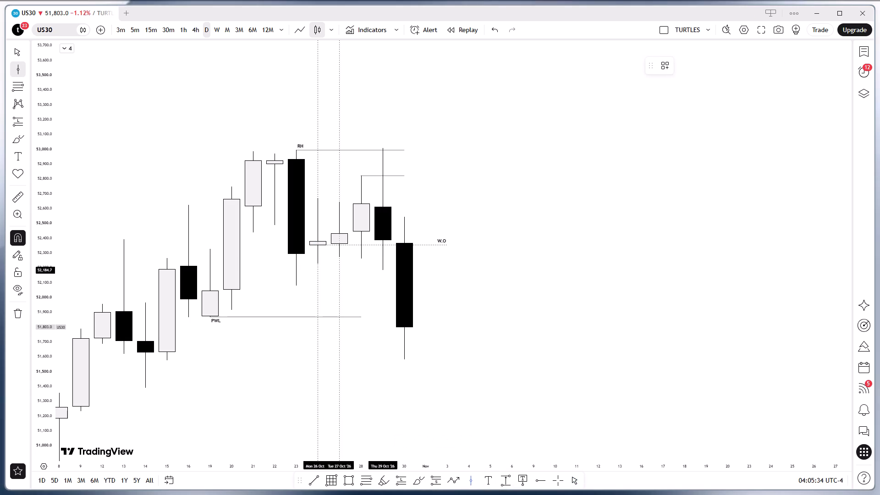
pyautogui.click(364, 231)
pyautogui.click(477, 482)
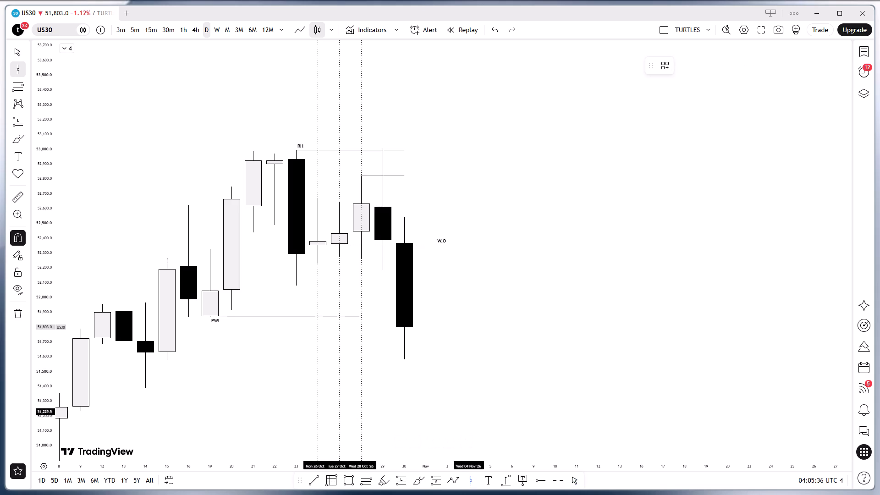
pyautogui.click(384, 237)
pyautogui.click(471, 487)
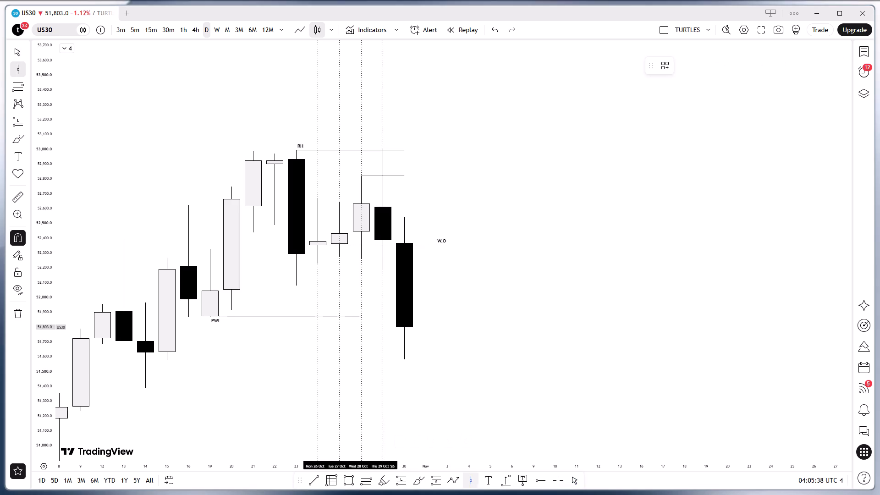
pyautogui.click(412, 288)
pyautogui.click(464, 372)
# Select all five vertical day lines together and lock them.
pyautogui.moveTo(475, 354); pyautogui.dragTo(544, 146)
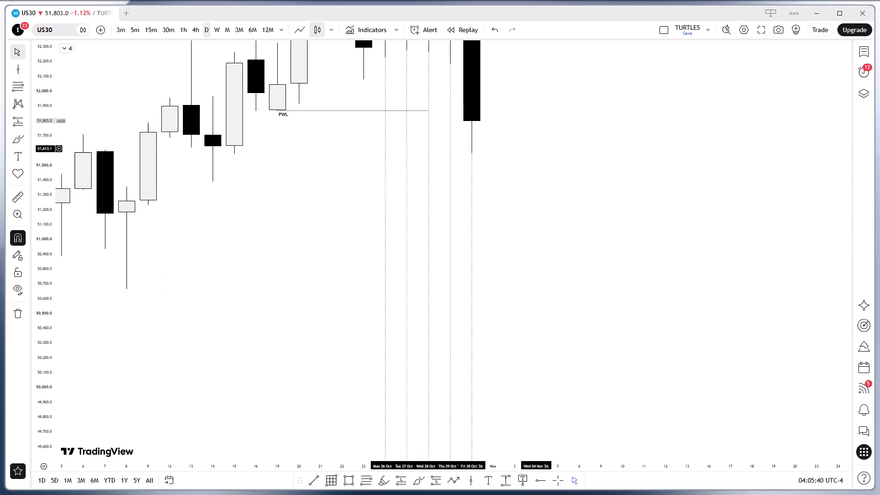
pyautogui.moveTo(544, 146); pyautogui.dragTo(544, 145)
pyautogui.moveTo(551, 288); pyautogui.dragTo(547, 239)
pyautogui.moveTo(547, 238); pyautogui.dragTo(550, 130)
pyautogui.click(325, 62)
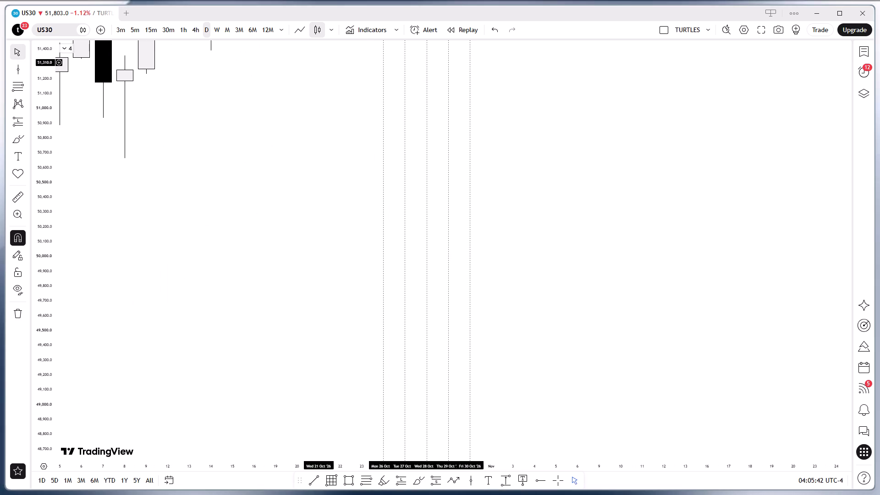
pyautogui.moveTo(324, 60); pyautogui.dragTo(588, 494)
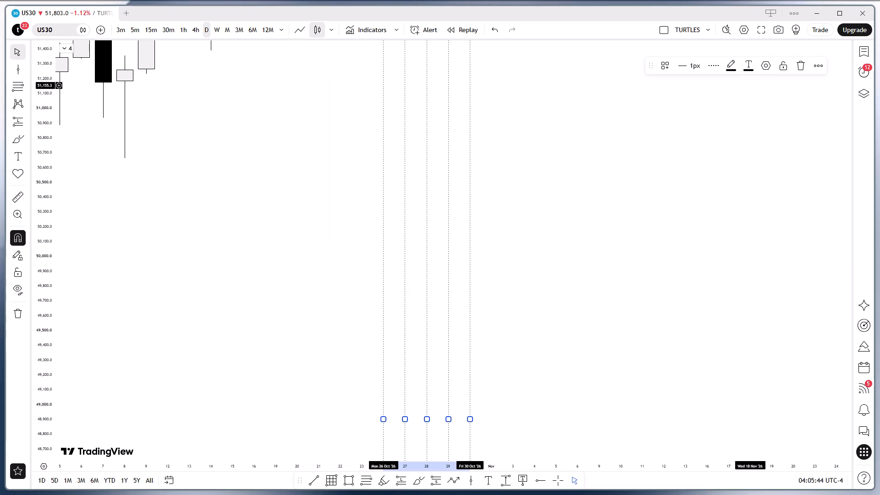
pyautogui.click(777, 63)
pyautogui.click(770, 144)
# Bring the latest candles back into focus and switch the US30 chart to the 4-hour timeframe.
pyautogui.moveTo(655, 208); pyautogui.dragTo(634, 411)
pyautogui.scroll(2, 628, 372)
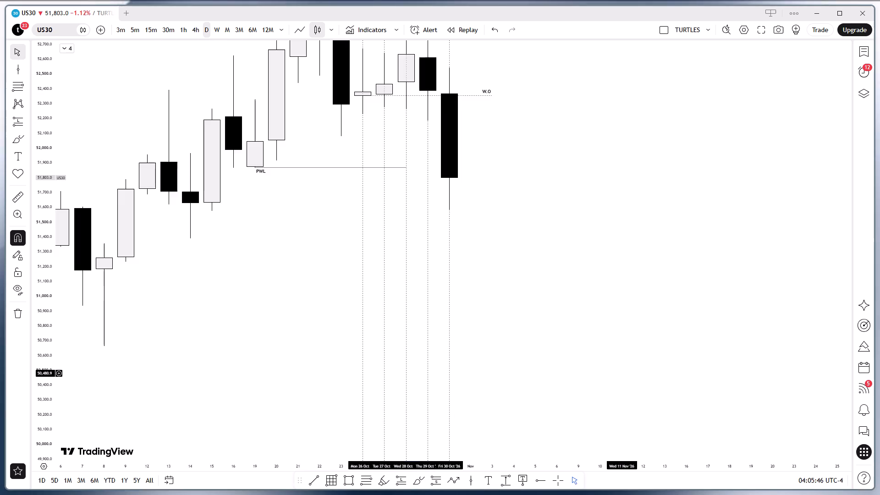
pyautogui.moveTo(588, 223); pyautogui.dragTo(608, 392)
pyautogui.moveTo(578, 355); pyautogui.dragTo(674, 363)
pyautogui.moveTo(581, 328); pyautogui.dragTo(611, 305)
pyautogui.moveTo(596, 303); pyautogui.dragTo(597, 314)
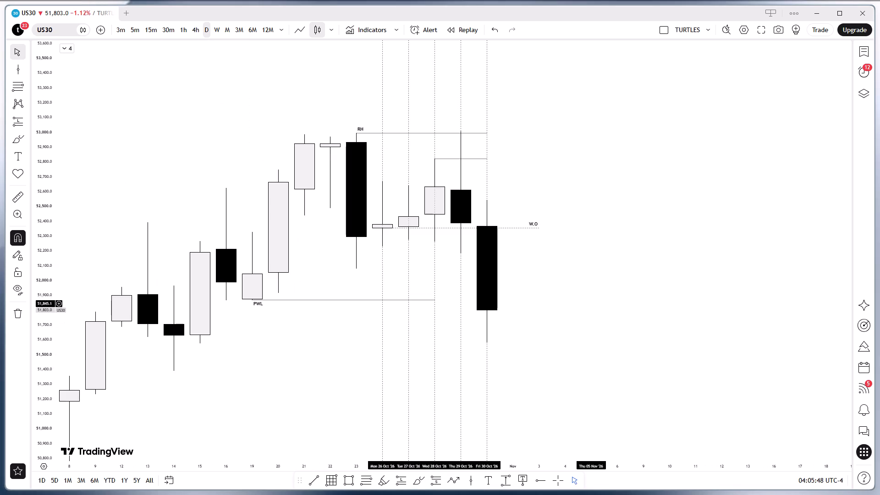
pyautogui.moveTo(601, 305); pyautogui.dragTo(602, 350)
pyautogui.scroll(1, 602, 350)
pyautogui.moveTo(602, 350); pyautogui.dragTo(628, 350)
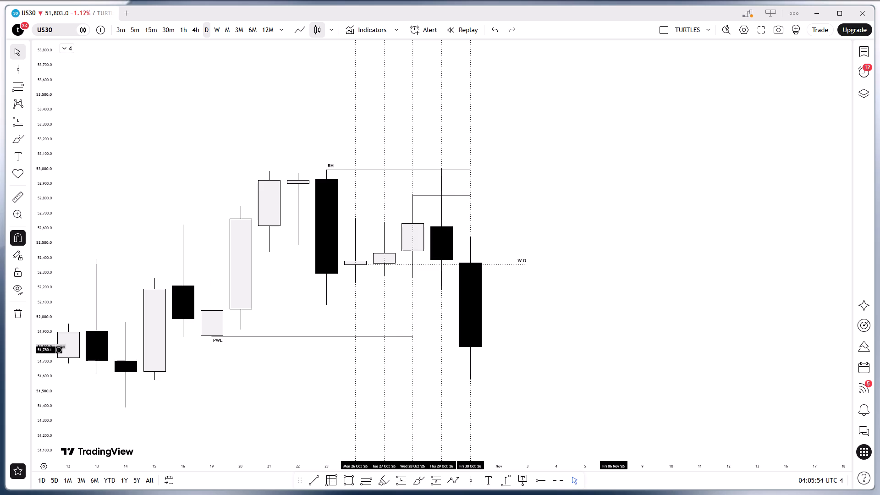
pyautogui.click(192, 27)
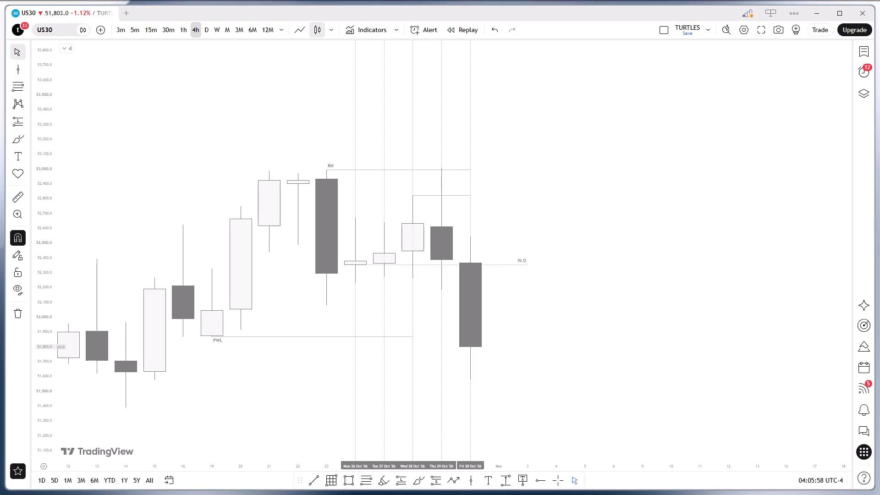
# Move the start of the short unlabelled high line below RH to the 28 Oct 14:00 candle's high.
pyautogui.scroll(-16, 256, 124)
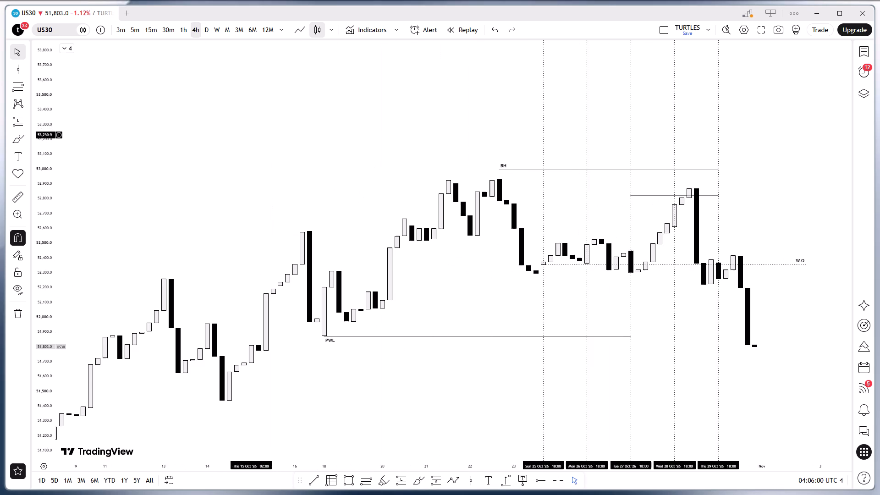
pyautogui.moveTo(45, 417); pyautogui.dragTo(44, 284)
pyautogui.moveTo(242, 257); pyautogui.dragTo(122, 244)
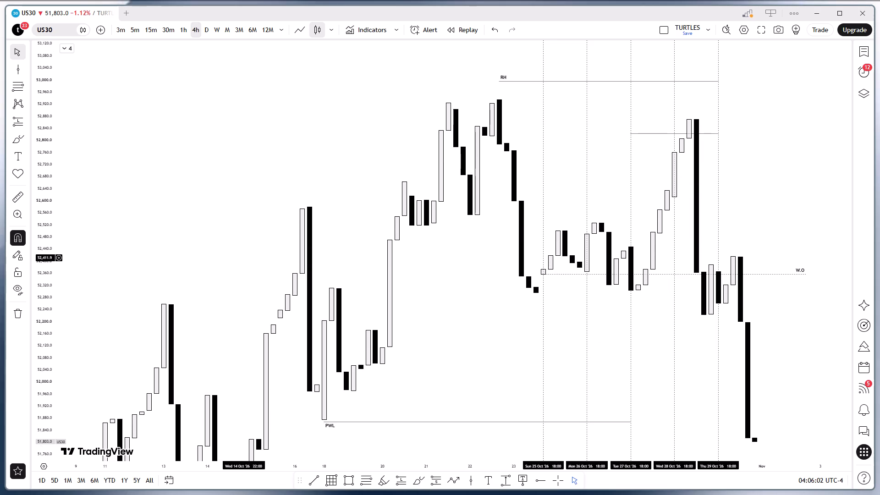
pyautogui.moveTo(220, 290); pyautogui.dragTo(218, 263)
pyautogui.moveTo(228, 263); pyautogui.dragTo(227, 245)
pyautogui.moveTo(297, 187); pyautogui.dragTo(297, 271)
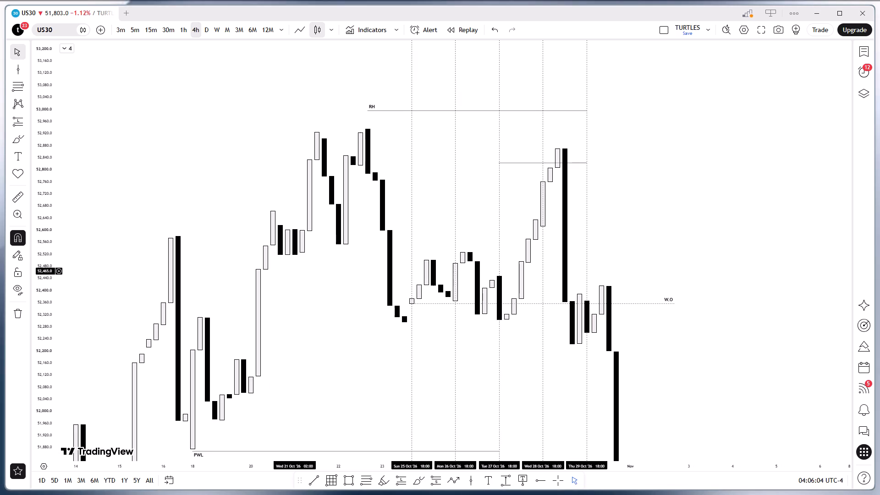
pyautogui.moveTo(297, 272); pyautogui.dragTo(291, 257)
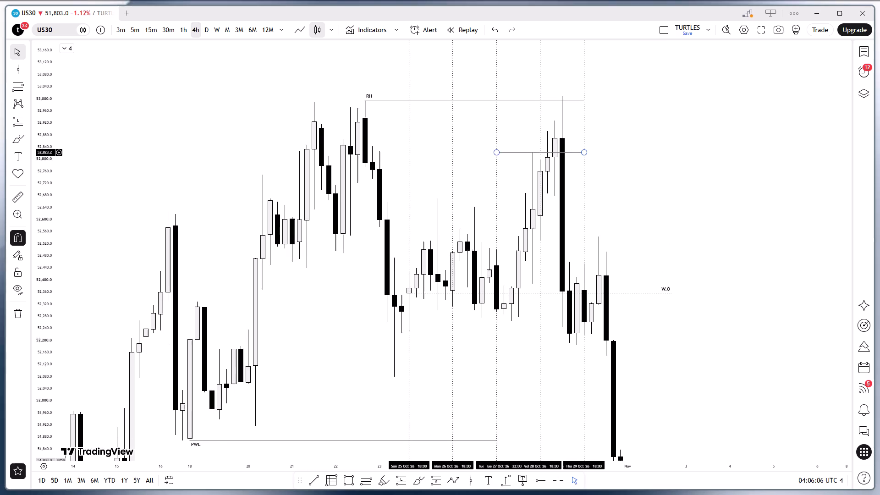
pyautogui.moveTo(498, 152); pyautogui.dragTo(533, 151)
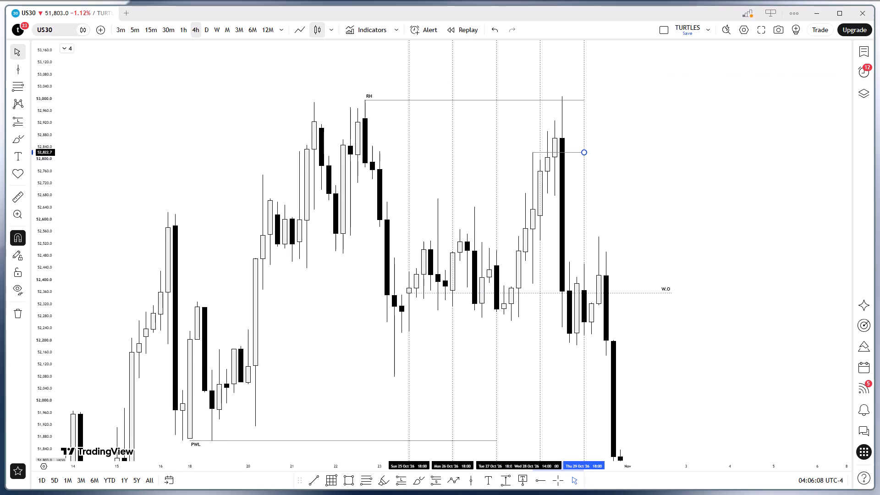
pyautogui.click(614, 165)
# Extend the end of the PWL line to the 29 Oct 18:00 vertical line.
pyautogui.moveTo(639, 209); pyautogui.dragTo(638, 146)
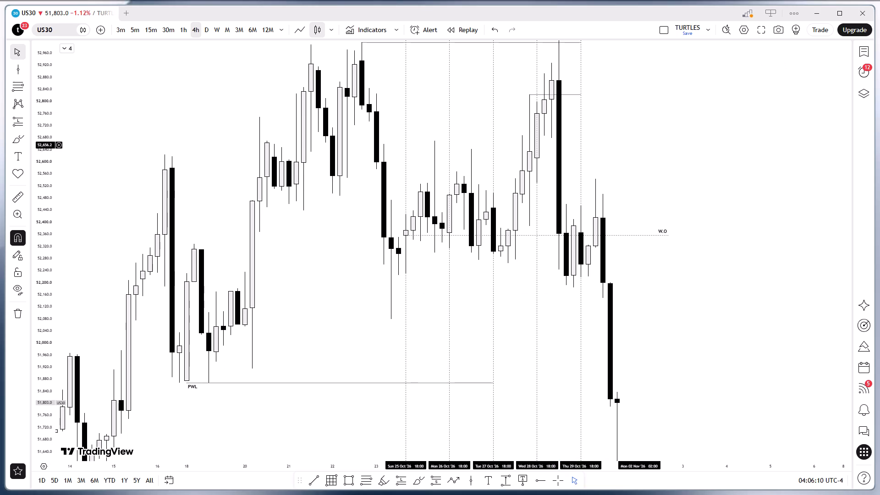
pyautogui.moveTo(638, 145); pyautogui.dragTo(642, 153)
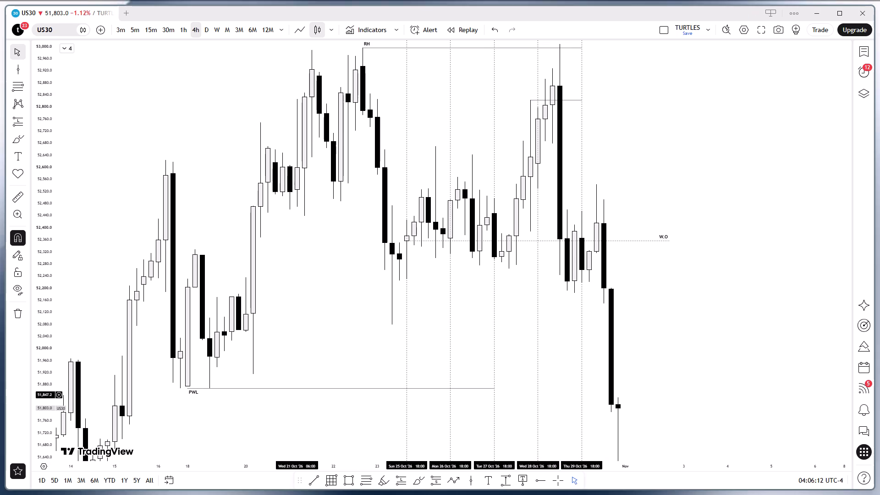
pyautogui.moveTo(279, 413); pyautogui.dragTo(264, 368)
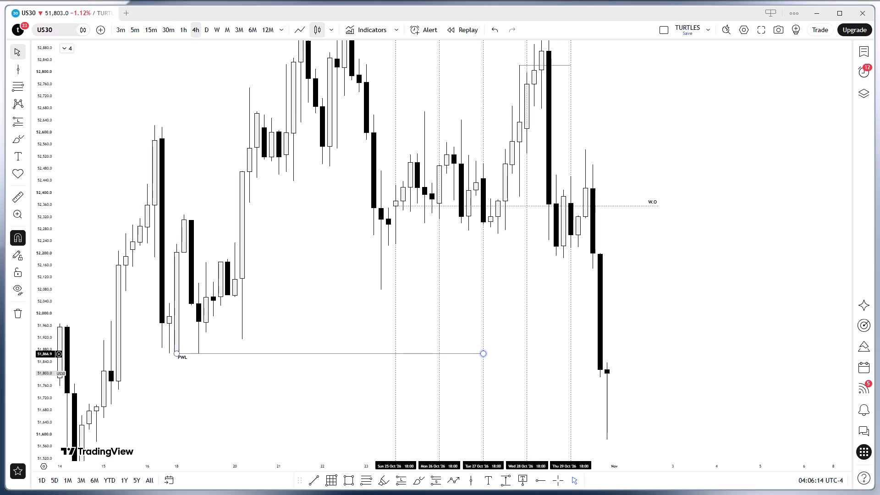
pyautogui.moveTo(482, 354); pyautogui.dragTo(571, 366)
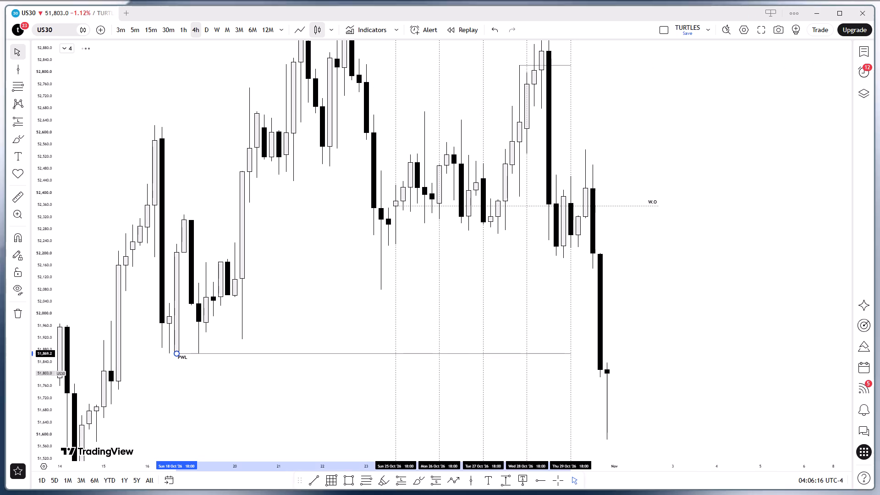
pyautogui.doubleClick(691, 324)
# Examine the 4-hour price action around the RH, W.O and PWL levels and the latest sell-off.
pyautogui.moveTo(695, 299); pyautogui.dragTo(696, 341)
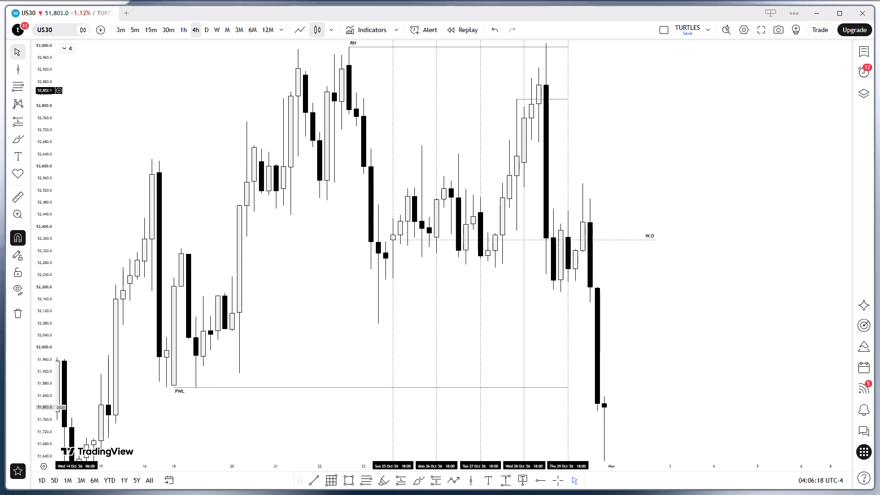
pyautogui.moveTo(47, 105); pyautogui.dragTo(55, 258)
pyautogui.scroll(-3, 200, 244)
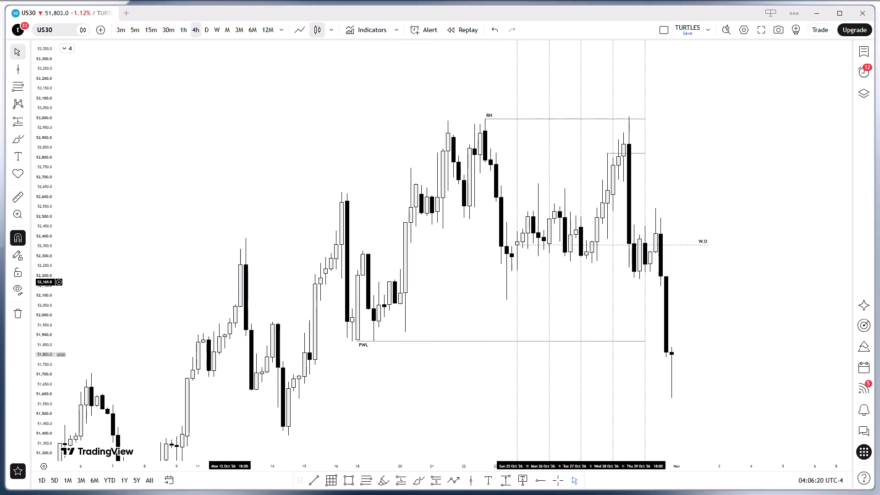
pyautogui.moveTo(324, 391); pyautogui.dragTo(279, 298)
pyautogui.moveTo(286, 291); pyautogui.dragTo(269, 344)
pyautogui.click(271, 337)
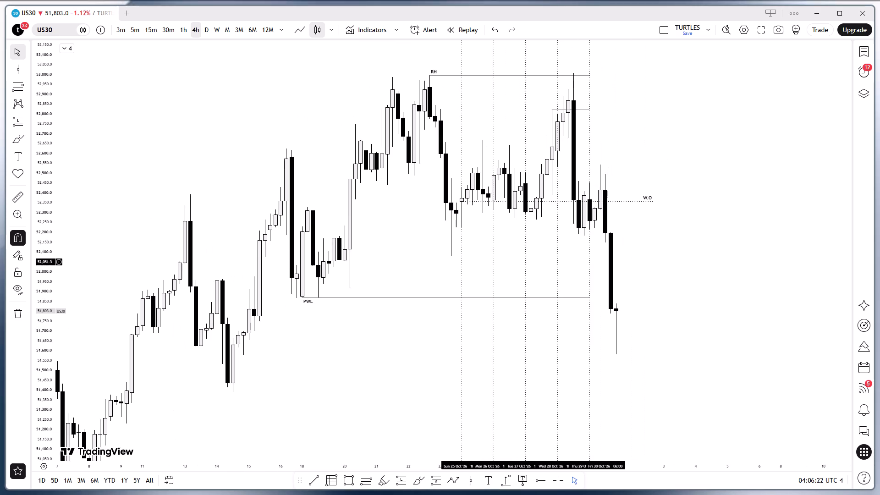
pyautogui.moveTo(679, 265); pyautogui.dragTo(646, 267)
pyautogui.scroll(2, 649, 263)
pyautogui.moveTo(643, 264); pyautogui.dragTo(649, 286)
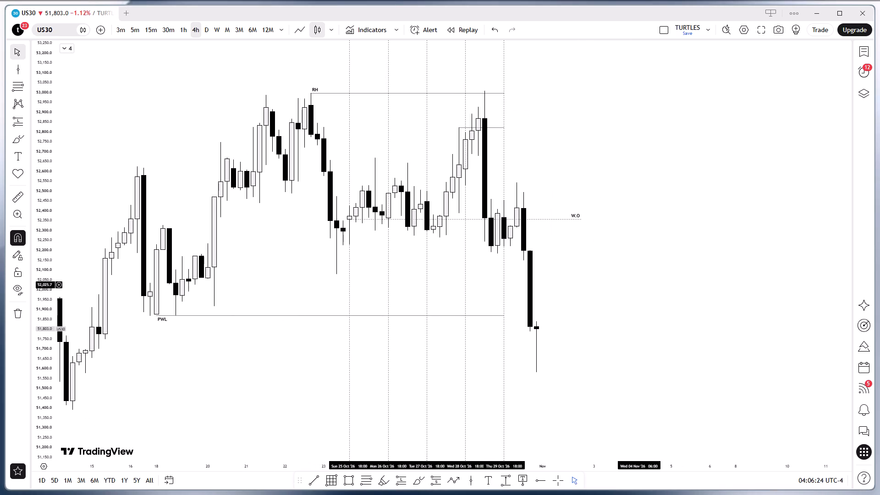
# Examine the week's 4-hour US30 price action between the RH, W.O and PWL levels, including the latest sell-off.
pyautogui.moveTo(48, 414); pyautogui.dragTo(45, 396)
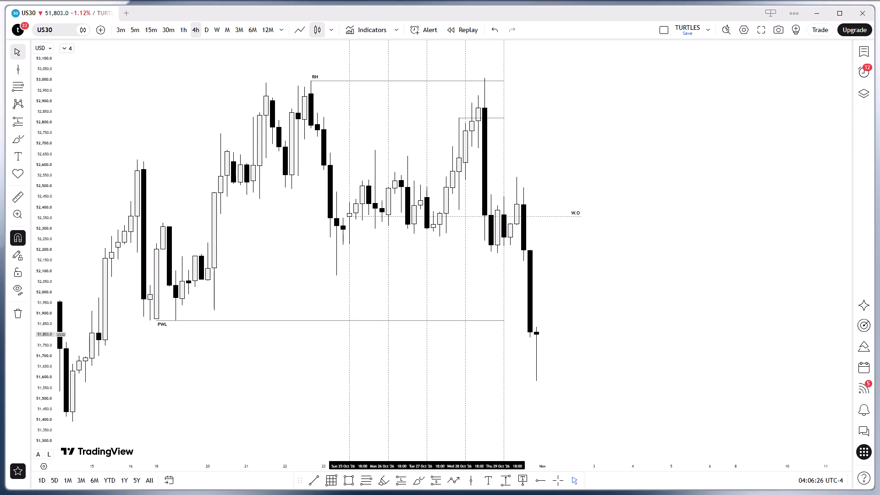
pyautogui.moveTo(45, 396); pyautogui.dragTo(47, 335)
pyautogui.scroll(1, 245, 296)
pyautogui.moveTo(360, 276); pyautogui.dragTo(370, 270)
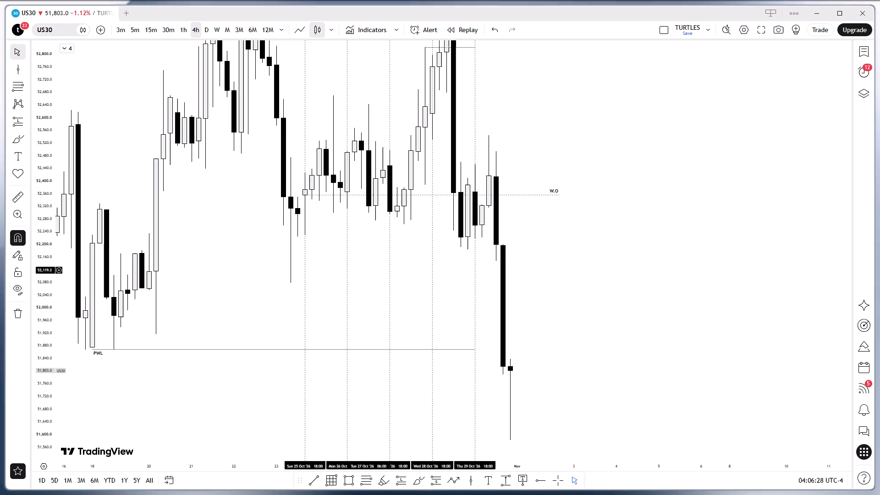
pyautogui.moveTo(370, 270); pyautogui.dragTo(370, 269)
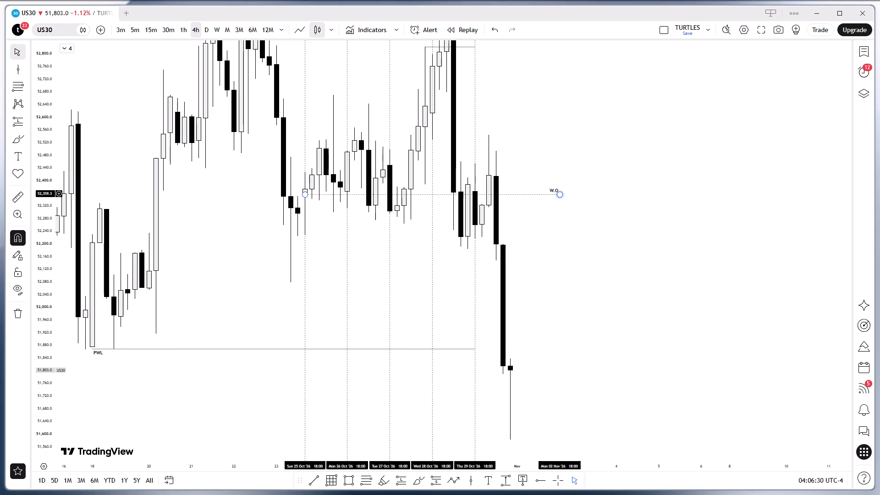
pyautogui.click(560, 193)
pyautogui.click(734, 186)
pyautogui.moveTo(721, 191); pyautogui.dragTo(741, 289)
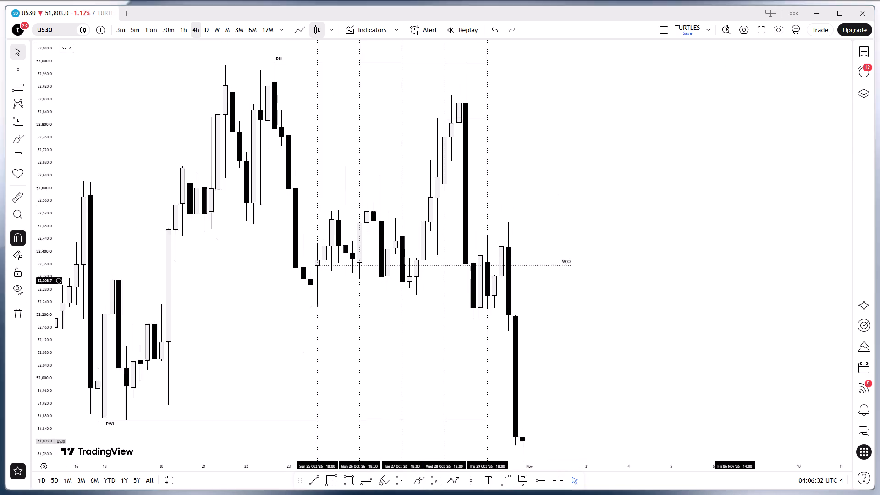
pyautogui.moveTo(44, 124); pyautogui.dragTo(38, 262)
pyautogui.scroll(1, 197, 253)
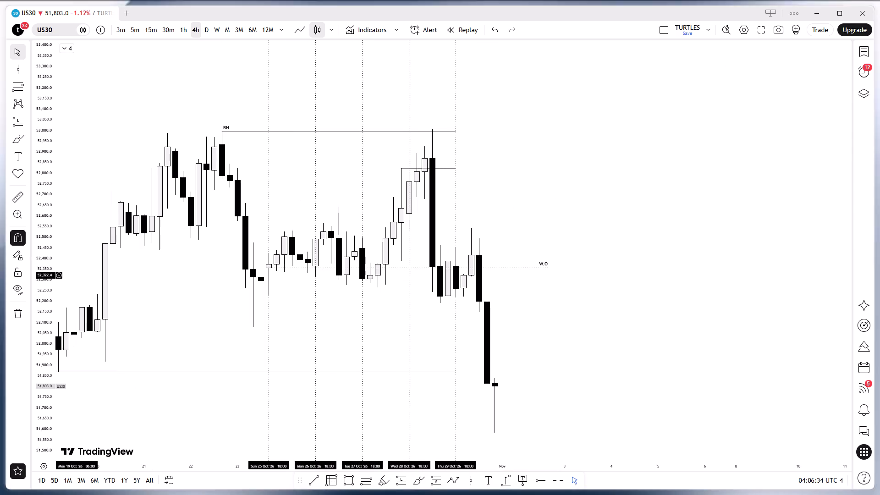
pyautogui.moveTo(36, 365); pyautogui.dragTo(68, 212)
pyautogui.scroll(3, 202, 265)
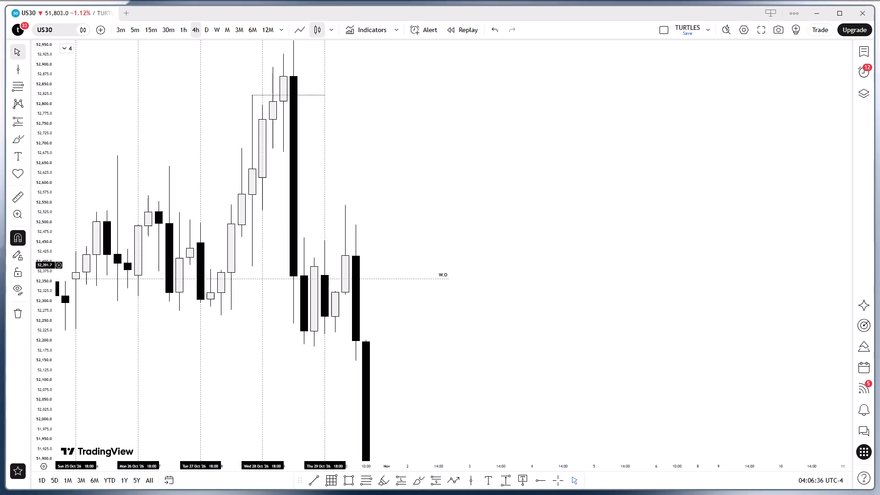
# Examine the early-week 4-hour candles from 25 to 28 Oct around the W.O level.
pyautogui.moveTo(161, 368); pyautogui.dragTo(562, 345)
pyautogui.moveTo(493, 351); pyautogui.dragTo(428, 327)
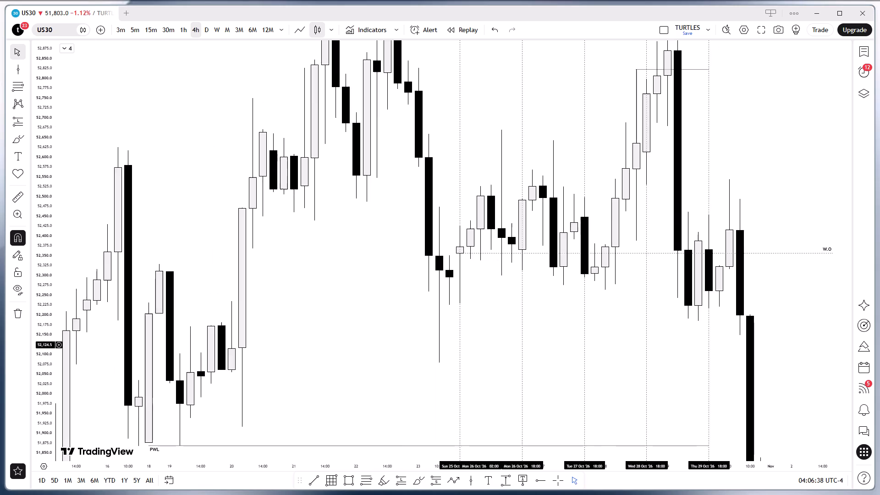
pyautogui.moveTo(428, 327); pyautogui.dragTo(427, 326)
pyautogui.scroll(2, 436, 325)
pyautogui.moveTo(340, 304); pyautogui.dragTo(365, 358)
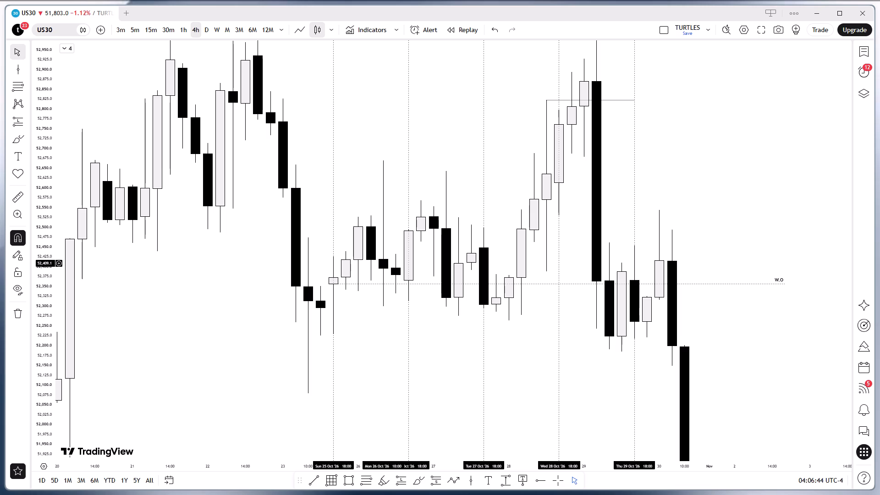
pyautogui.click(376, 332)
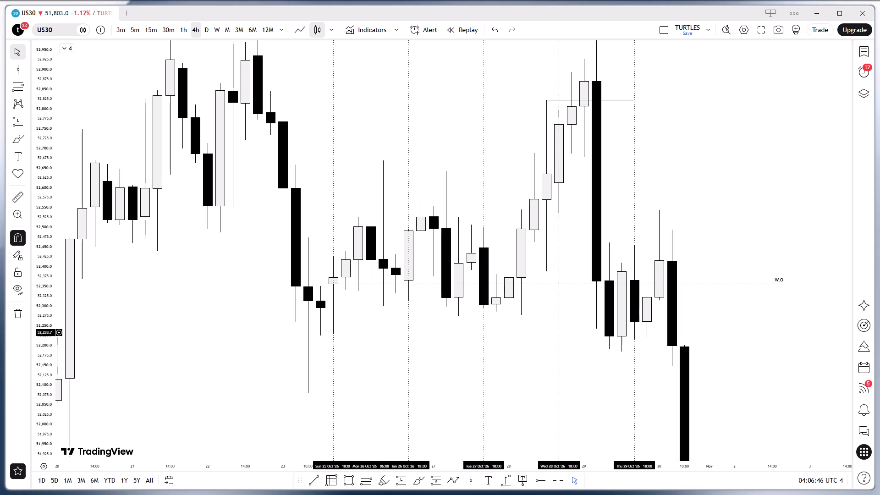
pyautogui.moveTo(373, 333); pyautogui.dragTo(360, 344)
pyautogui.click(373, 372)
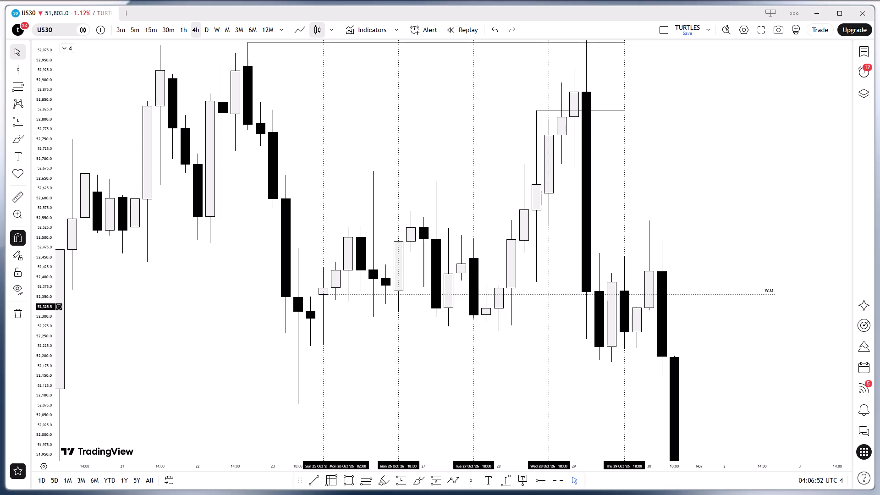
pyautogui.click(358, 346)
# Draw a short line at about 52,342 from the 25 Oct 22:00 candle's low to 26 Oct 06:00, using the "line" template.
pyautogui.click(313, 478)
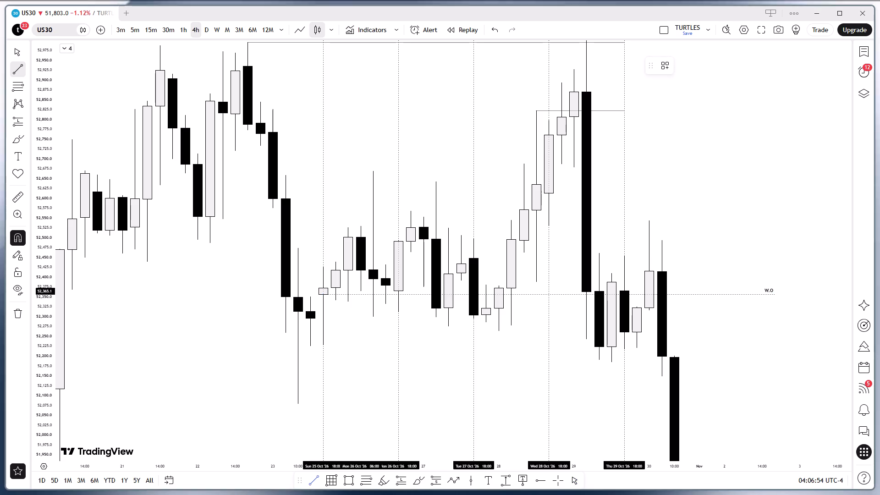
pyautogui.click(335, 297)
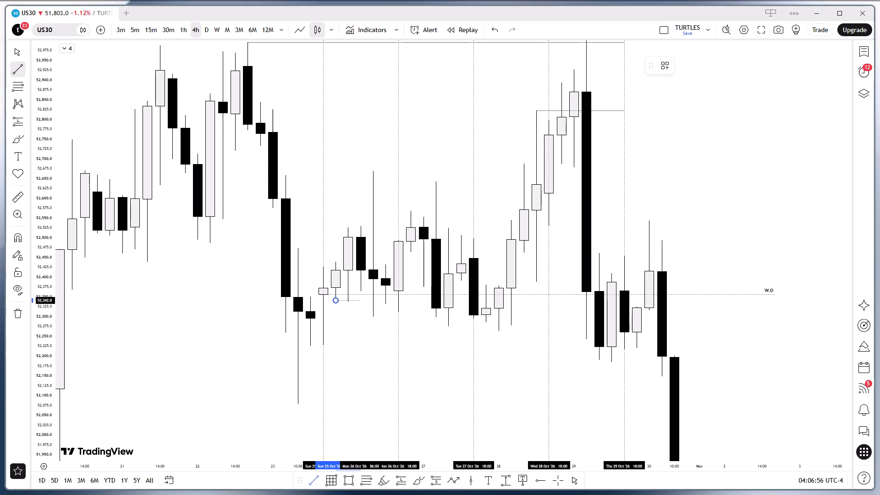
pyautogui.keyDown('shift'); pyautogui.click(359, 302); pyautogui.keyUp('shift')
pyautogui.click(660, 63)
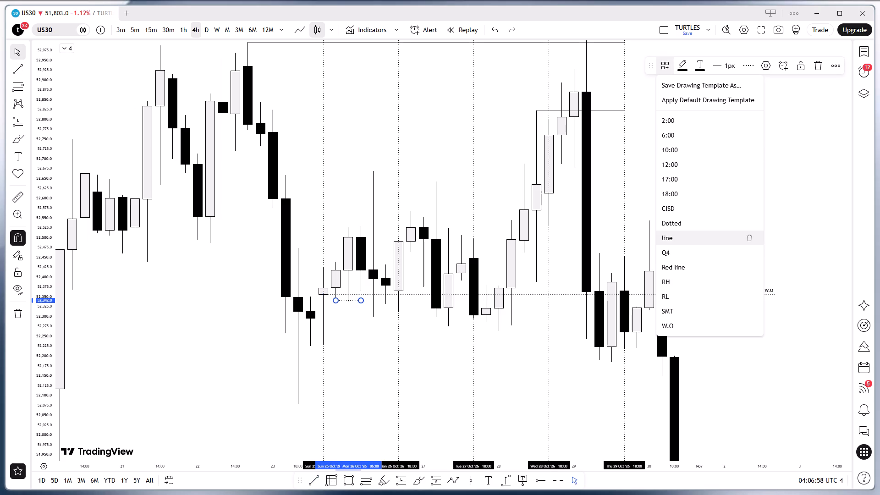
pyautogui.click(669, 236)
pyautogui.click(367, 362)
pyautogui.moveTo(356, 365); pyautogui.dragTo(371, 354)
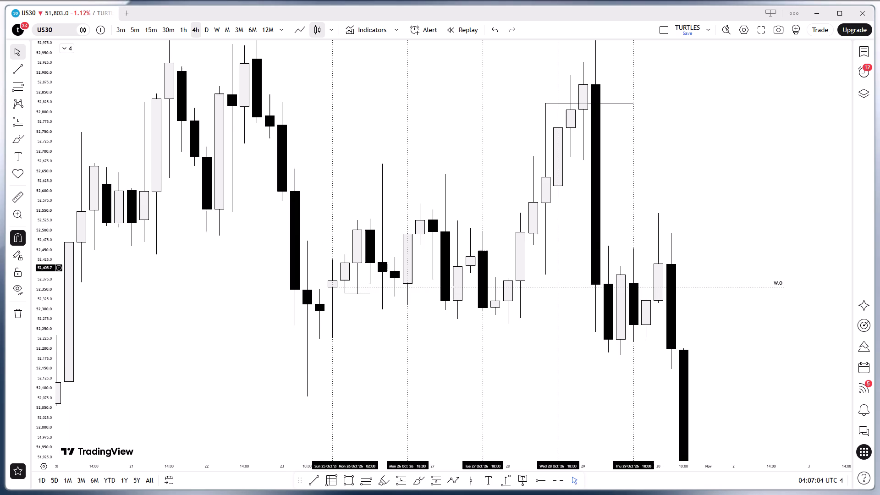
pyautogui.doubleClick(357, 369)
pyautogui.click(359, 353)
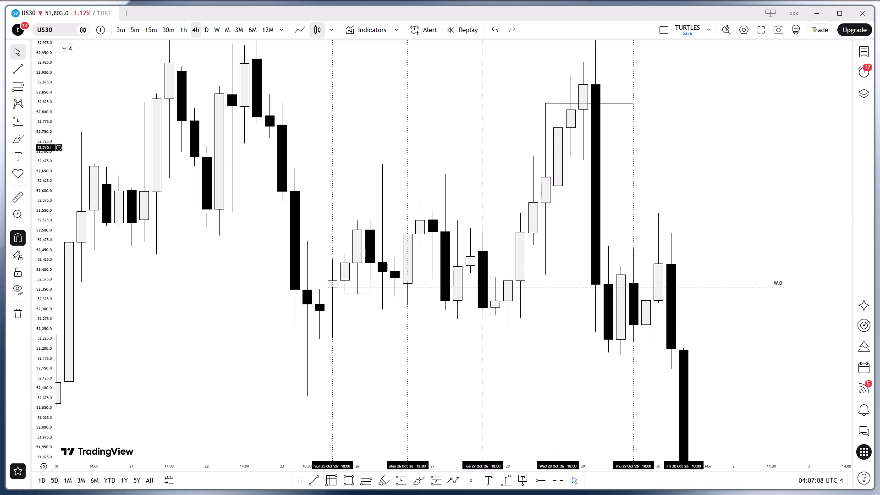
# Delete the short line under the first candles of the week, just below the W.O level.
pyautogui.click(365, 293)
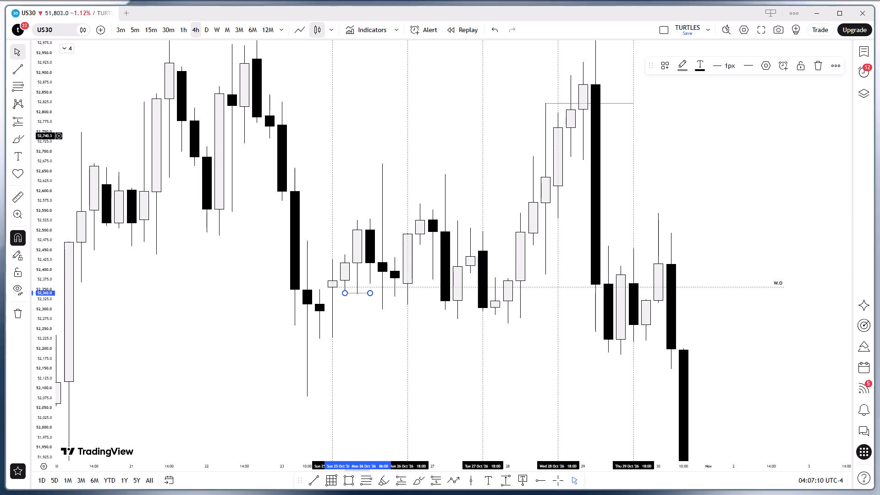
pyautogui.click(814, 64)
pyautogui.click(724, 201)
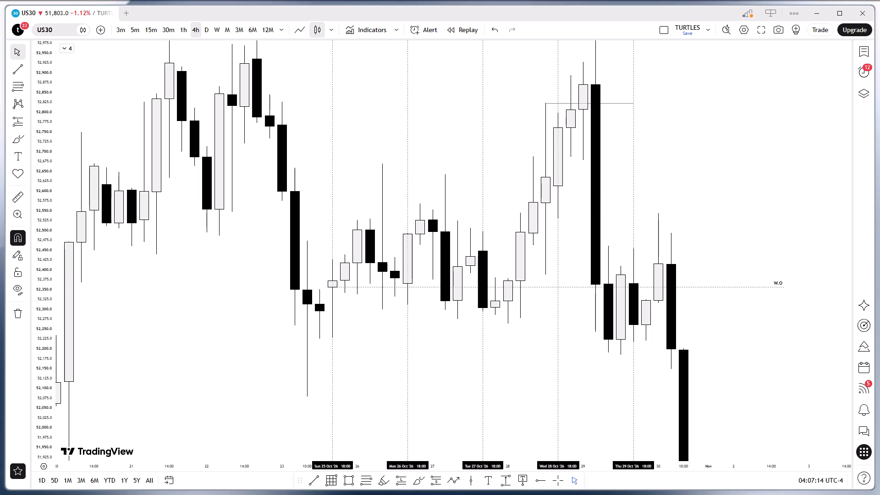
# Switch the chart's symbol to NAS100, choosing the US Tech 100 Index.
pyautogui.write('NAS')
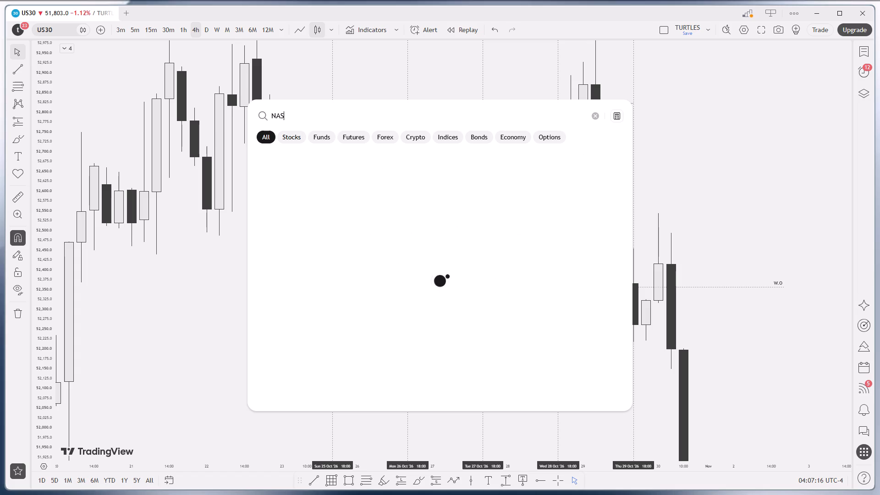
pyautogui.write('100')
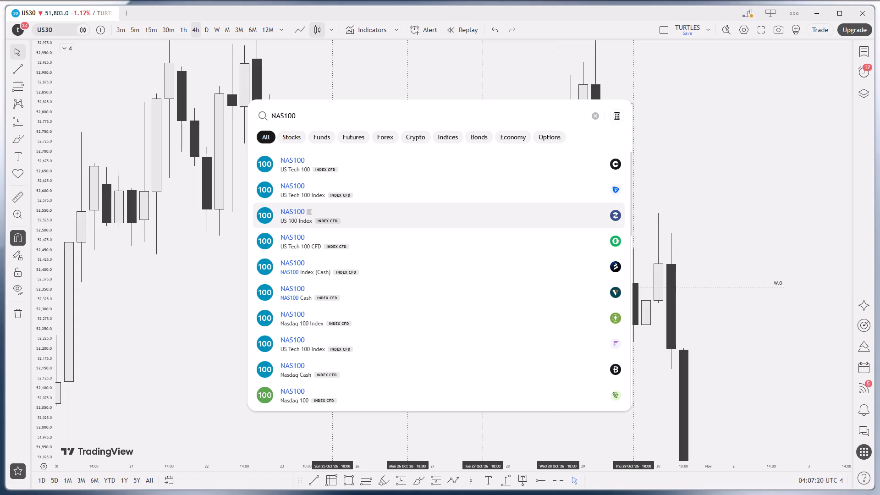
pyautogui.click(498, 199)
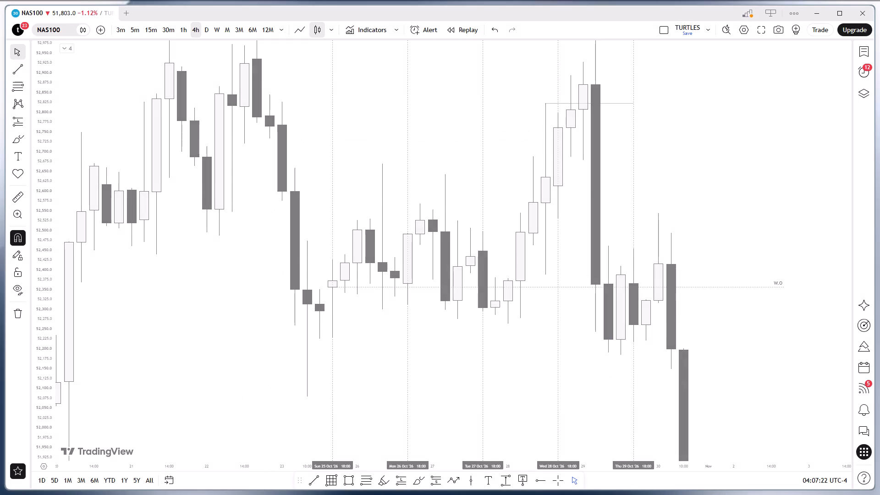
# Switch the NAS100 chart to the weekly timeframe and examine the recent candles down to the RL level.
pyautogui.click(206, 28)
pyautogui.click(214, 26)
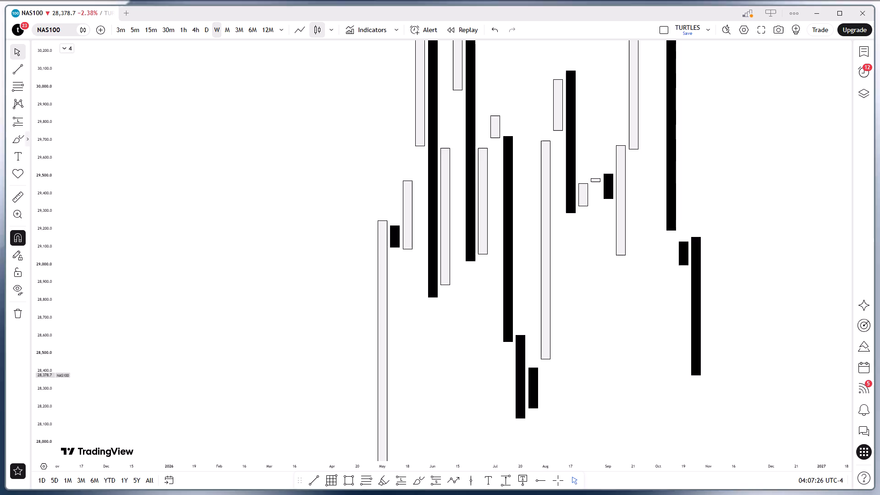
pyautogui.moveTo(46, 95); pyautogui.dragTo(74, 415)
pyautogui.scroll(1, 445, 248)
pyautogui.moveTo(504, 295); pyautogui.dragTo(437, 275)
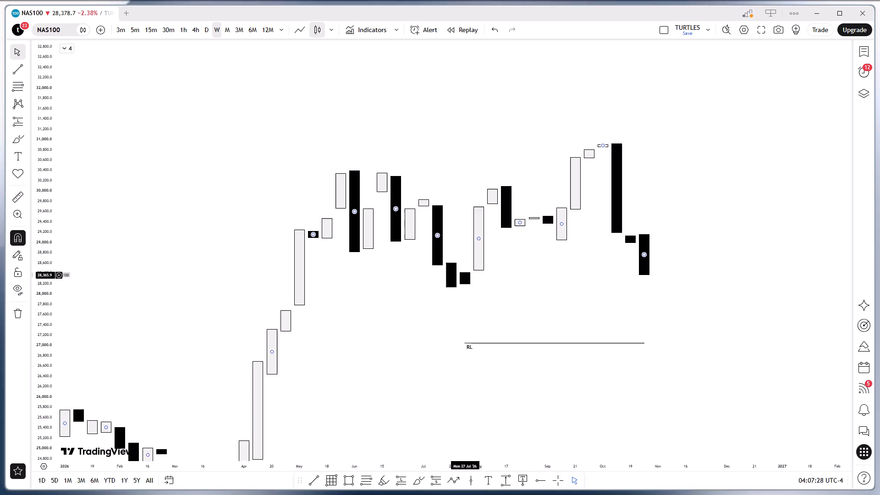
pyautogui.moveTo(437, 275); pyautogui.dragTo(408, 271)
pyautogui.click(481, 267)
pyautogui.click(492, 257)
pyautogui.moveTo(505, 257); pyautogui.dragTo(460, 262)
pyautogui.moveTo(48, 374); pyautogui.dragTo(48, 326)
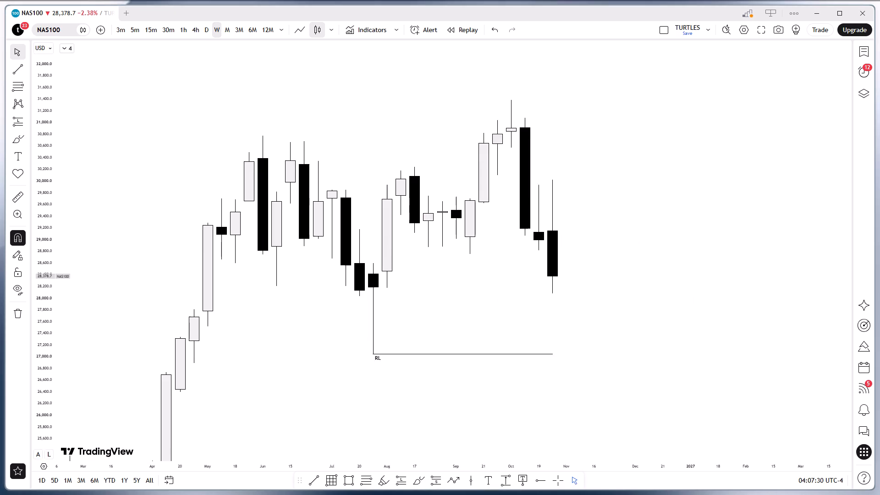
pyautogui.moveTo(48, 326); pyautogui.dragTo(48, 303)
pyautogui.scroll(2, 456, 301)
pyautogui.moveTo(458, 298); pyautogui.dragTo(524, 288)
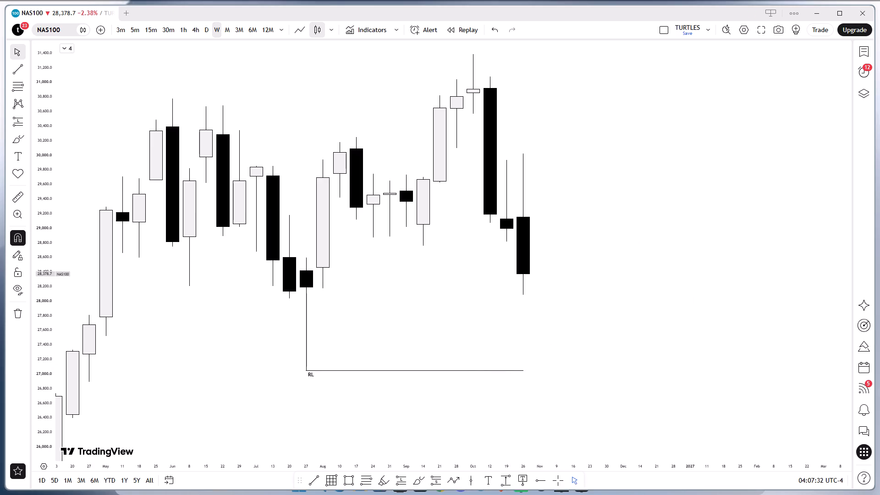
# Draw a horizontal line at about 29,936 from the 19 Oct weekly candle's high to the 2 Nov week.
pyautogui.click(313, 475)
pyautogui.click(506, 160)
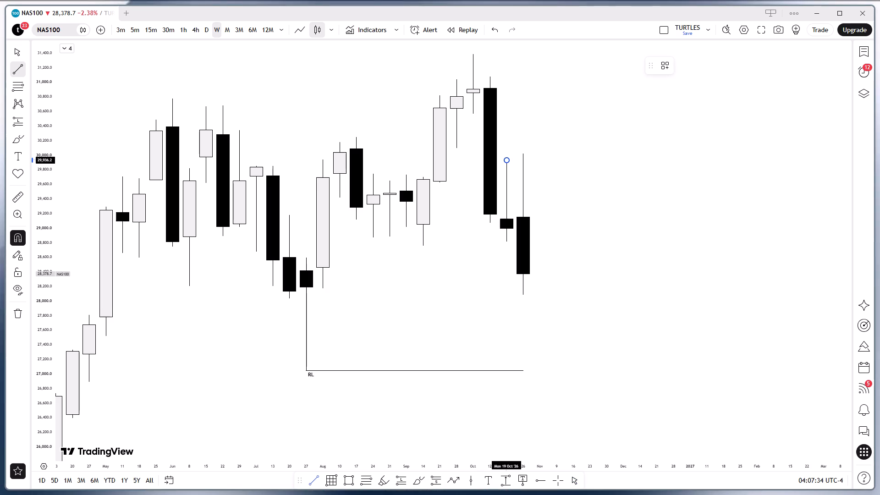
pyautogui.keyDown('shift'); pyautogui.click(534, 160); pyautogui.keyUp('shift')
pyautogui.click(545, 211)
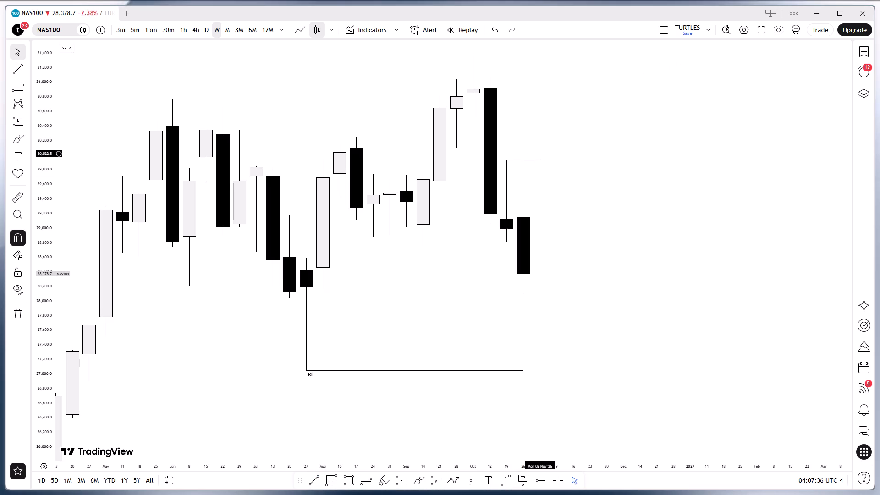
pyautogui.click(539, 158)
pyautogui.click(637, 156)
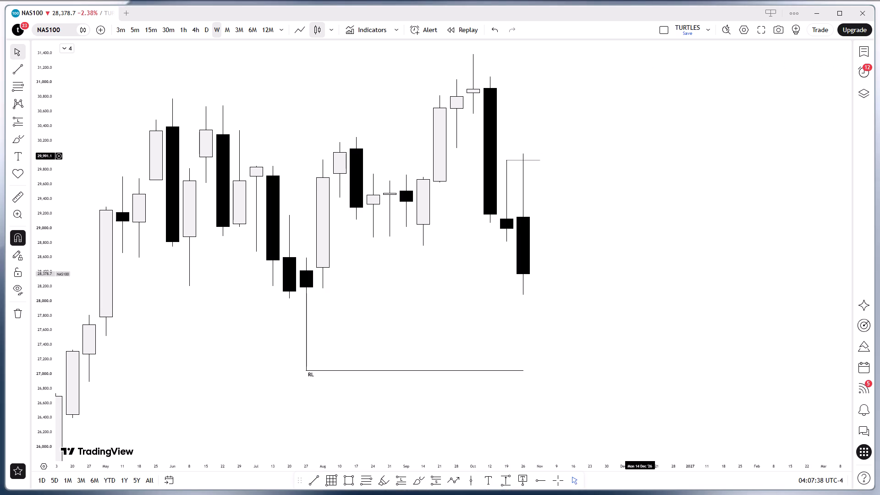
pyautogui.moveTo(627, 186); pyautogui.dragTo(631, 181)
pyautogui.click(548, 187)
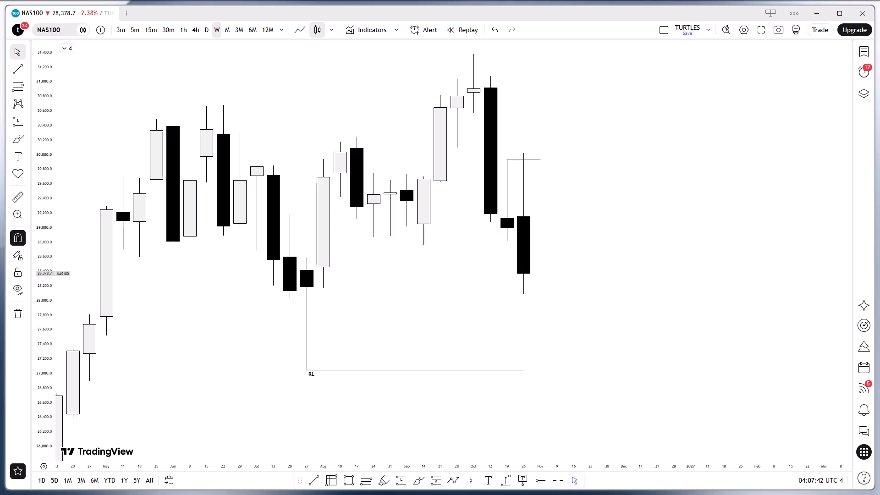
# Switch the NAS100 chart to the daily timeframe.
pyautogui.click(211, 30)
pyautogui.click(206, 32)
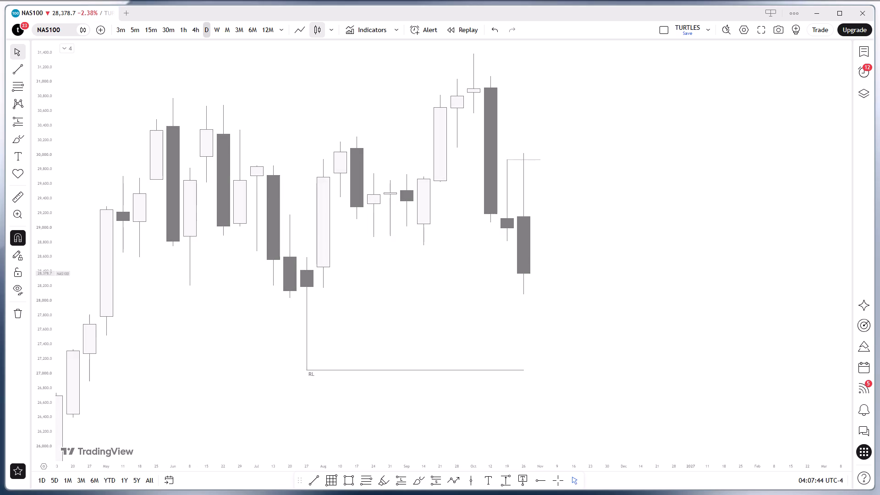
# Move the start of the previous week's high line to the 21 Oct daily candle's high.
pyautogui.scroll(-4, 304, 166)
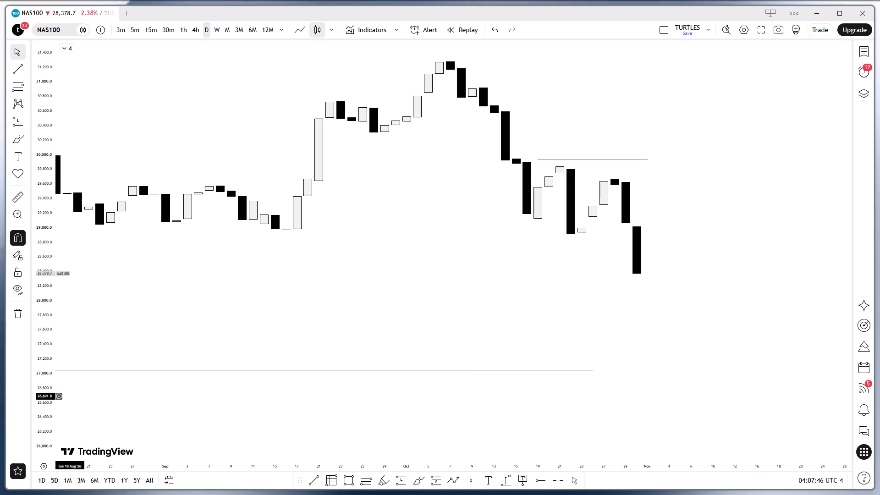
pyautogui.moveTo(52, 405); pyautogui.dragTo(54, 312)
pyautogui.moveTo(313, 235); pyautogui.dragTo(257, 283)
pyautogui.scroll(1, 285, 272)
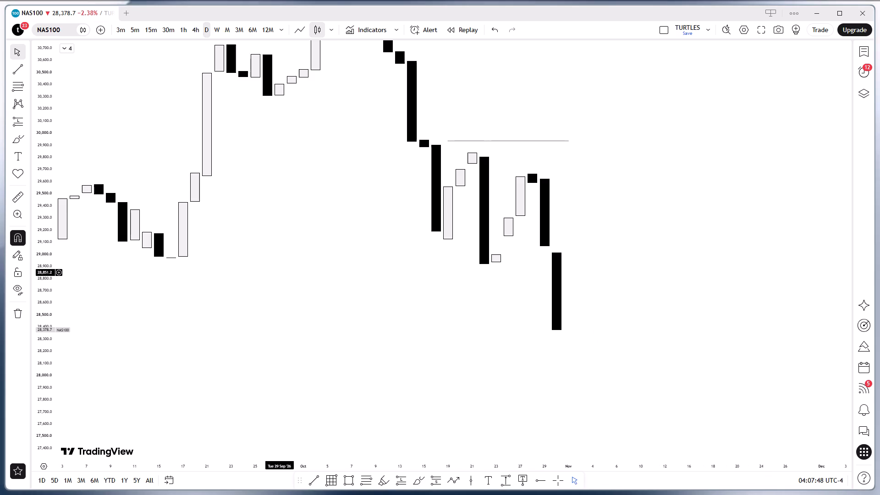
pyautogui.moveTo(290, 270); pyautogui.dragTo(289, 279)
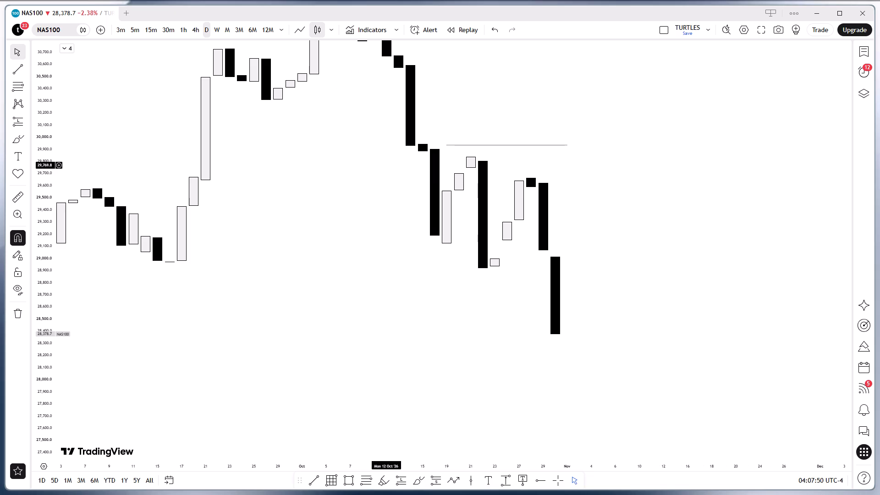
pyautogui.click(415, 279)
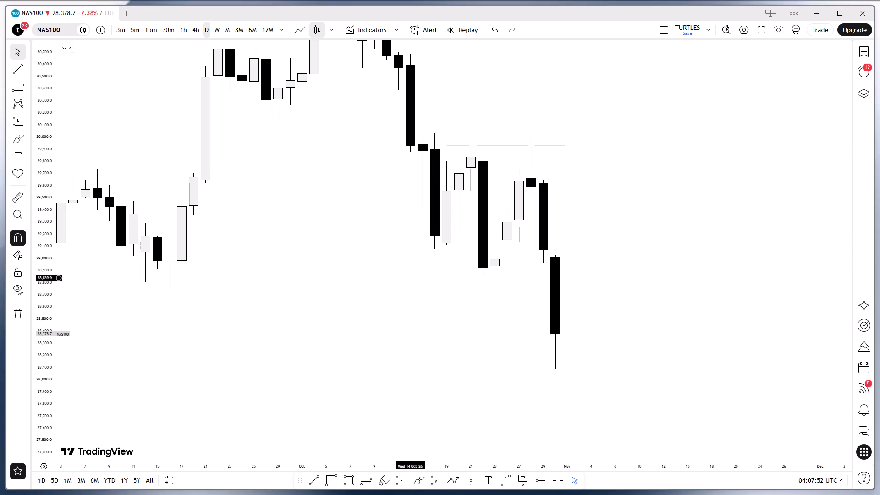
pyautogui.moveTo(447, 145); pyautogui.dragTo(467, 131)
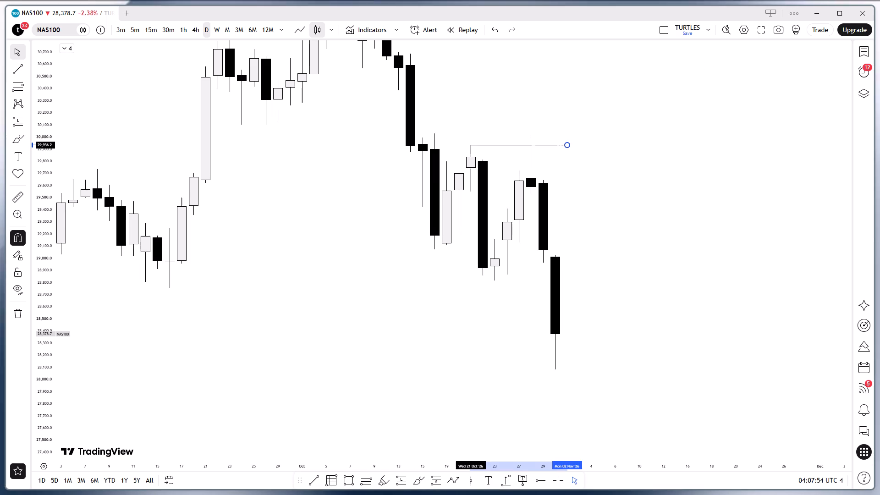
pyautogui.moveTo(467, 131); pyautogui.dragTo(468, 138)
pyautogui.click(462, 195)
pyautogui.moveTo(576, 209); pyautogui.dragTo(581, 187)
pyautogui.moveTo(453, 363); pyautogui.dragTo(454, 319)
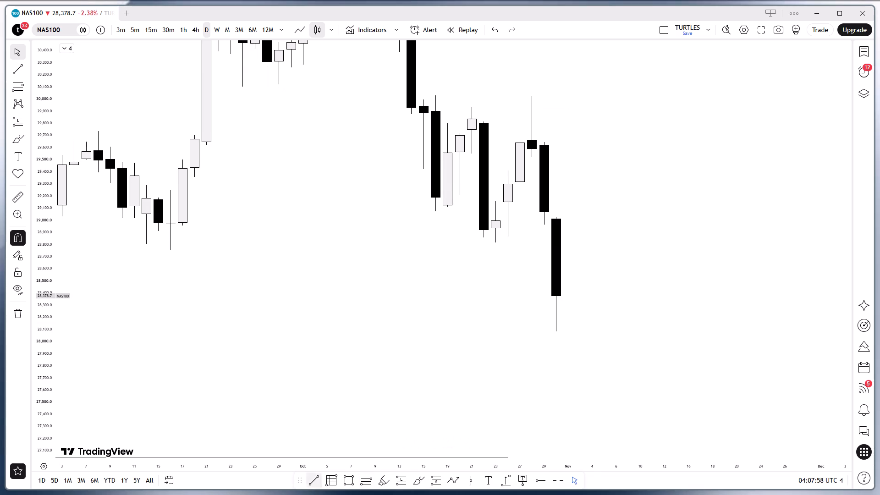
# Draw a horizontal line at about 29,153 from the 26 Oct daily candle's open to 4 Nov, using the W.O template.
pyautogui.click(312, 481)
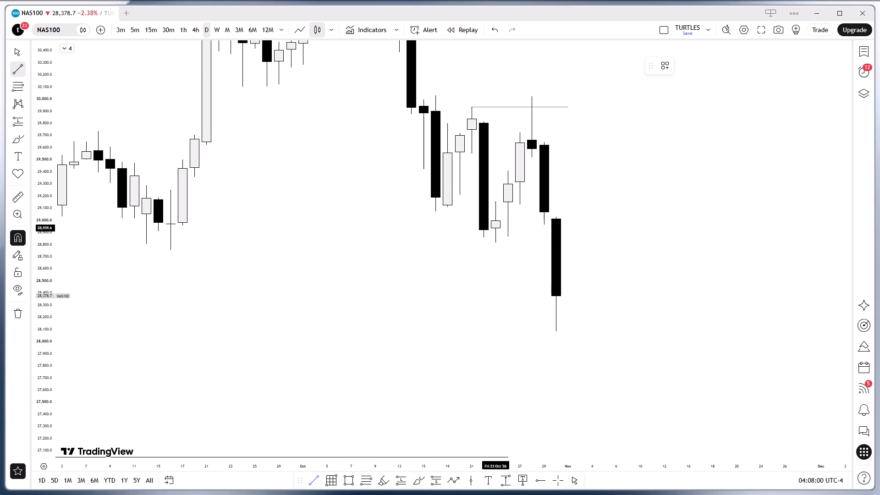
pyautogui.click(507, 202)
pyautogui.keyDown('shift'); pyautogui.click(588, 206); pyautogui.keyUp('shift')
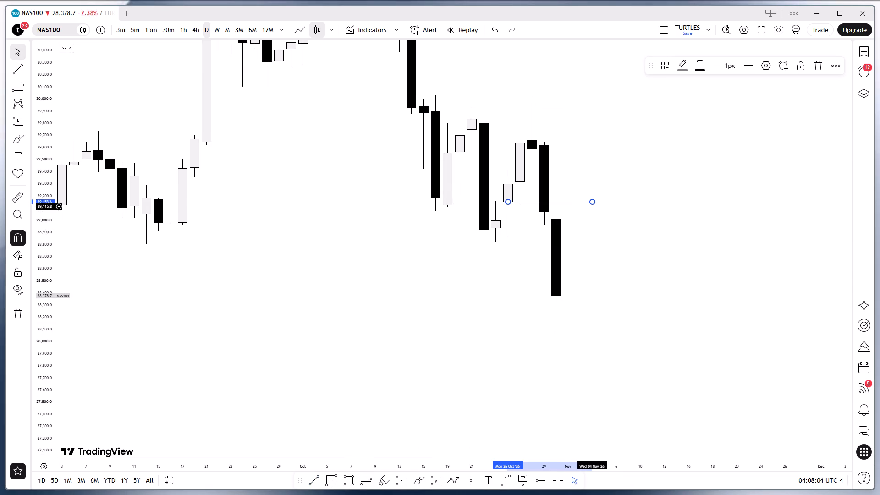
pyautogui.click(665, 67)
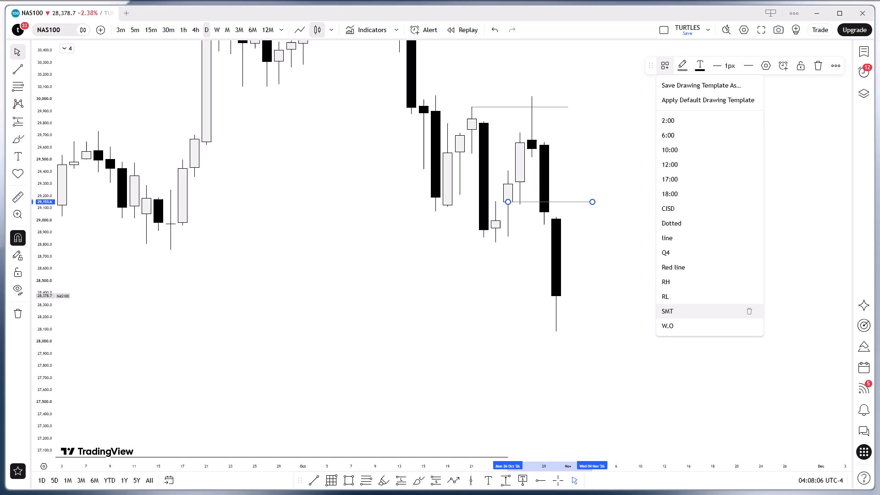
pyautogui.click(676, 321)
pyautogui.click(668, 308)
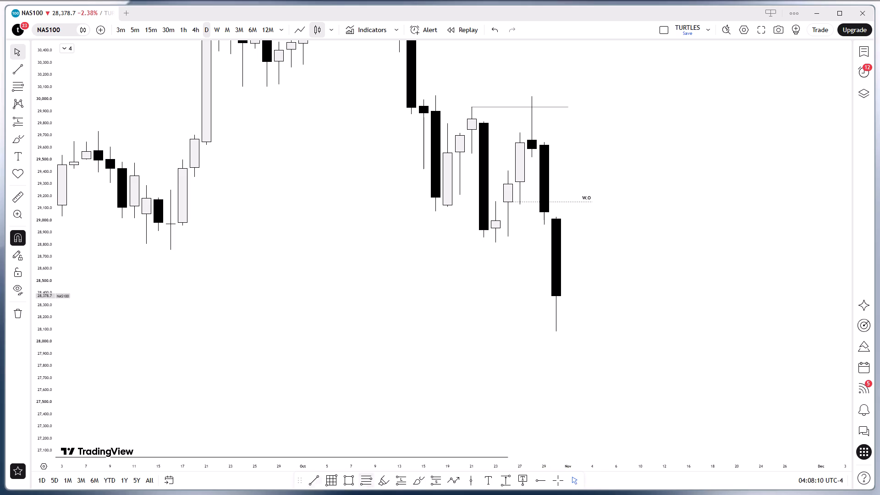
# Place vertical lines on each of the NAS100 daily candles from Monday 26 Oct to Friday 30 Oct.
pyautogui.click(466, 484)
pyautogui.click(507, 196)
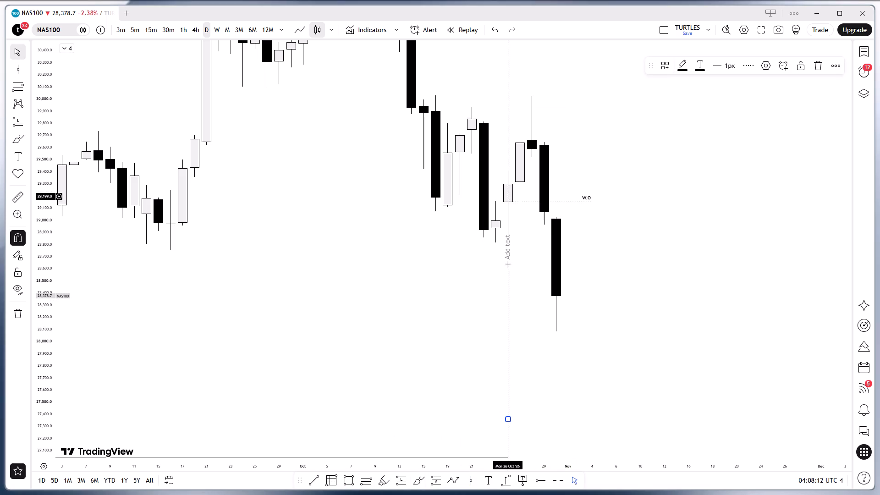
pyautogui.click(465, 489)
pyautogui.click(473, 490)
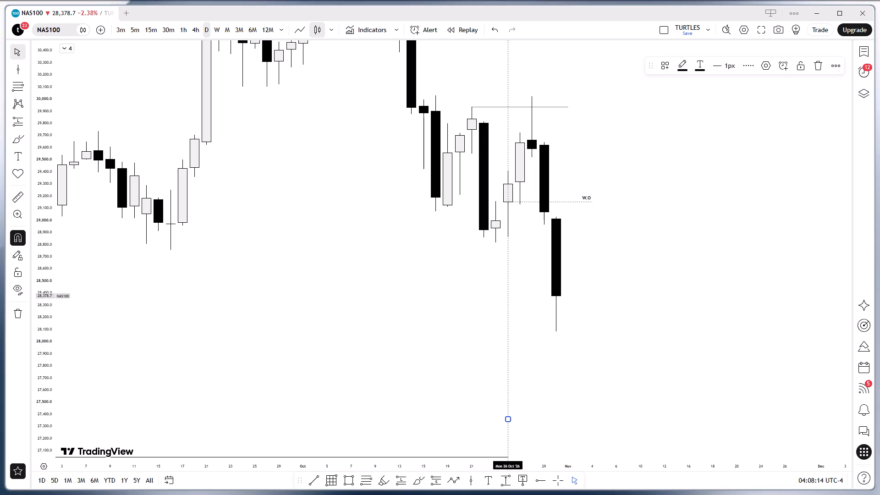
pyautogui.click(471, 485)
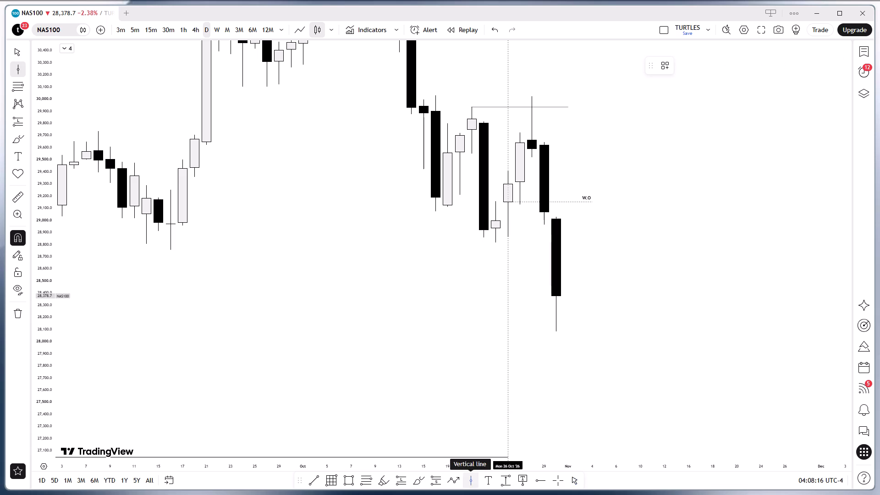
pyautogui.click(517, 172)
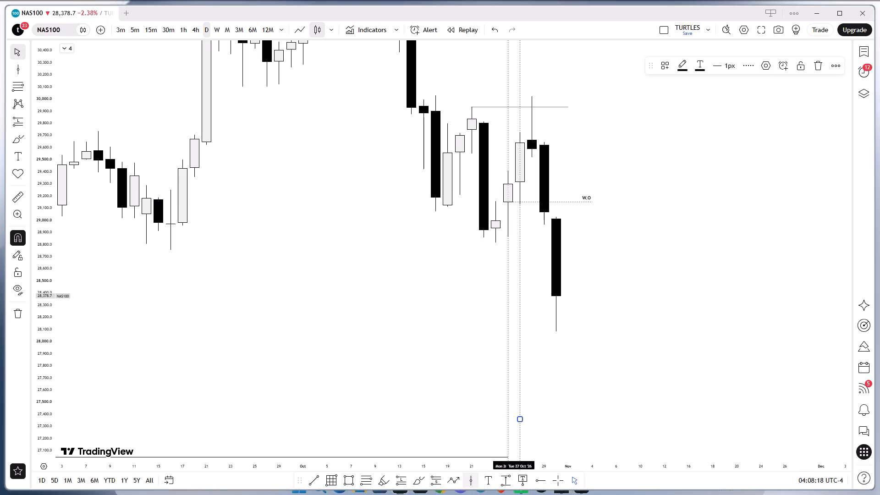
pyautogui.click(471, 484)
pyautogui.click(532, 143)
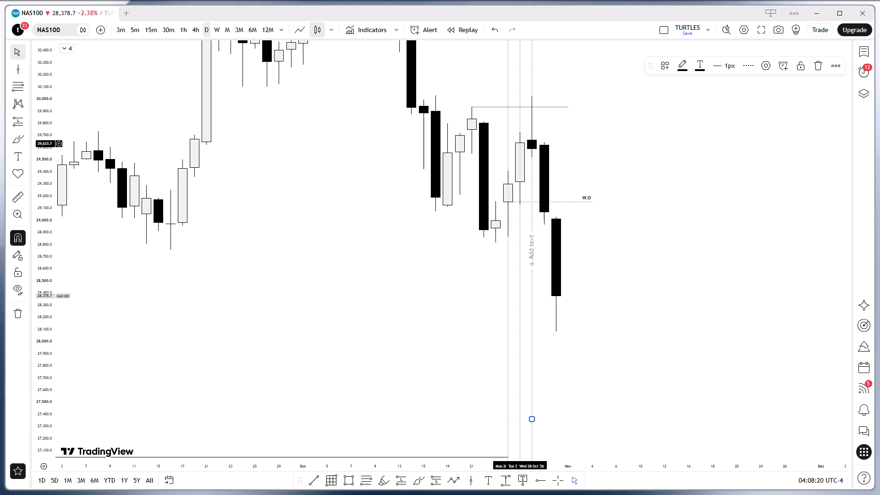
pyautogui.click(474, 477)
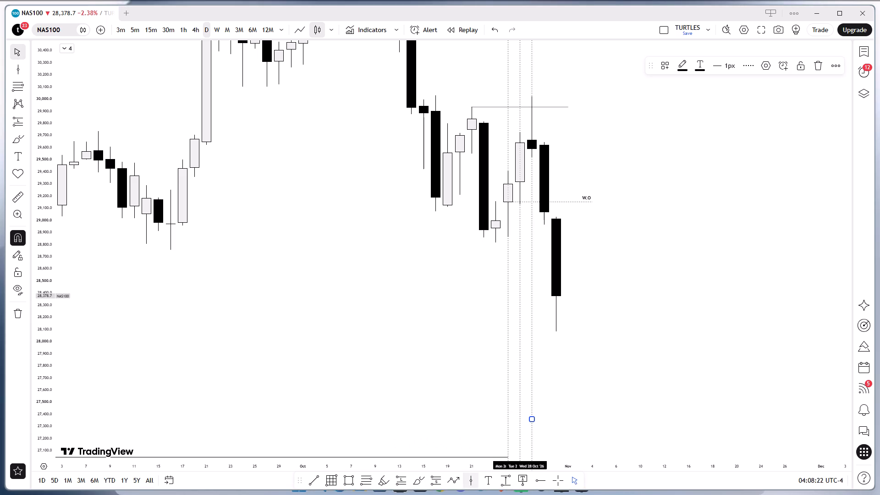
pyautogui.click(540, 182)
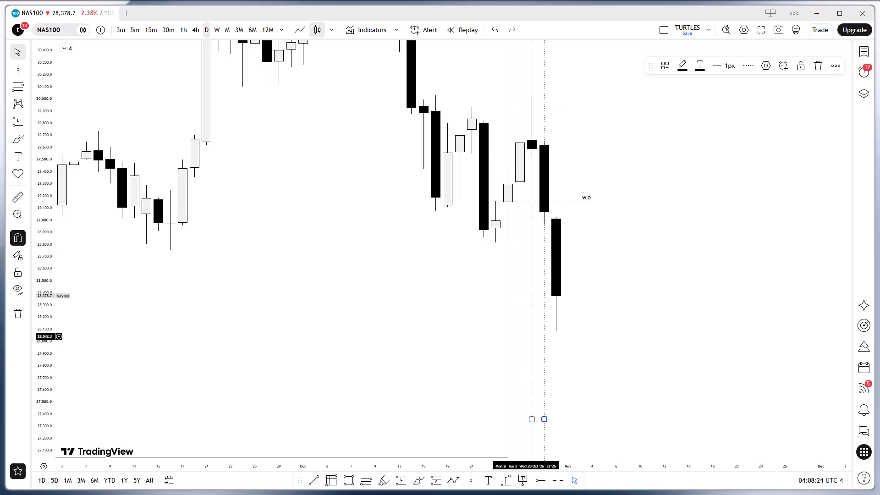
pyautogui.click(470, 478)
pyautogui.click(561, 260)
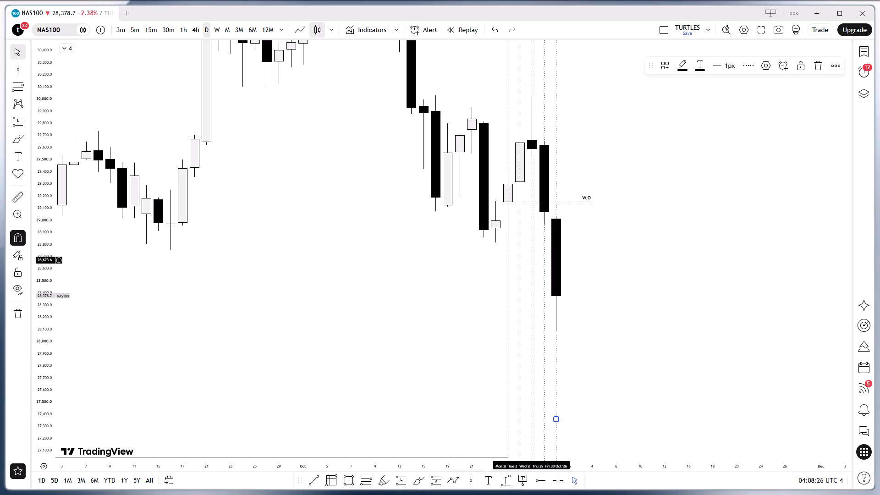
pyautogui.click(609, 250)
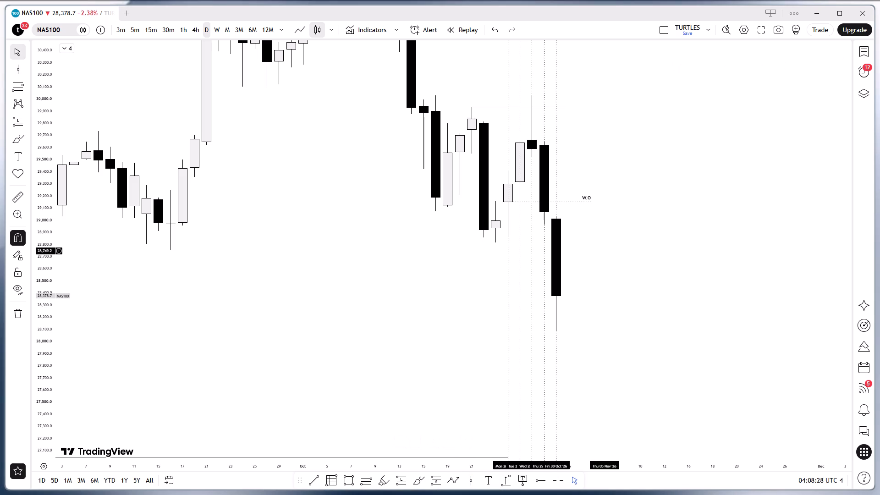
# Select all five vertical day lines together in an empty area of the chart and lock them.
pyautogui.moveTo(622, 326); pyautogui.dragTo(655, 148)
pyautogui.moveTo(655, 175); pyautogui.dragTo(655, 63)
pyautogui.moveTo(668, 261); pyautogui.dragTo(674, 164)
pyautogui.moveTo(687, 238); pyautogui.dragTo(676, 125)
pyautogui.moveTo(670, 221); pyautogui.dragTo(659, 127)
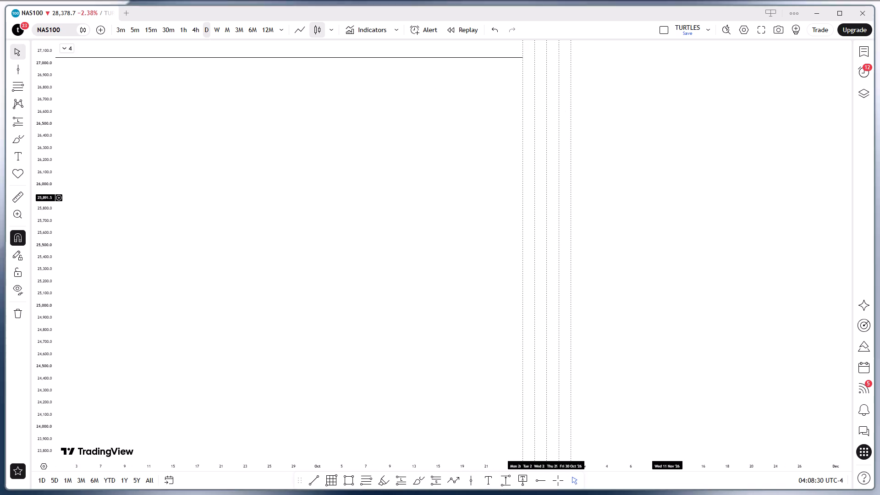
pyautogui.keyDown('ctrl'); pyautogui.moveTo(460, 77); pyautogui.dragTo(715, 494); pyautogui.keyUp('ctrl')
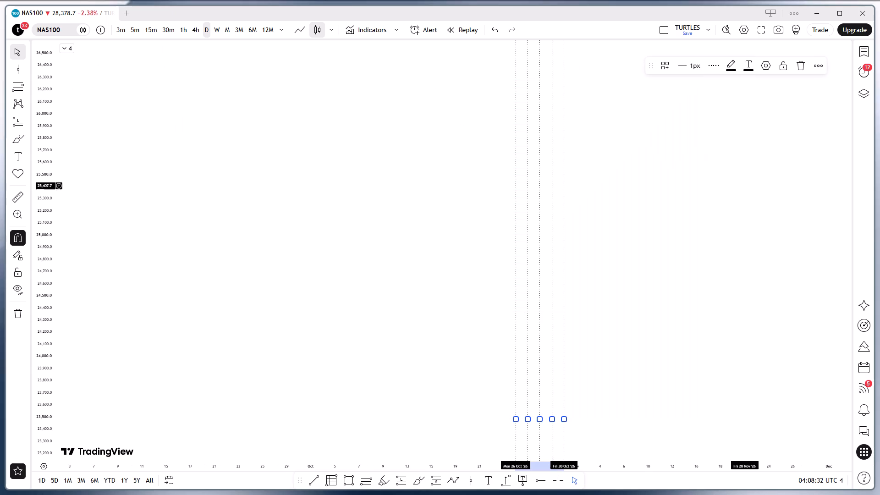
pyautogui.click(781, 66)
pyautogui.click(784, 161)
# Examine the NAS100 daily candles of 26–30 Oct against the previous week's high line and the W.O line.
pyautogui.moveTo(742, 207); pyautogui.dragTo(726, 396)
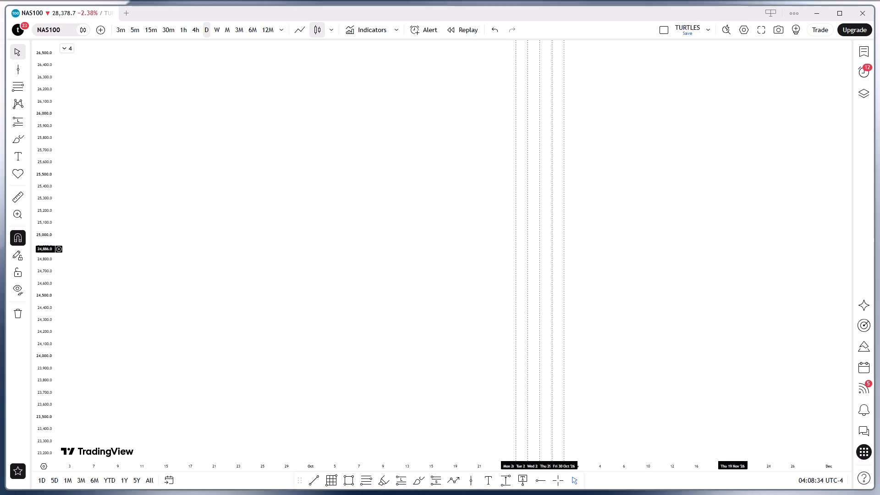
pyautogui.moveTo(713, 284); pyautogui.dragTo(718, 373)
pyautogui.moveTo(694, 245); pyautogui.dragTo(701, 390)
pyautogui.moveTo(198, 86); pyautogui.dragTo(203, 390)
pyautogui.scroll(3, 343, 291)
pyautogui.moveTo(213, 306); pyautogui.dragTo(337, 305)
pyautogui.scroll(2, 352, 305)
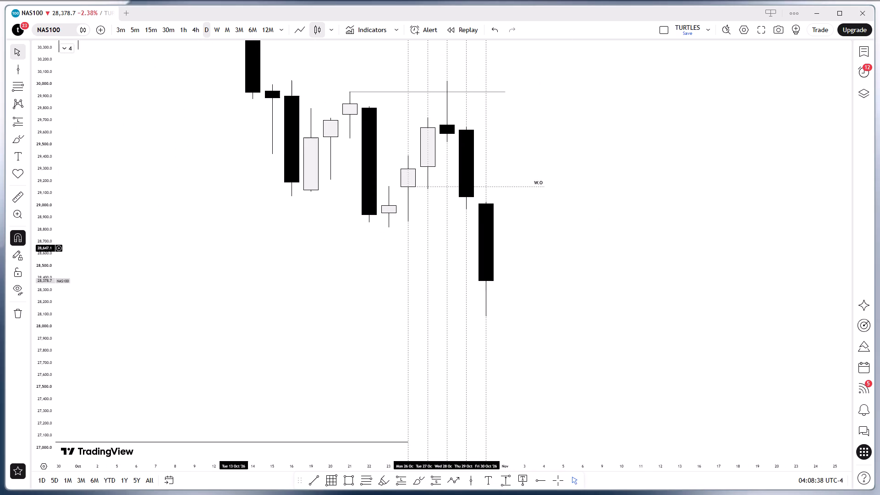
pyautogui.moveTo(213, 236); pyautogui.dragTo(224, 330)
# Switch the chart to US500 from the watchlist, leaving the watchlist hidden.
pyautogui.click(867, 55)
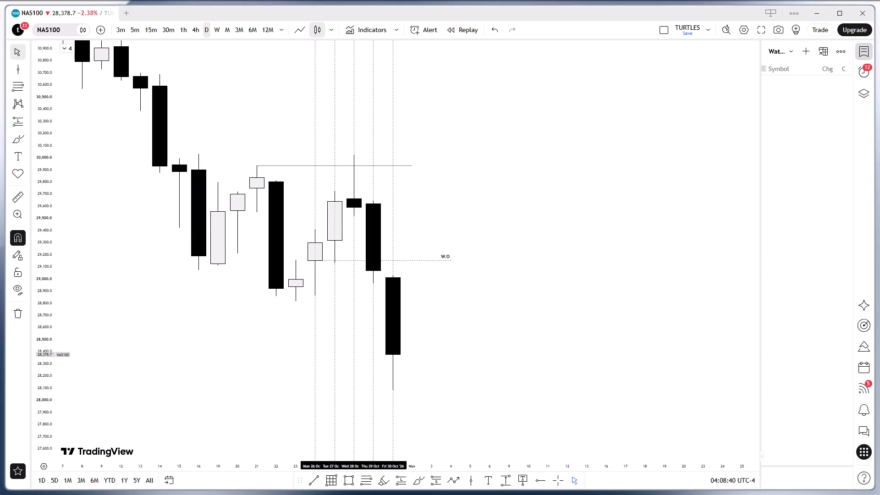
pyautogui.click(795, 127)
pyautogui.click(793, 117)
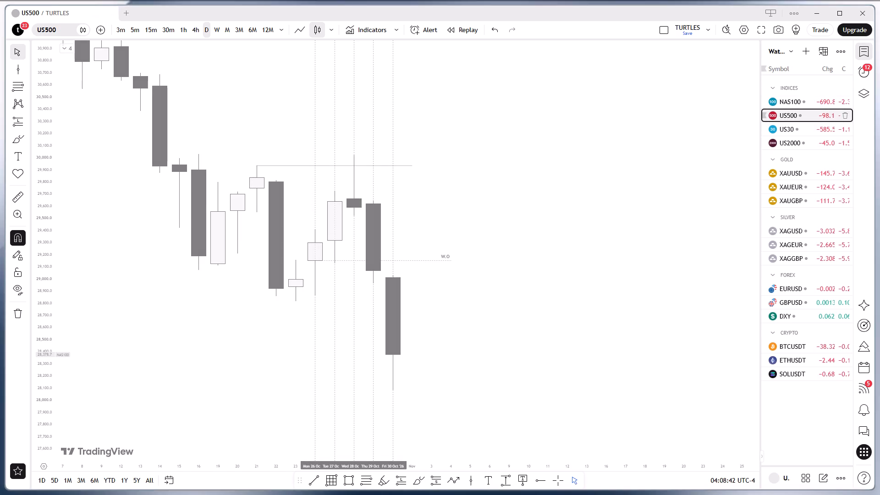
pyautogui.click(856, 52)
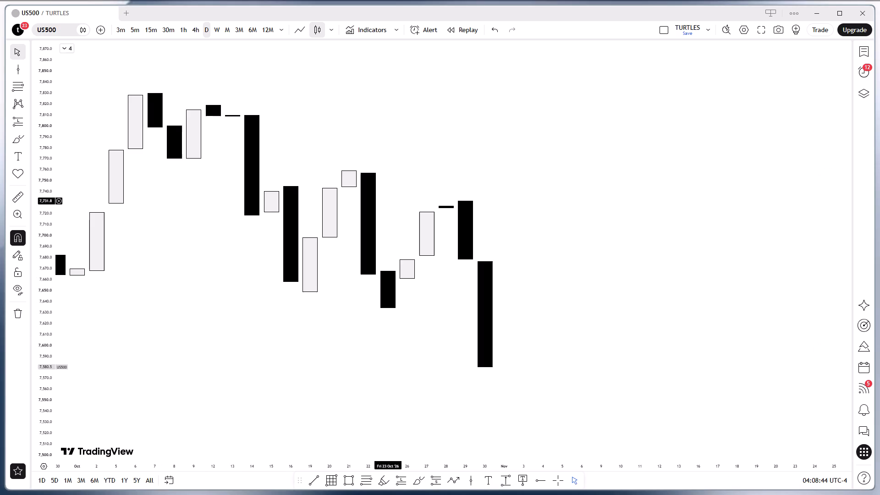
# Switch the US500 chart to the weekly timeframe and fit the recent candles and the RL level in view.
pyautogui.moveTo(588, 207); pyautogui.dragTo(687, 168)
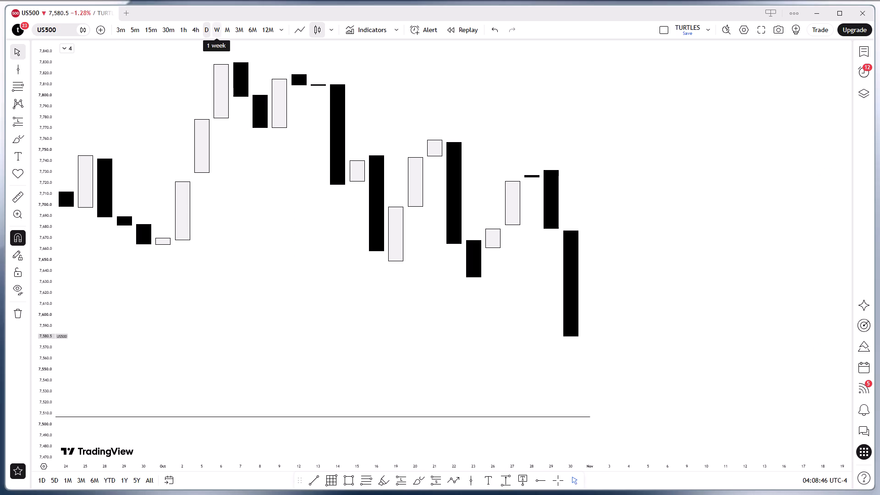
pyautogui.click(222, 32)
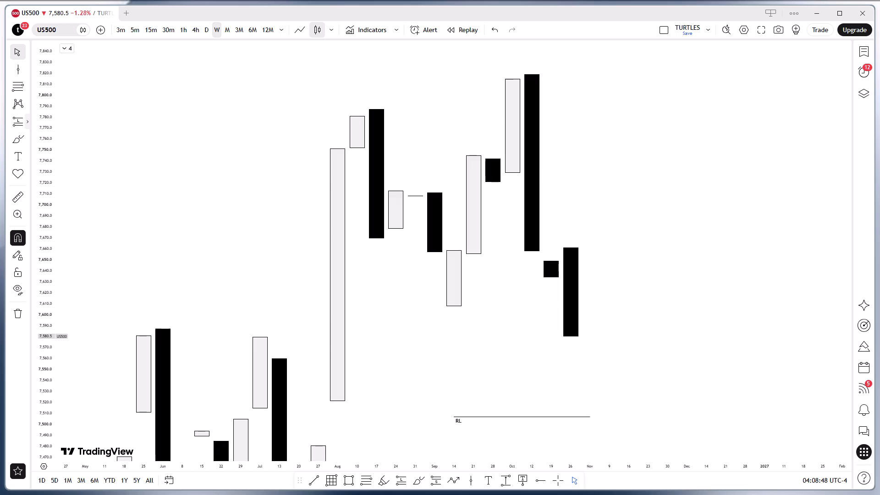
pyautogui.moveTo(47, 101); pyautogui.dragTo(38, 363)
pyautogui.scroll(-2, 237, 308)
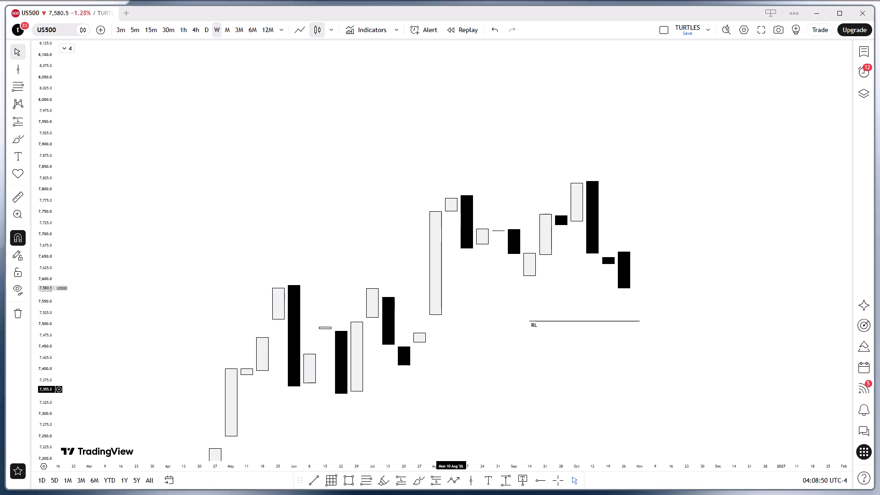
pyautogui.moveTo(440, 371); pyautogui.dragTo(242, 333)
pyautogui.moveTo(317, 292); pyautogui.dragTo(315, 310)
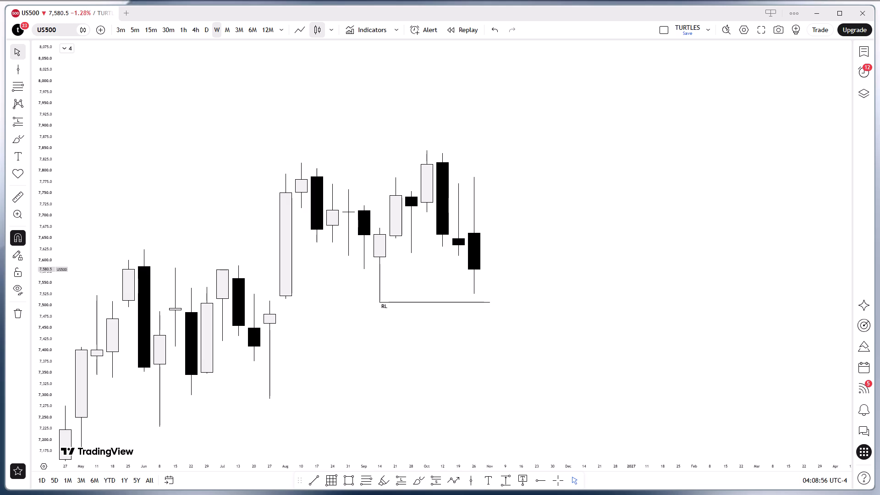
# Draw a horizontal line at about 7,772 from the 19 Oct weekly candle's high to the 2 Nov week, using the "line" template.
pyautogui.click(310, 481)
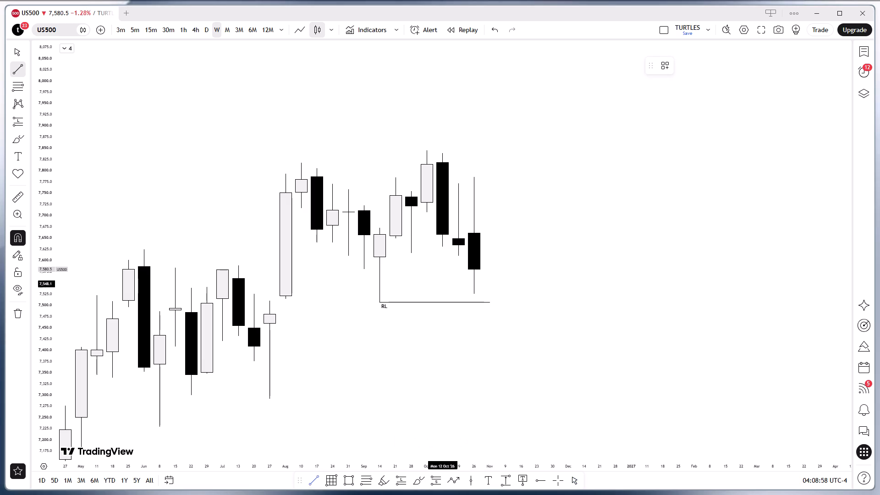
pyautogui.click(456, 186)
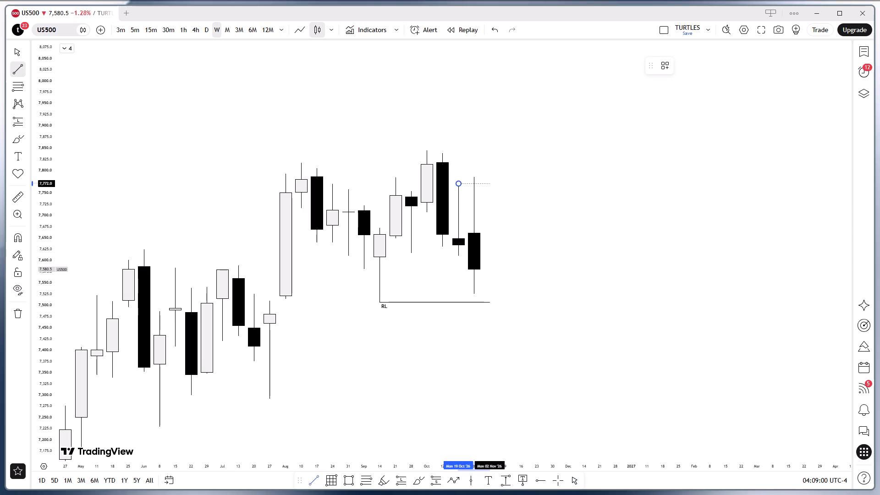
pyautogui.keyDown('shift'); pyautogui.click(487, 183); pyautogui.keyUp('shift')
pyautogui.click(672, 67)
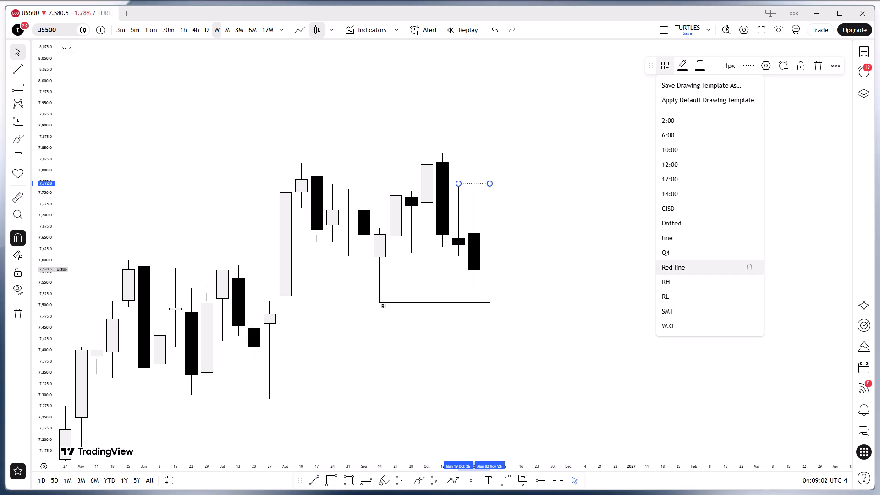
pyautogui.click(675, 238)
pyautogui.click(645, 248)
pyautogui.click(511, 362)
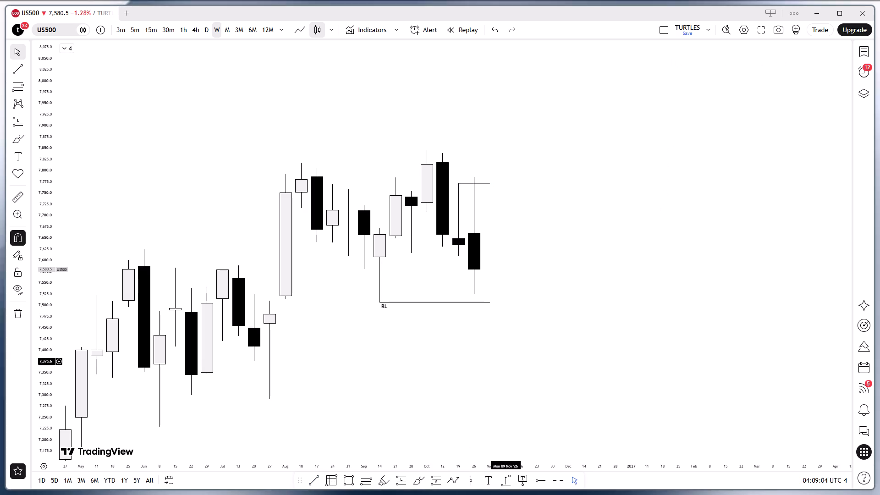
# Switch the US500 chart to the daily timeframe and fit the October candles in view.
pyautogui.click(203, 27)
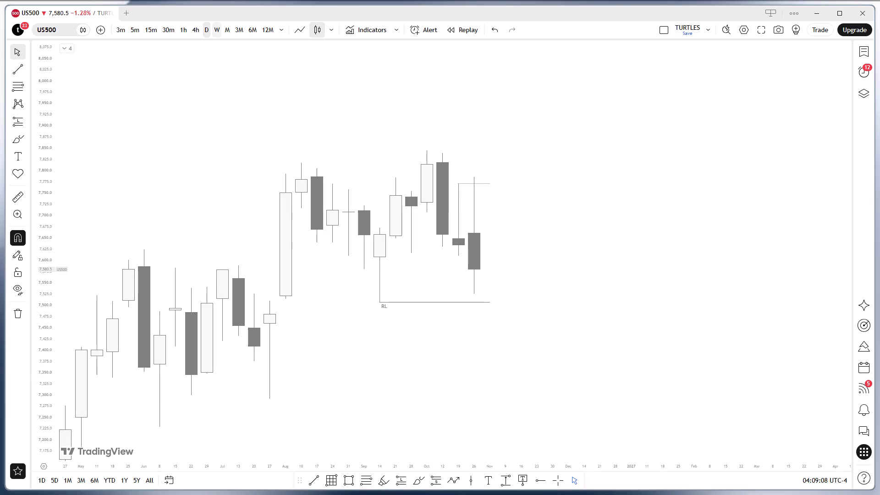
pyautogui.scroll(-2, 474, 332)
pyautogui.moveTo(50, 423); pyautogui.dragTo(41, 407)
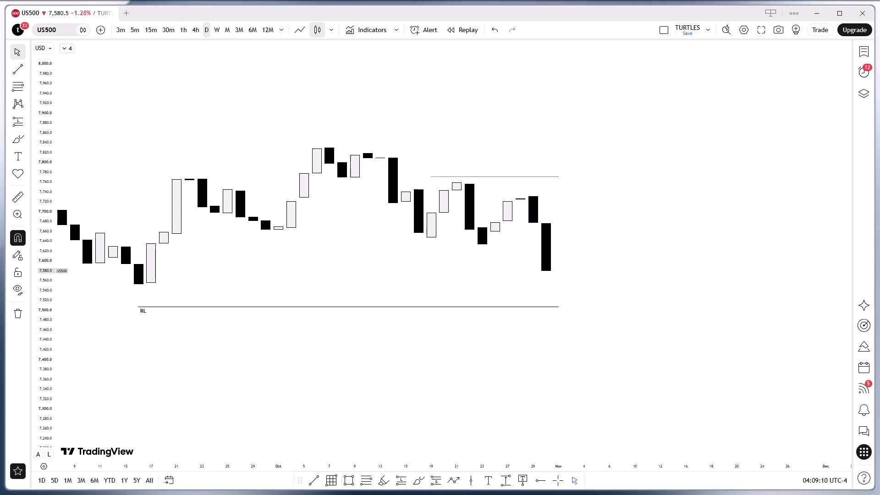
pyautogui.moveTo(41, 407); pyautogui.dragTo(60, 293)
pyautogui.moveTo(462, 226); pyautogui.dragTo(457, 270)
pyautogui.moveTo(456, 268); pyautogui.dragTo(410, 277)
pyautogui.moveTo(431, 302); pyautogui.dragTo(418, 305)
pyautogui.moveTo(429, 270); pyautogui.dragTo(429, 297)
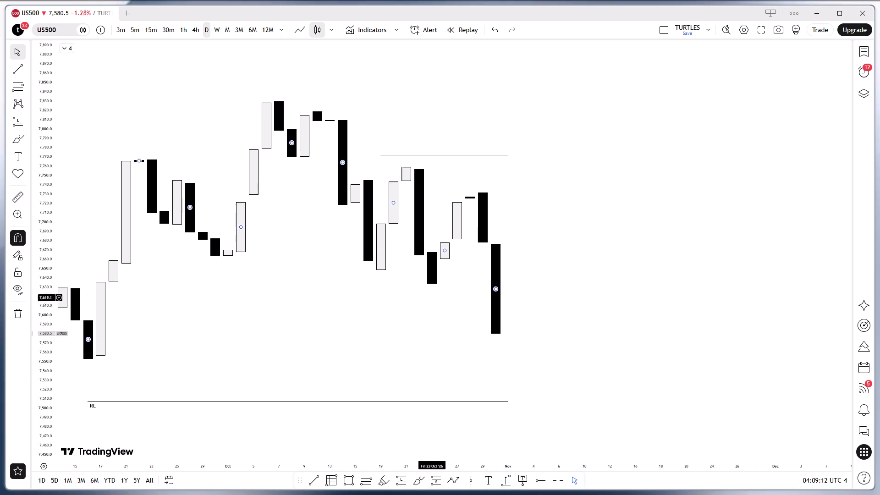
pyautogui.moveTo(428, 300); pyautogui.dragTo(428, 295)
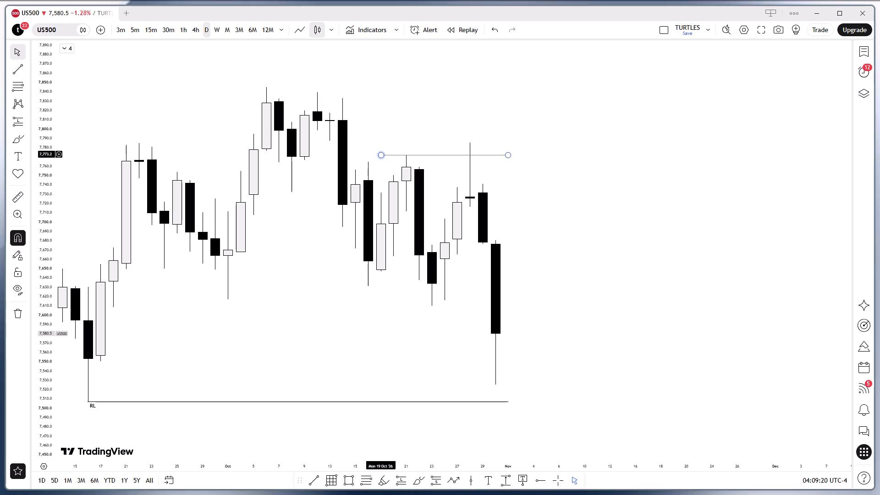
# Adjust the previous week's high line to run from the 21 Oct daily candle's high to 29 Oct.
pyautogui.moveTo(380, 154); pyautogui.dragTo(401, 147)
pyautogui.click(416, 233)
pyautogui.click(405, 286)
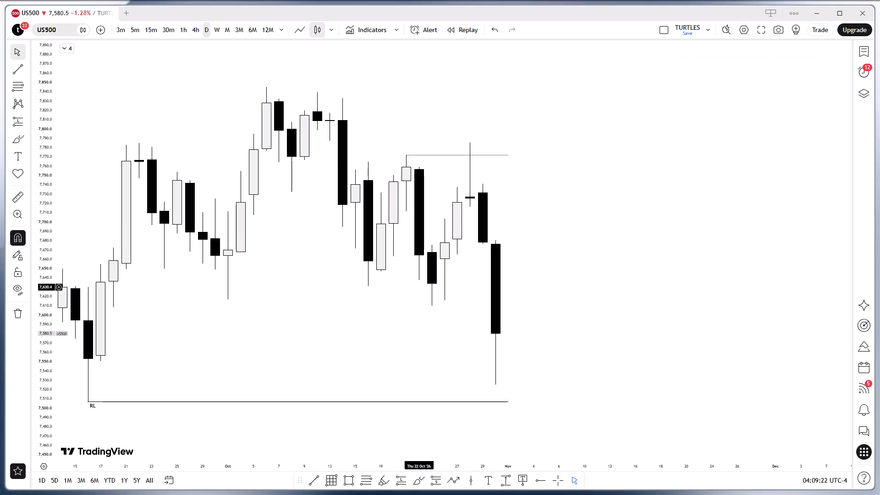
pyautogui.moveTo(510, 155); pyautogui.dragTo(484, 164)
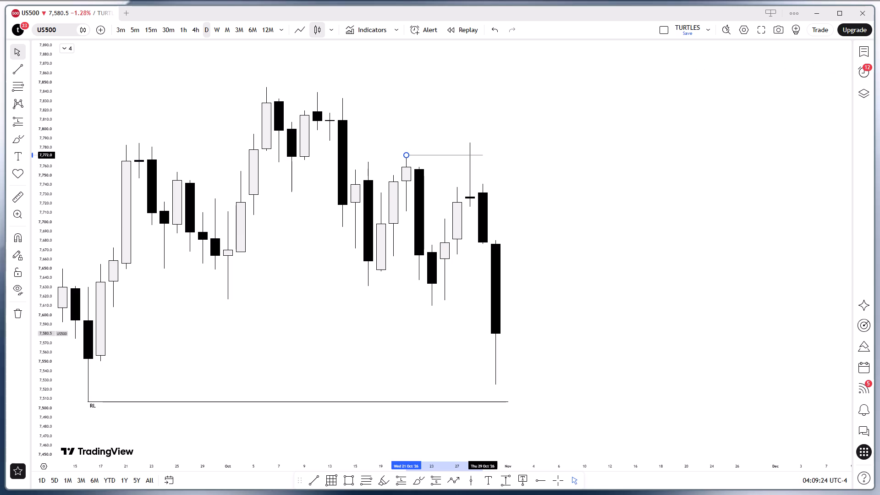
pyautogui.moveTo(484, 164); pyautogui.dragTo(483, 165)
pyautogui.click(520, 170)
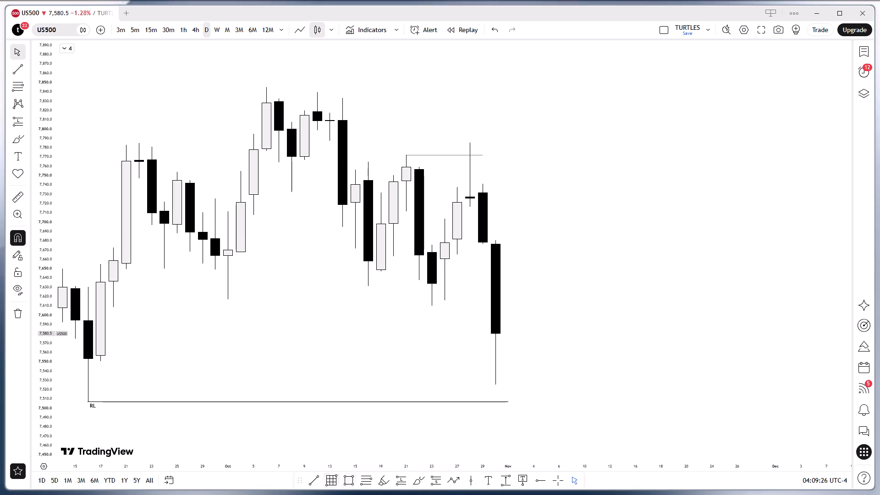
# Place vertical lines on the five US500 daily candles from Monday 26 Oct through Friday 30 Oct.
pyautogui.click(469, 480)
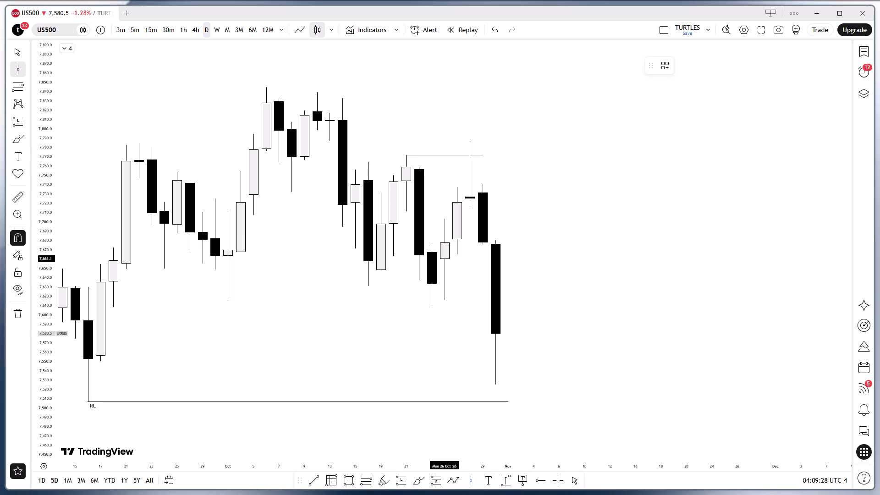
pyautogui.click(443, 254)
pyautogui.click(470, 480)
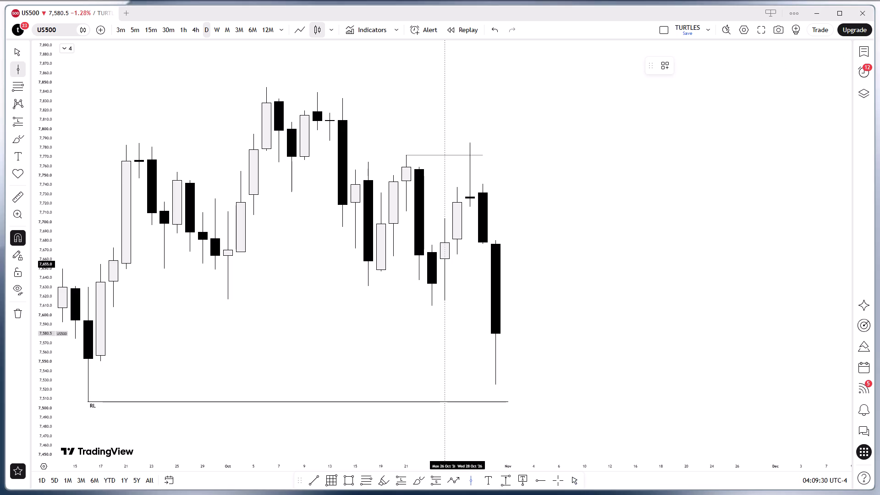
pyautogui.click(461, 232)
pyautogui.click(473, 480)
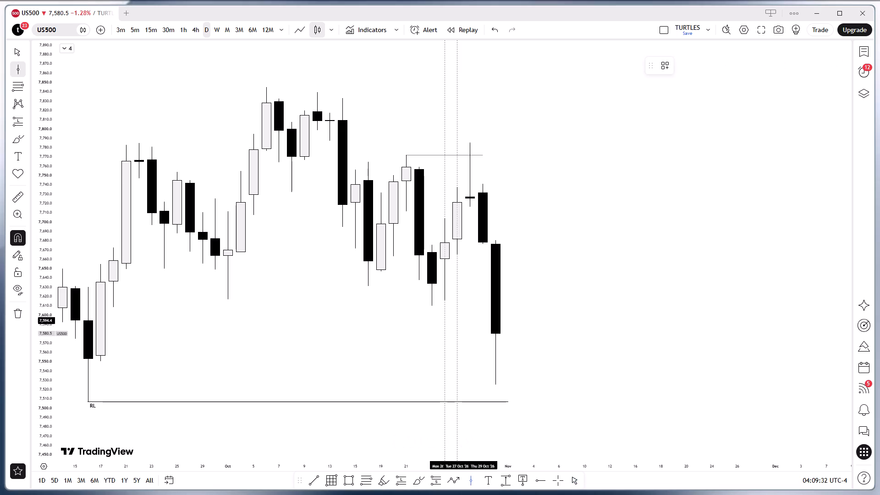
pyautogui.click(473, 192)
pyautogui.click(469, 478)
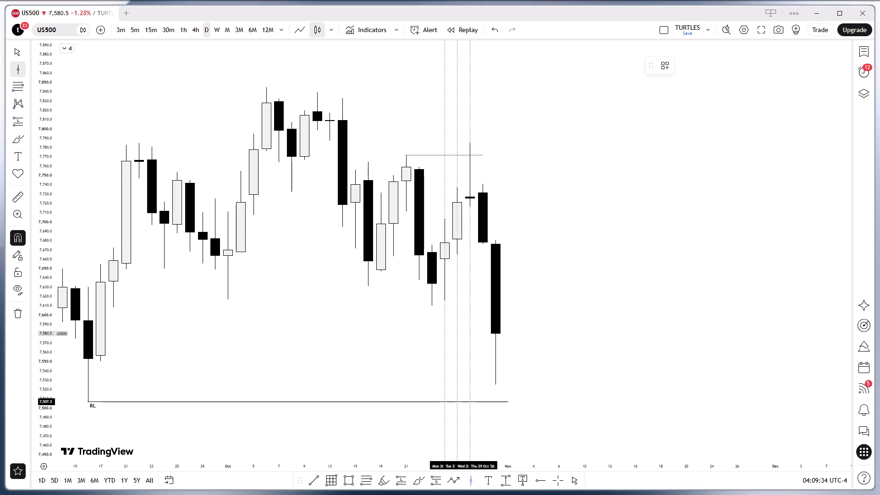
pyautogui.click(483, 198)
pyautogui.click(477, 482)
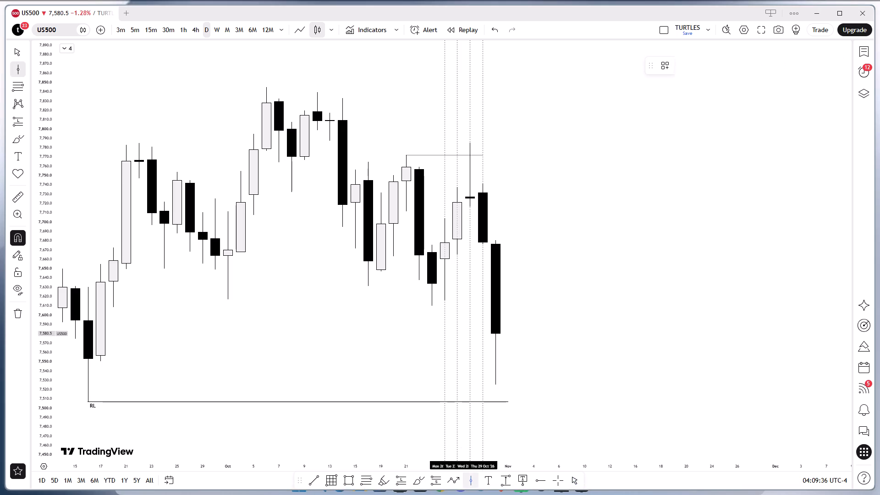
pyautogui.click(497, 284)
pyautogui.click(559, 367)
# Select the five vertical day lines together on the US500 chart and lock them.
pyautogui.moveTo(566, 366); pyautogui.dragTo(616, 3)
pyautogui.moveTo(616, 242); pyautogui.dragTo(603, 170)
pyautogui.keyDown('ctrl'); pyautogui.keyDown('shift'); pyautogui.moveTo(464, 77); pyautogui.dragTo(616, 494); pyautogui.keyUp('shift'); pyautogui.keyUp('ctrl')
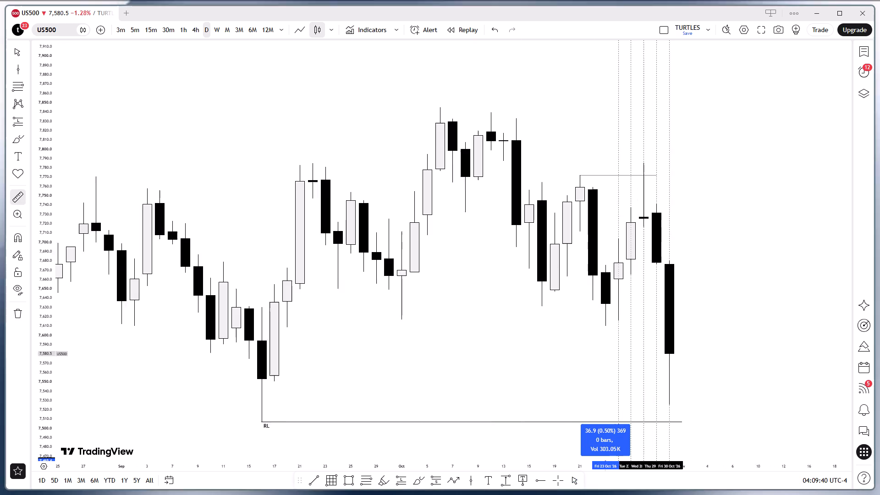
pyautogui.keyDown('ctrl'); pyautogui.keyDown('shift'); pyautogui.moveTo(616, 494); pyautogui.dragTo(618, 494); pyautogui.keyUp('shift'); pyautogui.keyUp('ctrl')
pyautogui.keyDown('ctrl'); pyautogui.moveTo(620, 494); pyautogui.dragTo(479, 248); pyautogui.keyUp('ctrl')
pyautogui.moveTo(567, 383); pyautogui.dragTo(551, 329)
pyautogui.click(551, 328)
pyautogui.moveTo(509, 300); pyautogui.dragTo(325, 123)
pyautogui.moveTo(721, 321); pyautogui.dragTo(742, 165)
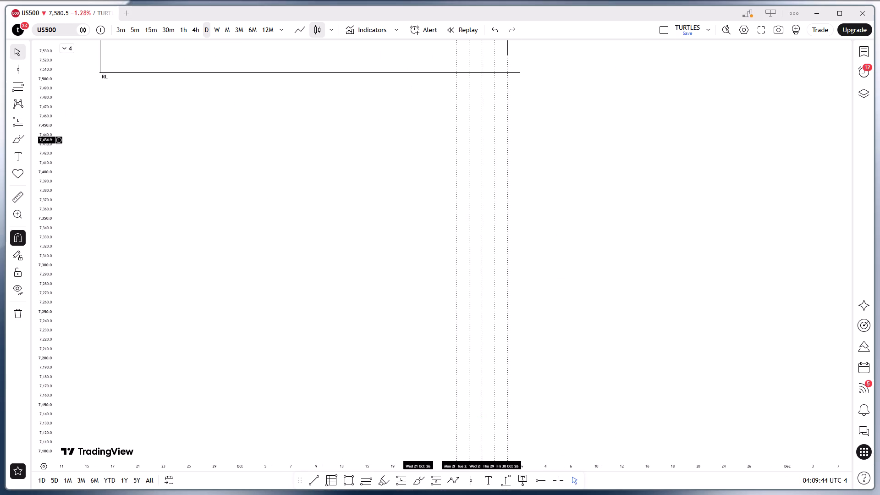
pyautogui.keyDown('ctrl'); pyautogui.moveTo(414, 119); pyautogui.dragTo(687, 494); pyautogui.keyUp('ctrl')
pyautogui.click(781, 70)
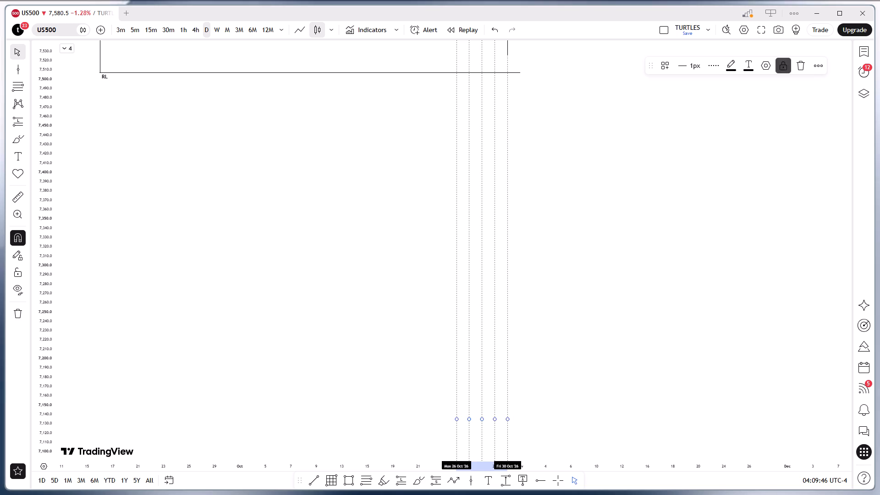
pyautogui.click(787, 120)
# Draw a horizontal line at about 7,661 from the 26 Oct daily candle's open to 6 Nov, using the "W.O" template.
pyautogui.moveTo(669, 128); pyautogui.dragTo(699, 365)
pyautogui.moveTo(687, 271); pyautogui.dragTo(693, 369)
pyautogui.scroll(1, 682, 346)
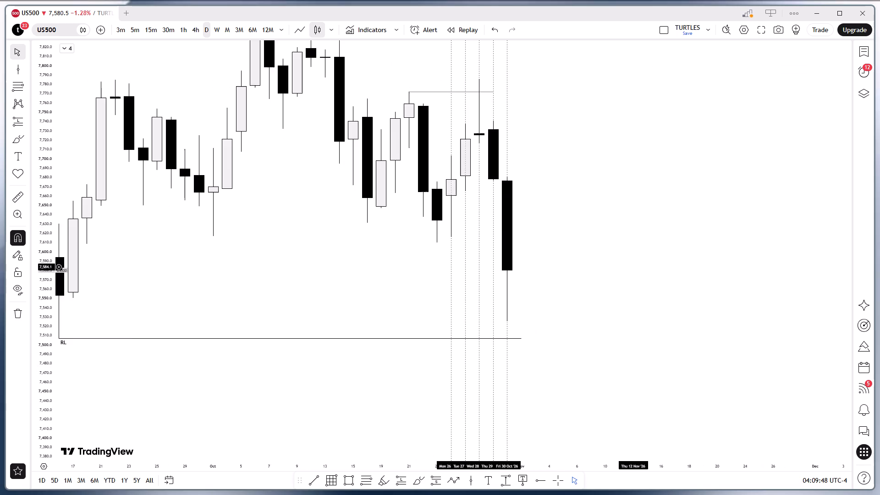
pyautogui.moveTo(620, 231); pyautogui.dragTo(679, 318)
pyautogui.moveTo(681, 320); pyautogui.dragTo(601, 292)
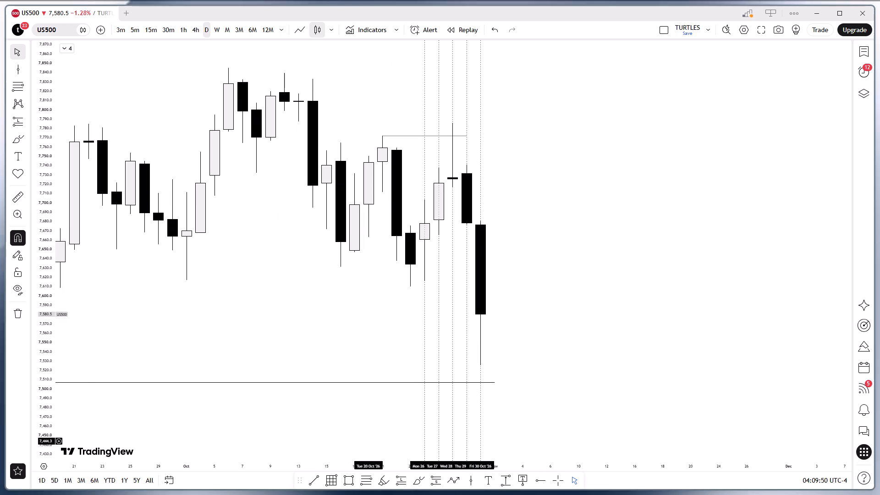
pyautogui.click(309, 484)
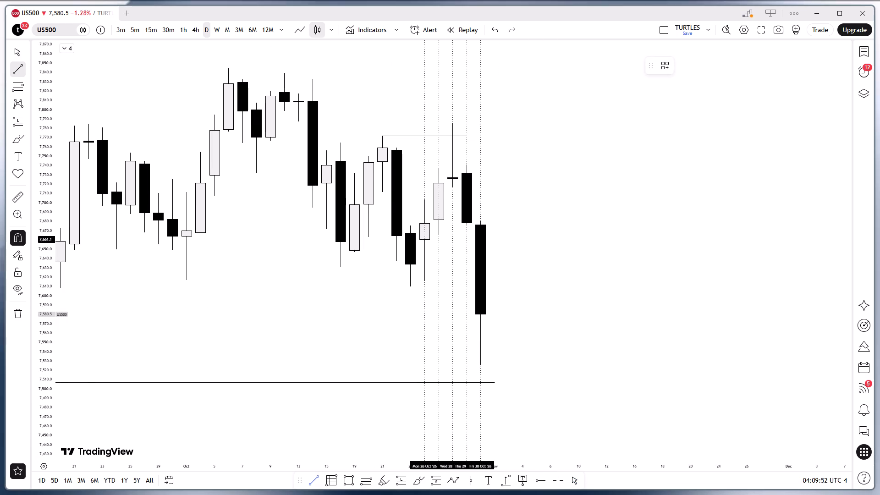
pyautogui.click(426, 239)
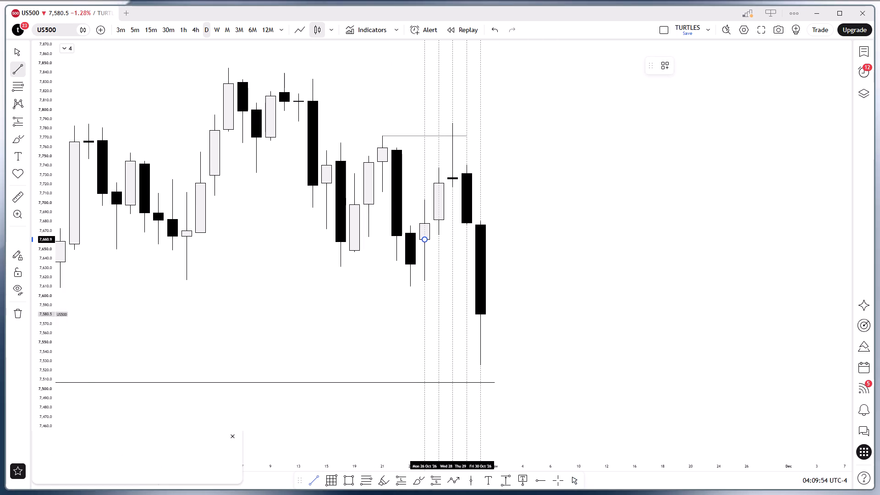
pyautogui.keyDown('shift'); pyautogui.click(546, 241); pyautogui.keyUp('shift')
pyautogui.click(667, 67)
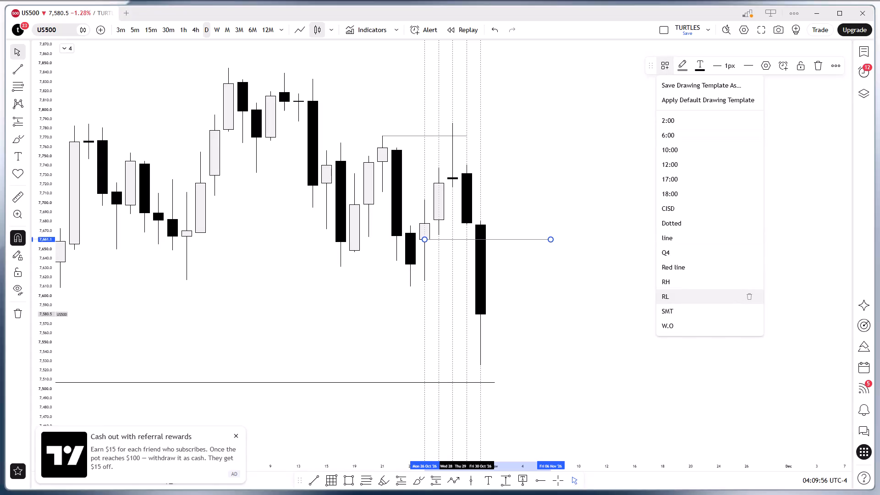
pyautogui.doubleClick(682, 322)
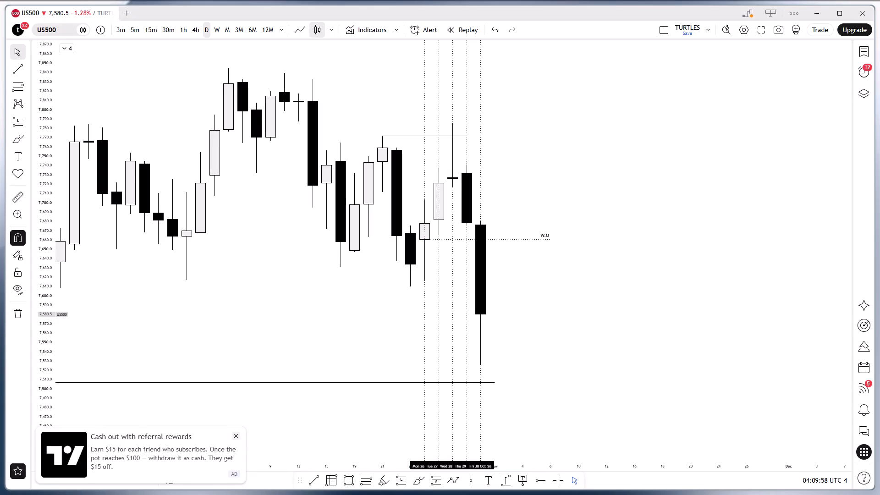
# Dismiss the referral advertisement and the ad-free upgrade offer.
pyautogui.click(237, 436)
pyautogui.click(504, 384)
pyautogui.click(580, 319)
pyautogui.click(635, 307)
pyautogui.moveTo(621, 306); pyautogui.dragTo(629, 352)
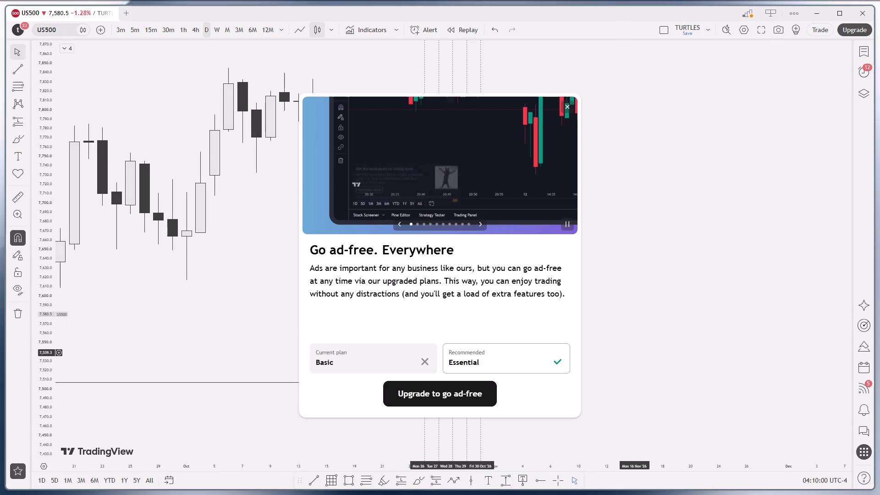
pyautogui.click(567, 106)
pyautogui.click(631, 140)
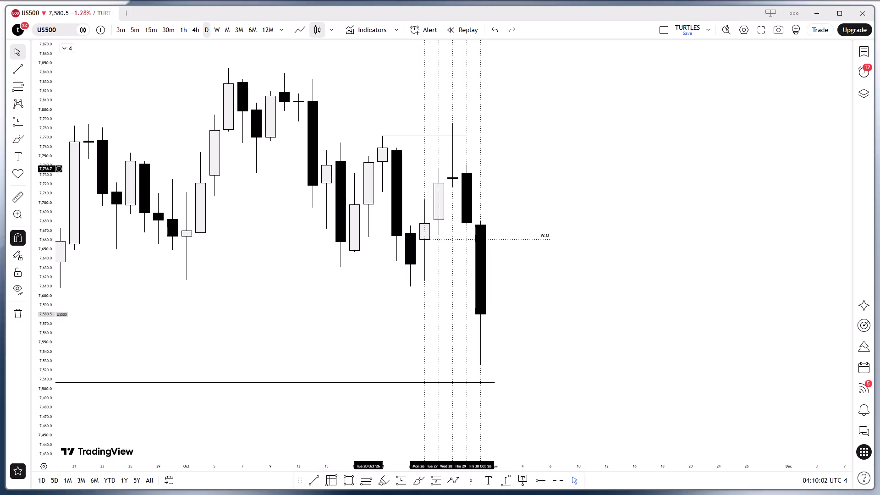
# Switch the US500 chart to the 4-hour timeframe and fit the candles of the last two weeks in view.
pyautogui.click(198, 27)
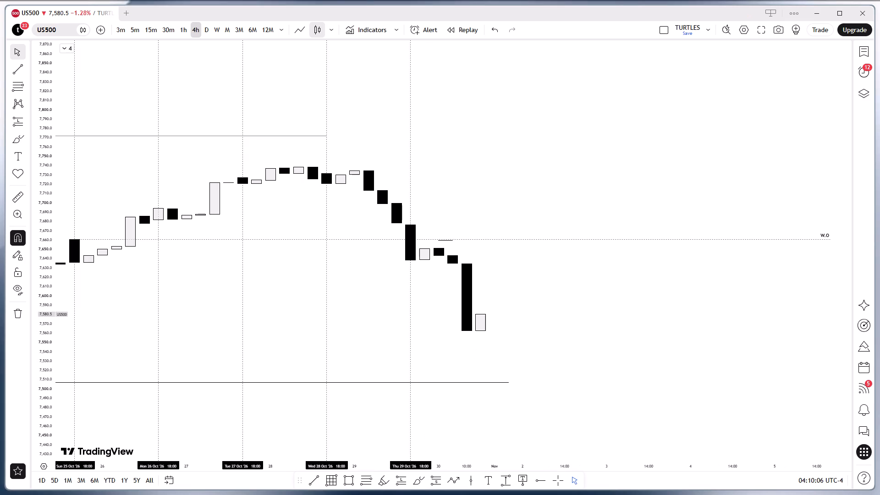
pyautogui.scroll(-7, 502, 223)
pyautogui.moveTo(298, 269); pyautogui.dragTo(282, 276)
pyautogui.moveTo(267, 287); pyautogui.dragTo(247, 308)
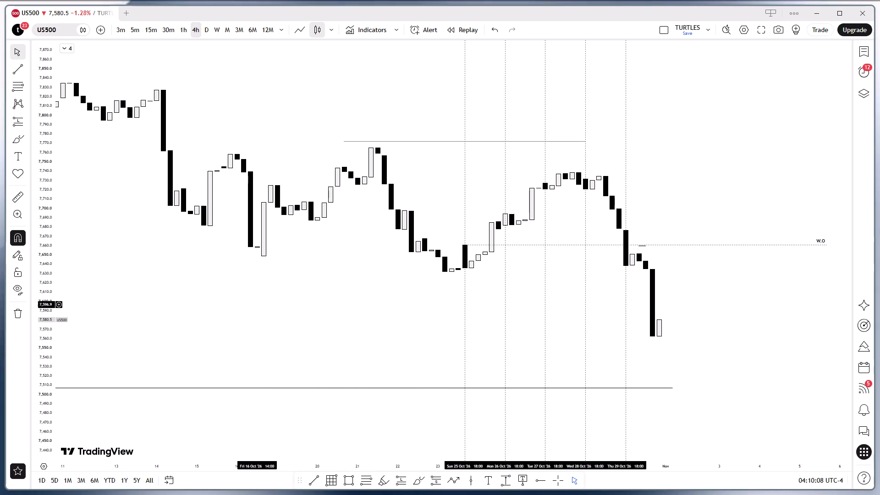
pyautogui.moveTo(247, 308); pyautogui.dragTo(233, 303)
pyautogui.moveTo(308, 286); pyautogui.dragTo(224, 292)
pyautogui.moveTo(126, 252); pyautogui.dragTo(72, 270)
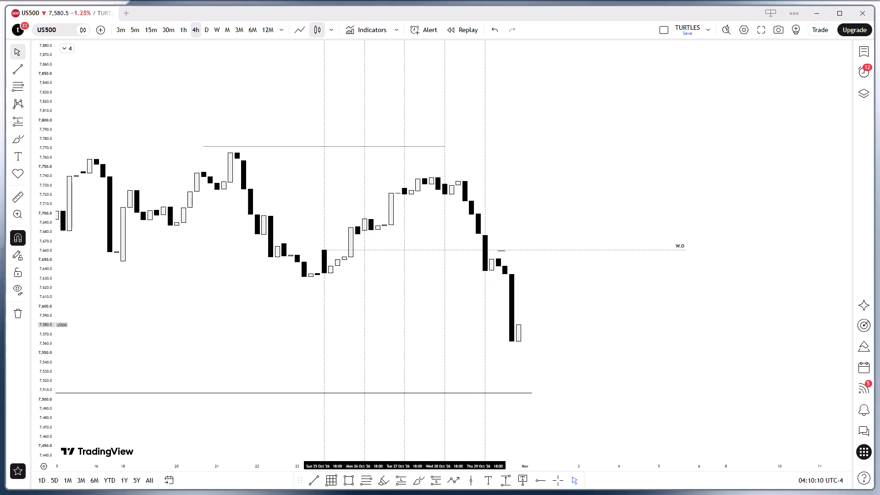
pyautogui.moveTo(36, 403); pyautogui.dragTo(51, 365)
pyautogui.moveTo(136, 294); pyautogui.dragTo(153, 338)
pyautogui.moveTo(168, 311); pyautogui.dragTo(166, 315)
pyautogui.moveTo(162, 321); pyautogui.dragTo(161, 305)
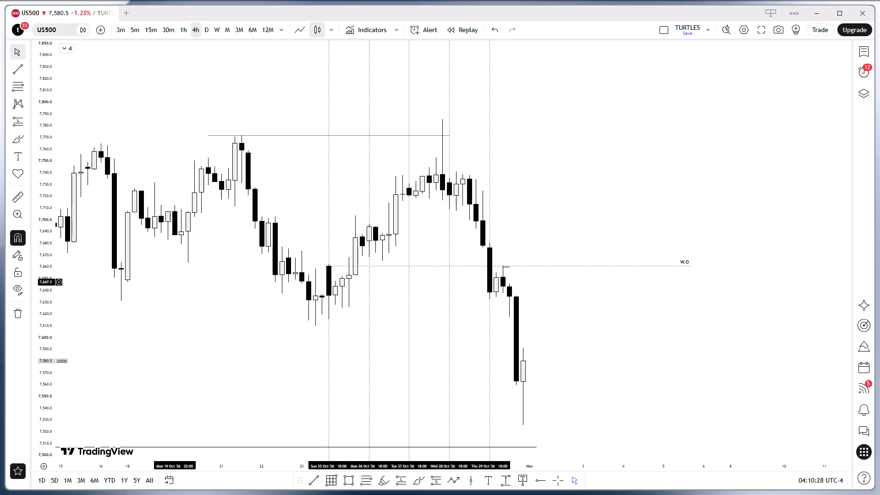
# Move the start of the previous week's high line to the 21 Oct 4-hour candle's high at about 7,772.
pyautogui.moveTo(208, 132); pyautogui.dragTo(217, 119)
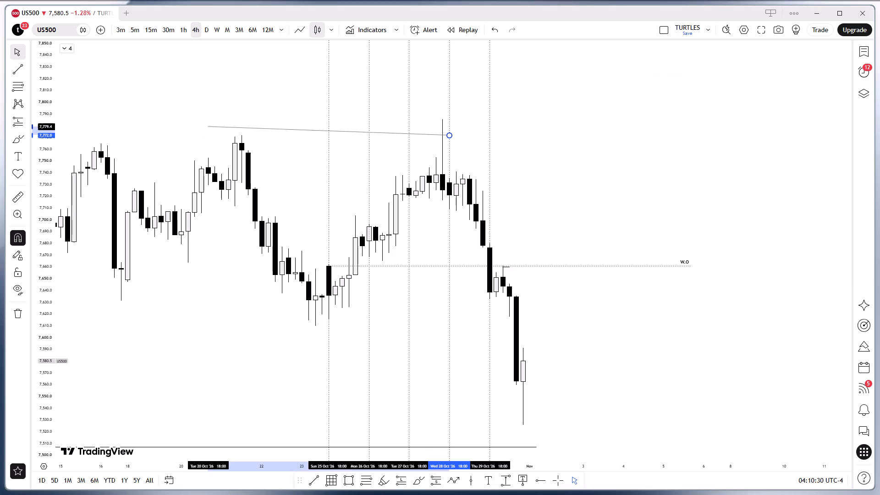
pyautogui.moveTo(217, 119); pyautogui.dragTo(242, 138)
pyautogui.moveTo(254, 216); pyautogui.dragTo(254, 222)
pyautogui.click(234, 314)
# Examine the US500 4-hour price action across the past two weeks against the marked high, weekly open and RL level.
pyautogui.moveTo(226, 344); pyautogui.dragTo(227, 316)
pyautogui.moveTo(223, 349); pyautogui.dragTo(222, 340)
pyautogui.moveTo(220, 339); pyautogui.dragTo(223, 344)
pyautogui.moveTo(201, 370); pyautogui.dragTo(209, 369)
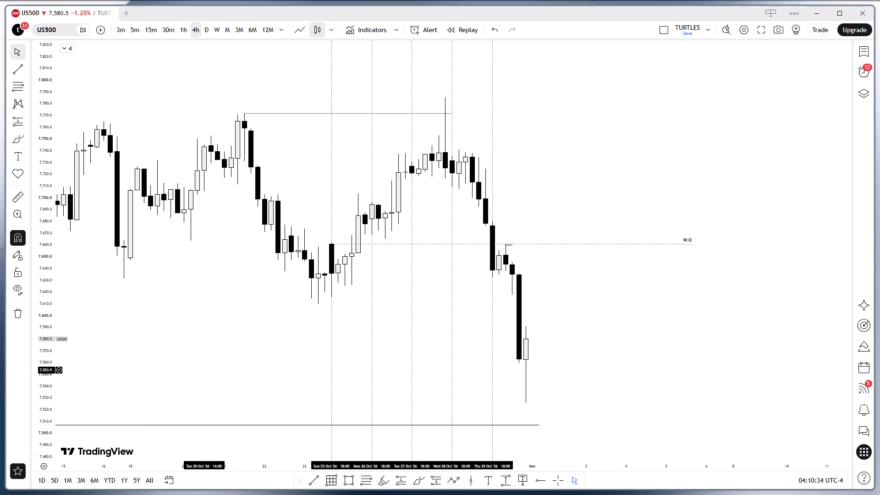
pyautogui.moveTo(209, 369); pyautogui.dragTo(262, 369)
pyautogui.moveTo(240, 401); pyautogui.dragTo(240, 409)
pyautogui.moveTo(247, 368); pyautogui.dragTo(248, 373)
pyautogui.moveTo(261, 343); pyautogui.dragTo(254, 343)
pyautogui.click(269, 356)
pyautogui.moveTo(298, 366); pyautogui.dragTo(297, 358)
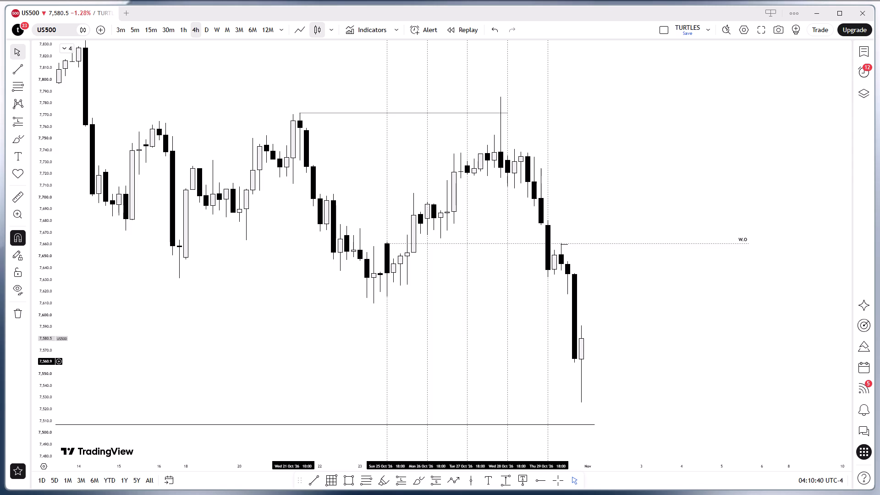
pyautogui.moveTo(289, 361); pyautogui.dragTo(379, 371)
pyautogui.moveTo(364, 381); pyautogui.dragTo(371, 363)
pyautogui.moveTo(379, 354); pyautogui.dragTo(371, 355)
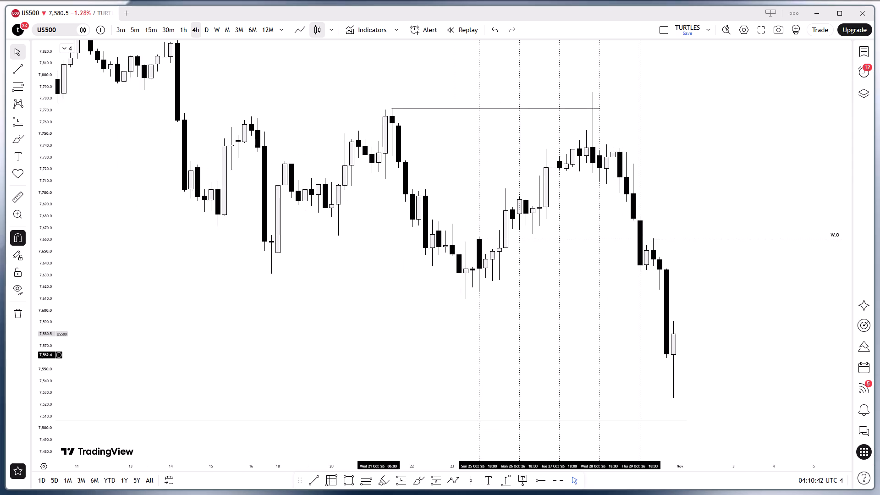
pyautogui.moveTo(371, 355); pyautogui.dragTo(302, 352)
pyautogui.moveTo(324, 266); pyautogui.dragTo(312, 293)
pyautogui.scroll(2, 312, 293)
pyautogui.moveTo(267, 299); pyautogui.dragTo(308, 309)
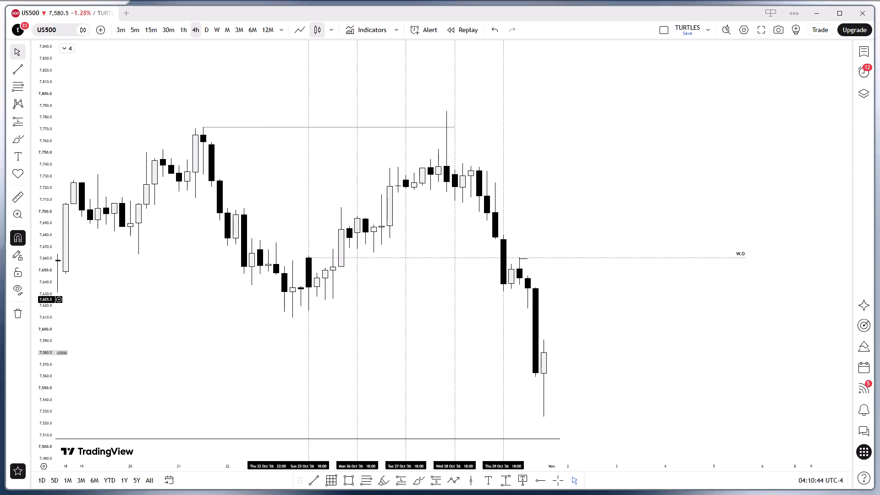
pyautogui.moveTo(308, 309); pyautogui.dragTo(374, 319)
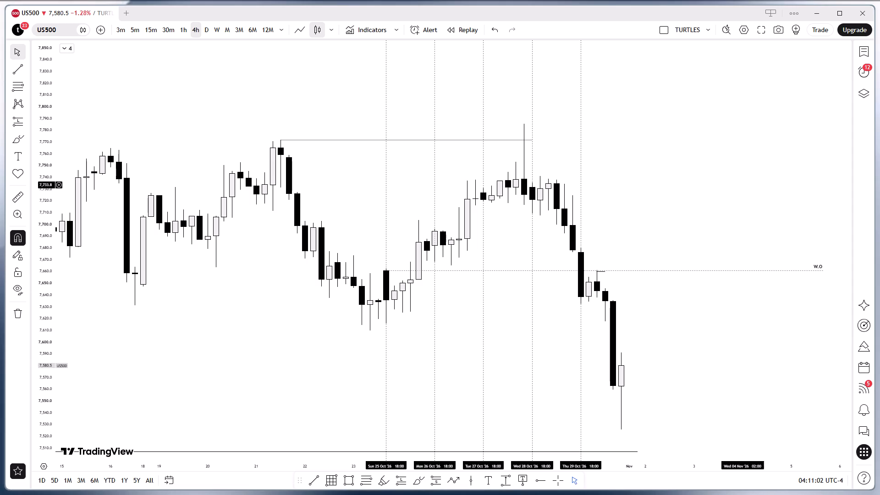
# Compare the NAS100 and US30 4-hour charts with US500 using the watchlist.
pyautogui.click(861, 47)
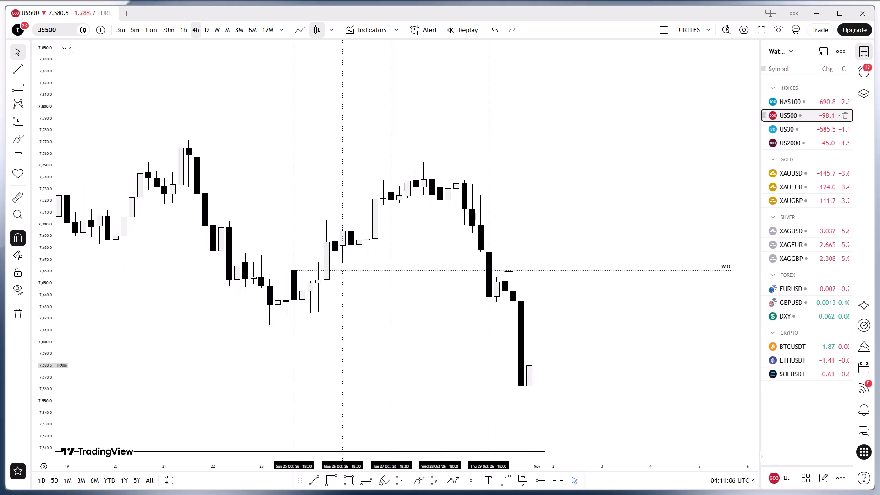
pyautogui.click(805, 101)
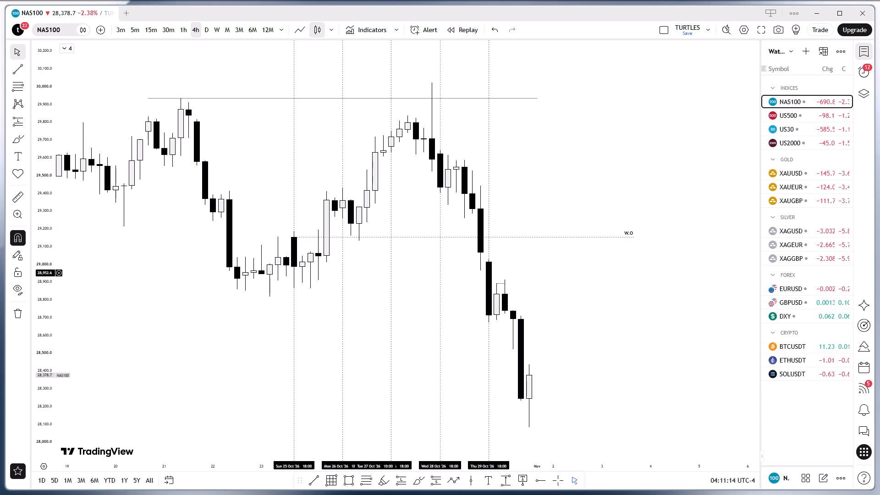
pyautogui.click(792, 132)
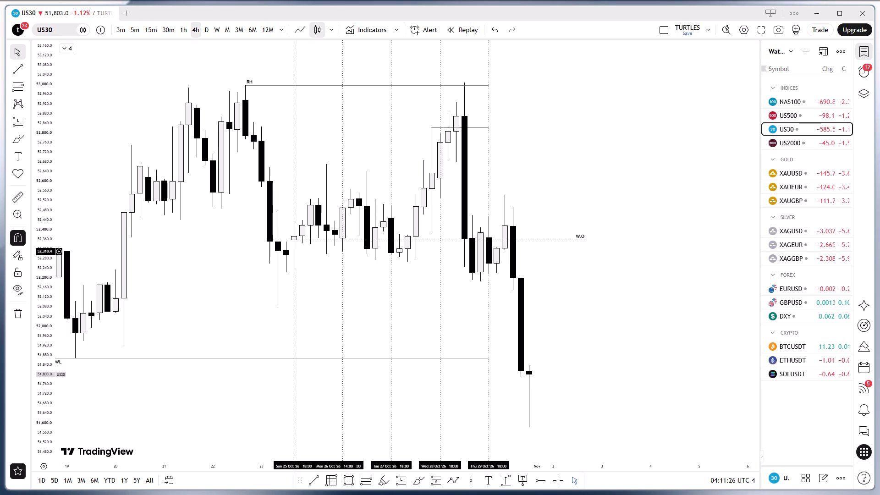
# On NAS100, draw a short line joining the 26 Oct 06:00 and 10:00 candle lows, using the "SMT" template.
pyautogui.click(806, 105)
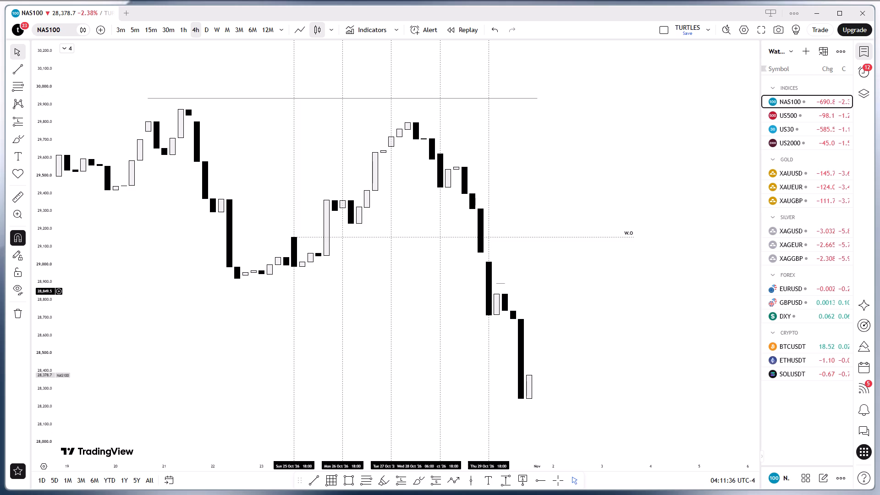
pyautogui.click(313, 483)
pyautogui.click(315, 280)
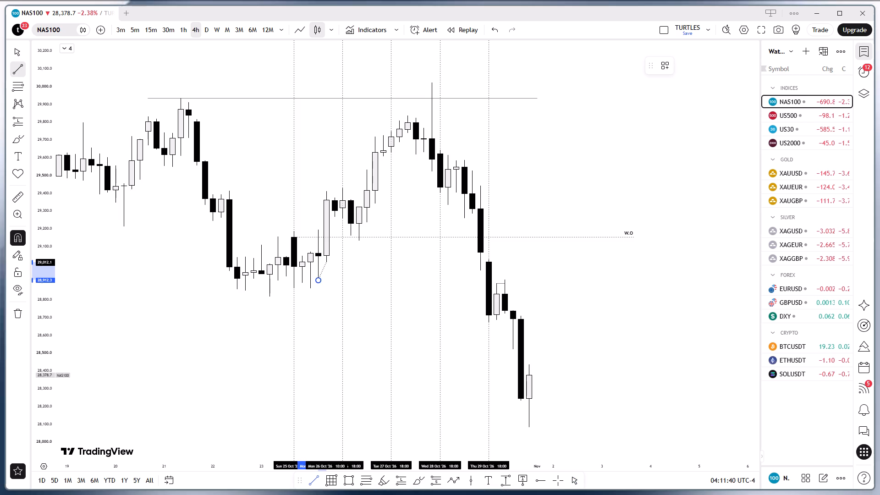
pyautogui.click(326, 263)
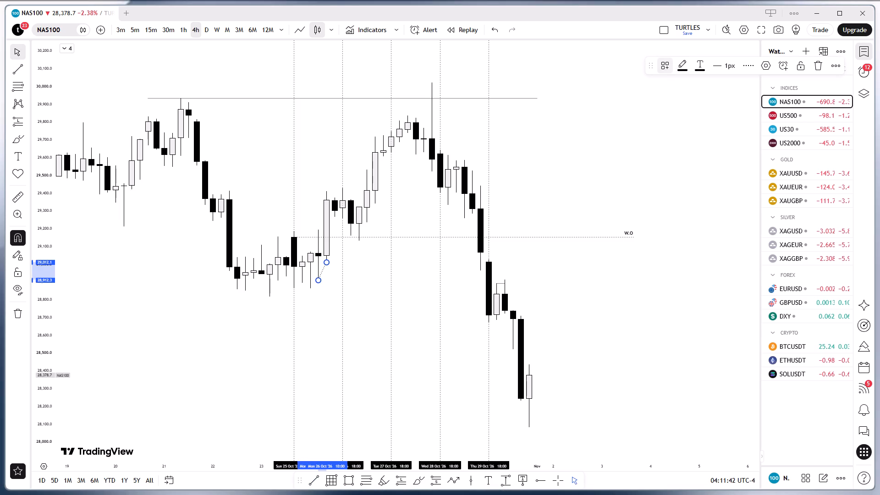
pyautogui.click(664, 62)
pyautogui.click(675, 307)
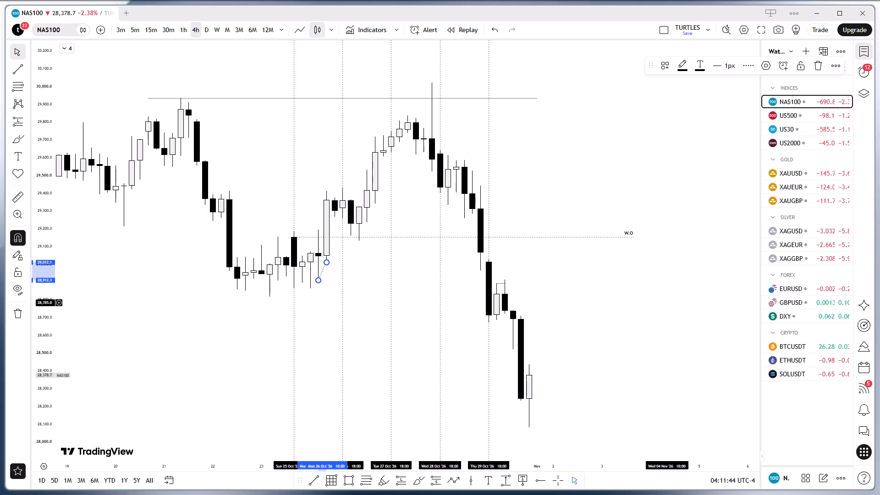
pyautogui.click(588, 279)
# Move the start of the NAS100 high line to the 21 Oct 4-hour candle's high at about 29,930.
pyautogui.moveTo(576, 291); pyautogui.dragTo(617, 286)
pyautogui.scroll(1, 617, 286)
pyautogui.moveTo(617, 286); pyautogui.dragTo(648, 285)
pyautogui.moveTo(140, 95); pyautogui.dragTo(142, 95)
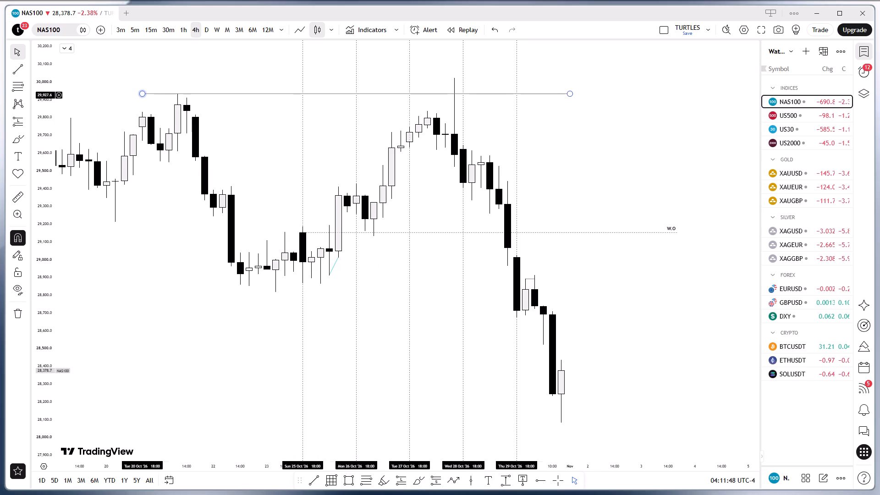
pyautogui.moveTo(142, 95); pyautogui.dragTo(179, 88)
pyautogui.click(222, 123)
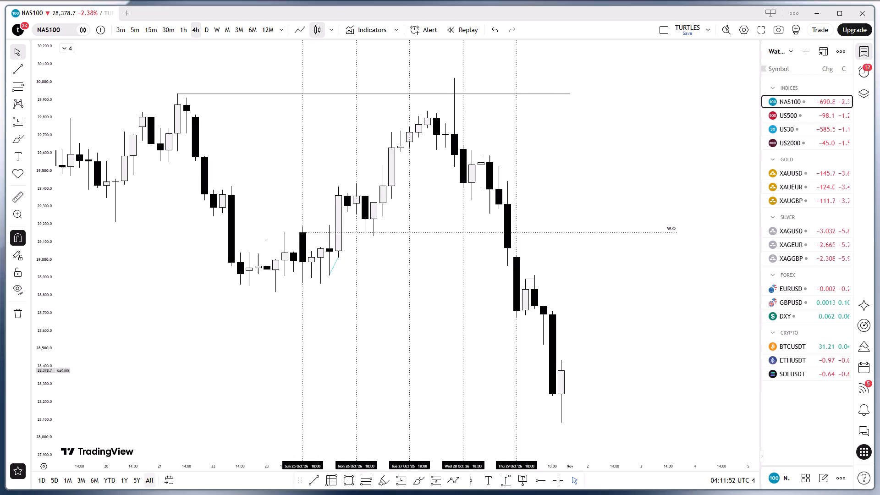
# Go to 26 October 2026 at 10:00 on the NAS100 4-hour chart.
pyautogui.click(168, 474)
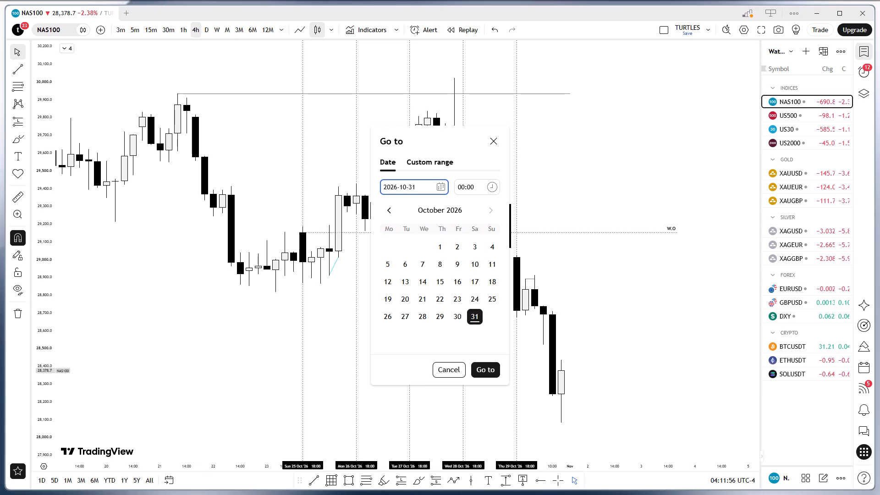
pyautogui.click(390, 322)
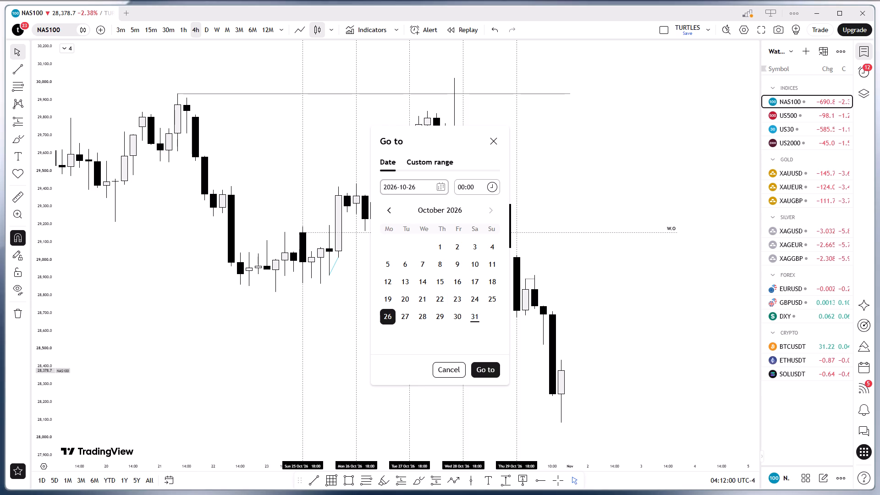
pyautogui.click(458, 187)
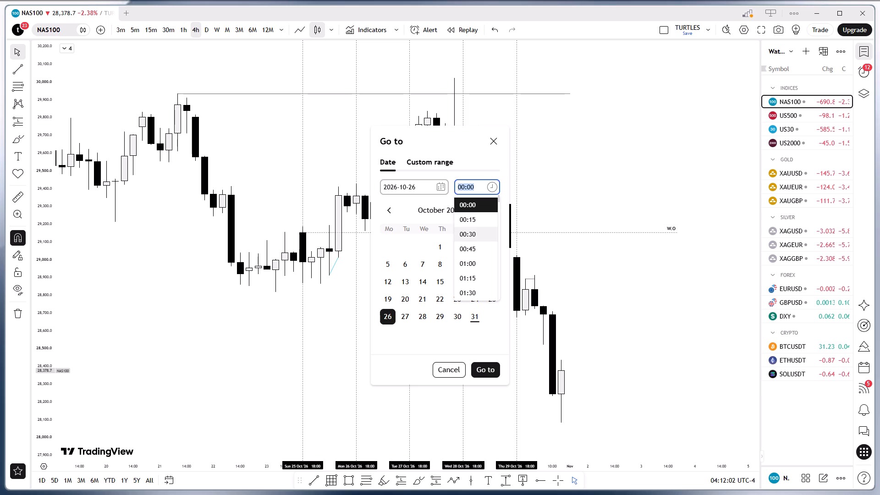
pyautogui.scroll(-7, 465, 233)
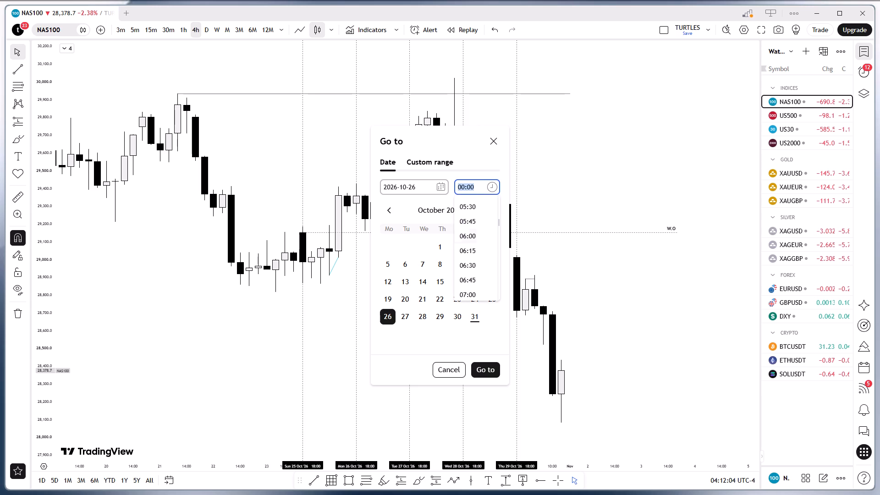
pyautogui.scroll(-5, 465, 233)
pyautogui.click(463, 237)
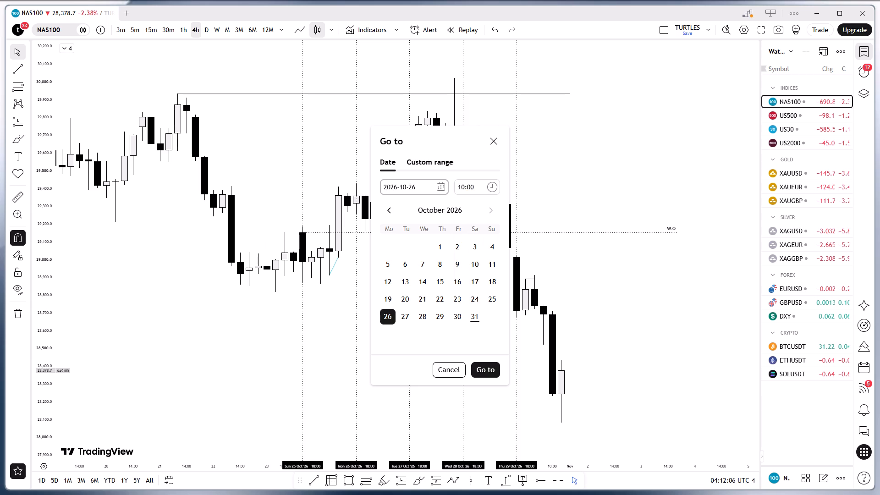
pyautogui.click(487, 368)
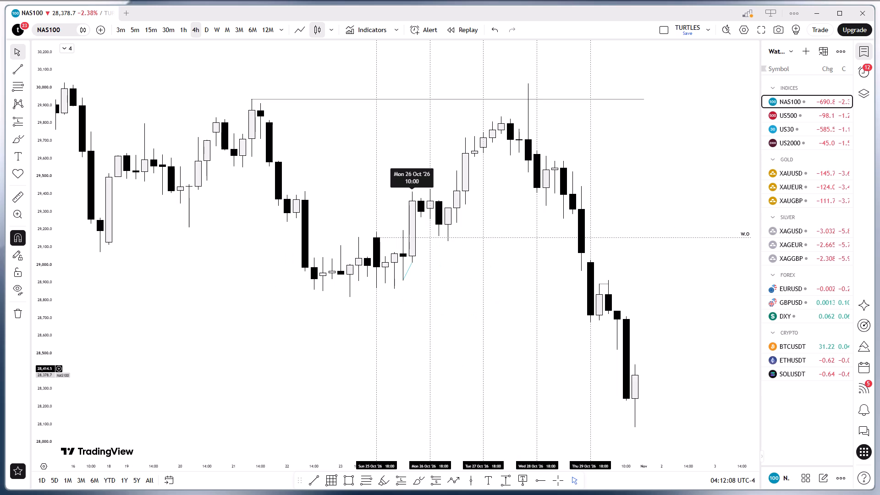
# Switch NAS100 to the 5-minute timeframe and go to 26 October 2026 at 10:00.
pyautogui.click(138, 33)
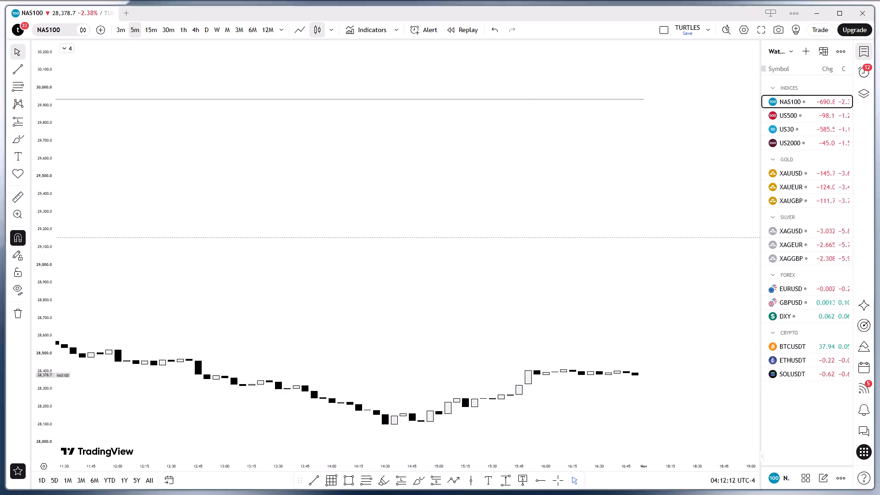
pyautogui.click(168, 481)
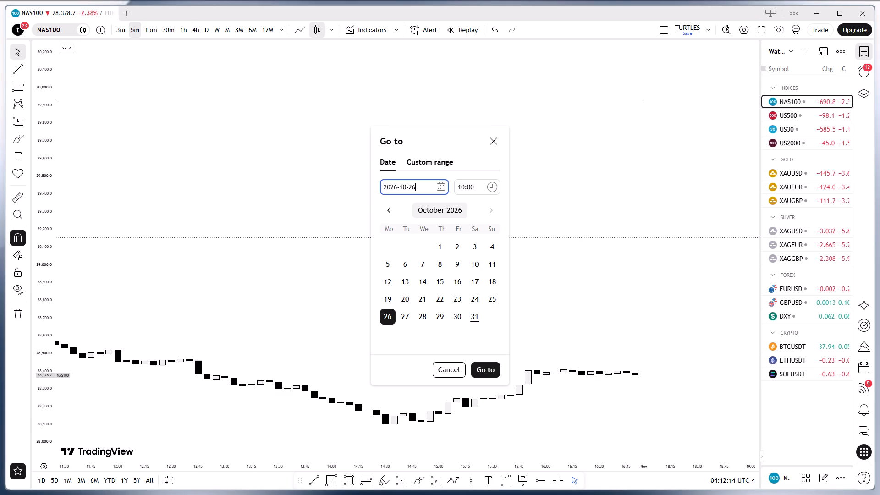
pyautogui.click(487, 364)
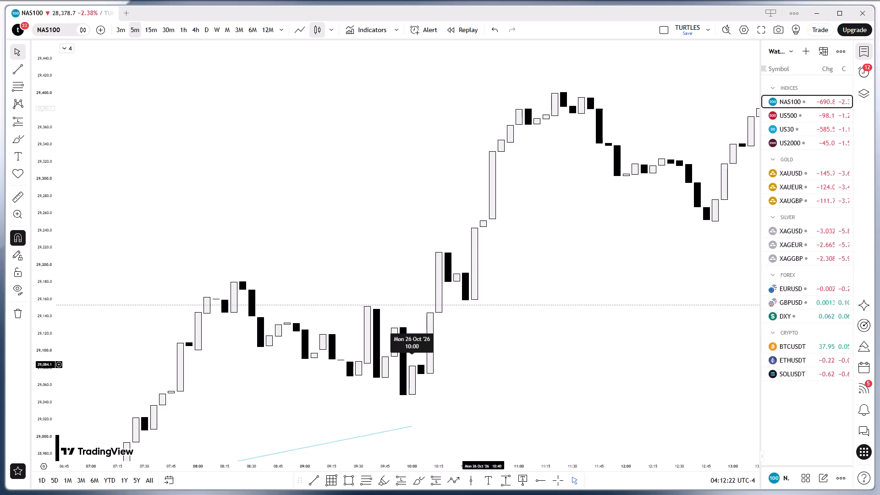
# Examine the NAS100 5-minute price action around the SMT line on the morning of 26 October.
pyautogui.moveTo(467, 379); pyautogui.dragTo(500, 322)
pyautogui.moveTo(505, 324); pyautogui.dragTo(514, 351)
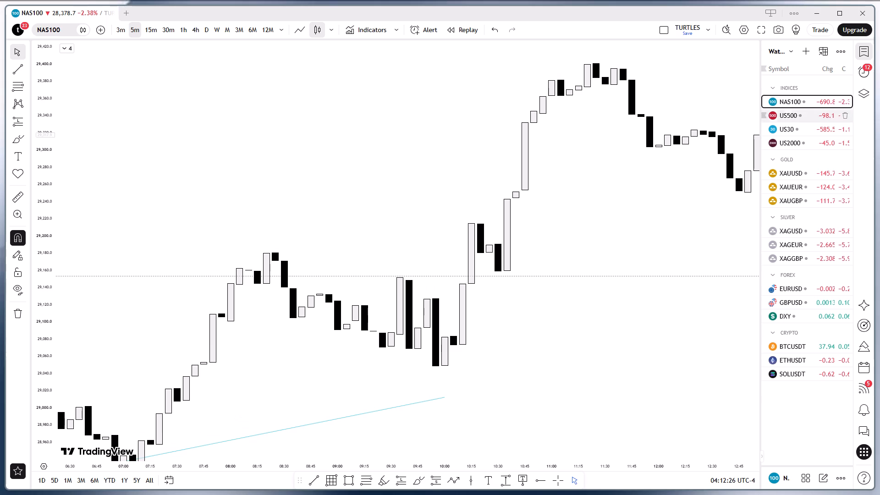
pyautogui.moveTo(42, 169); pyautogui.dragTo(51, 246)
pyautogui.scroll(-3, 190, 314)
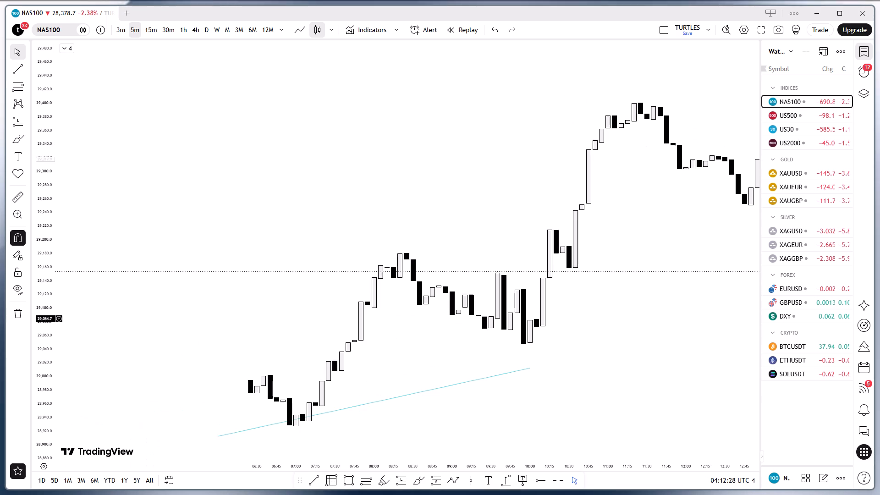
pyautogui.moveTo(406, 341); pyautogui.dragTo(268, 336)
pyautogui.moveTo(325, 329); pyautogui.dragTo(282, 327)
pyautogui.moveTo(296, 330); pyautogui.dragTo(278, 329)
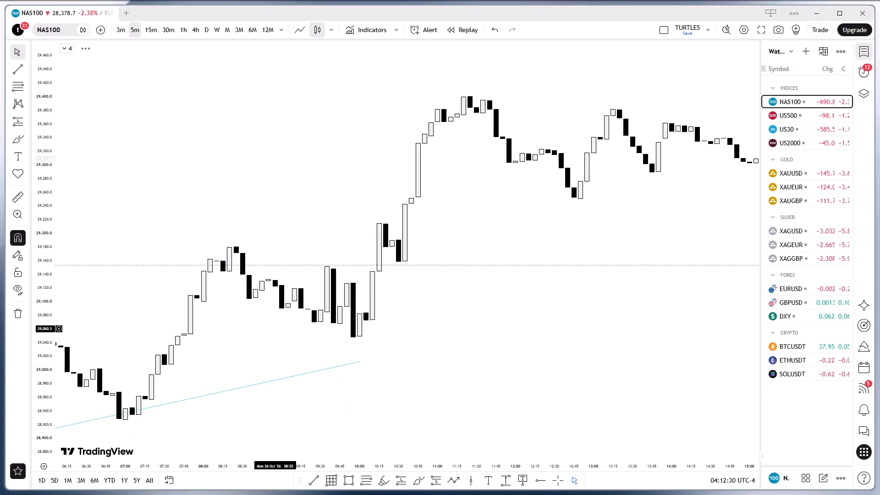
pyautogui.moveTo(275, 325); pyautogui.dragTo(259, 335)
pyautogui.scroll(-3, 269, 322)
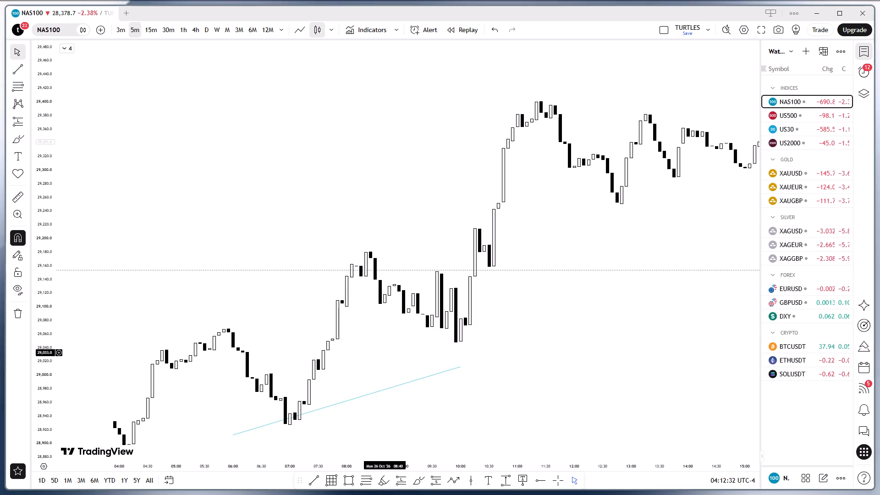
pyautogui.moveTo(389, 354); pyautogui.dragTo(309, 332)
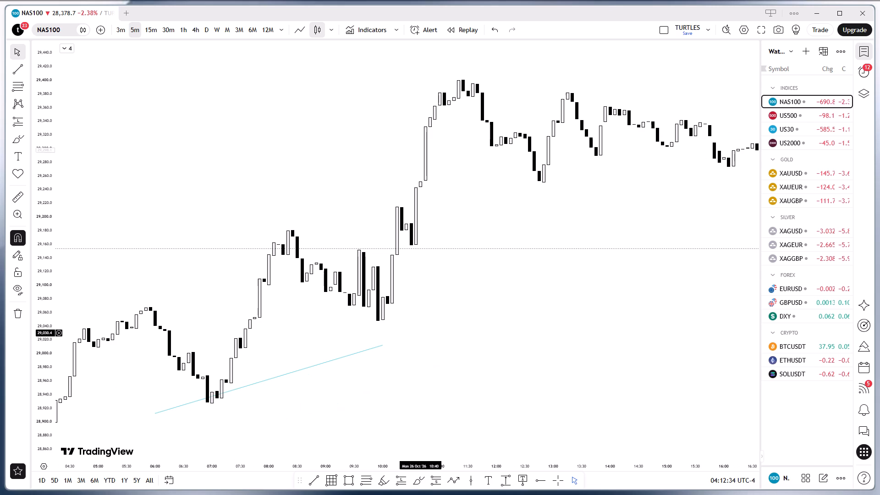
pyautogui.moveTo(452, 292); pyautogui.dragTo(457, 301)
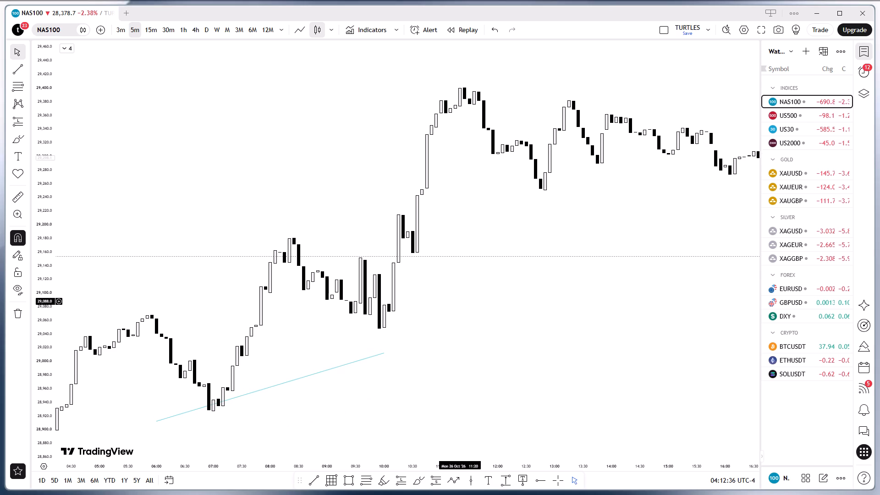
pyautogui.moveTo(457, 301); pyautogui.dragTo(262, 199)
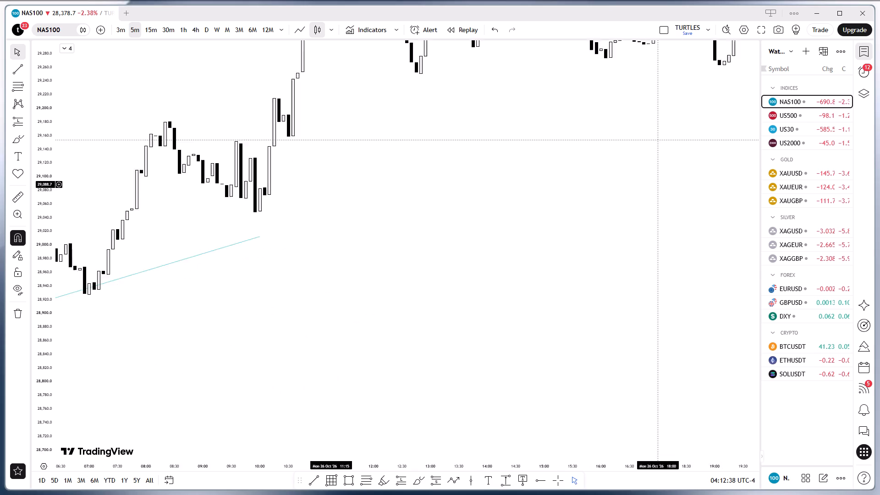
pyautogui.moveTo(262, 199); pyautogui.dragTo(378, 324)
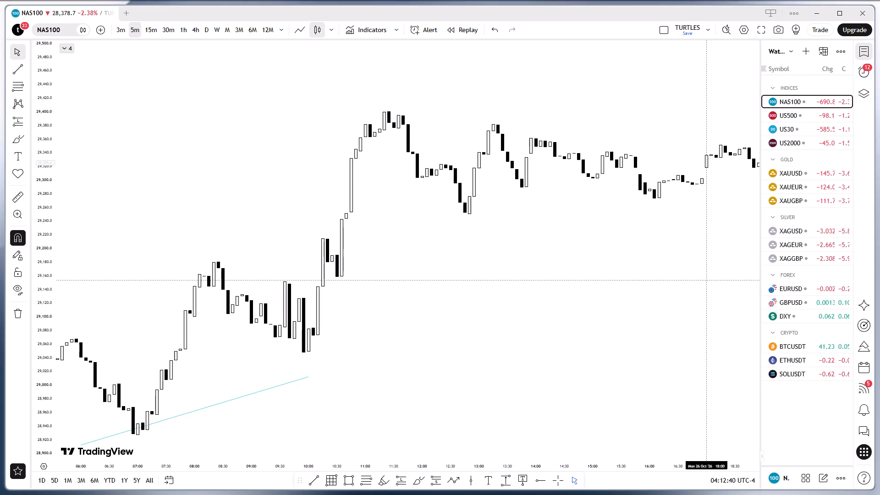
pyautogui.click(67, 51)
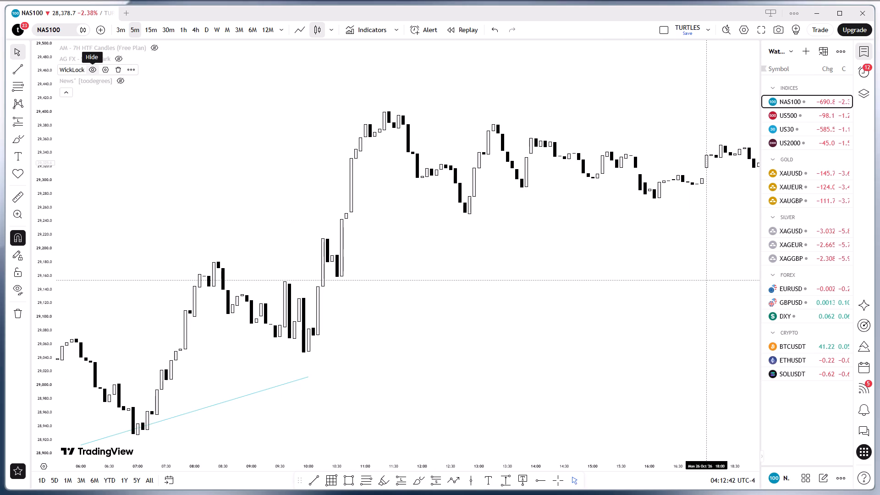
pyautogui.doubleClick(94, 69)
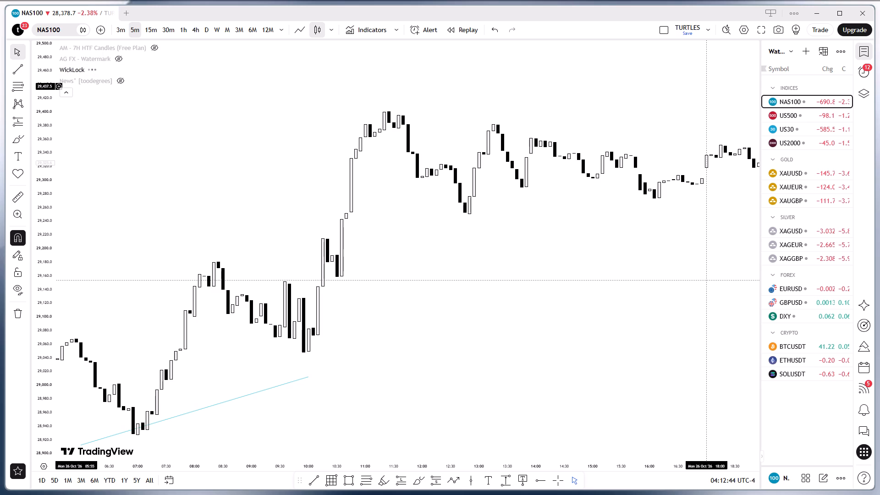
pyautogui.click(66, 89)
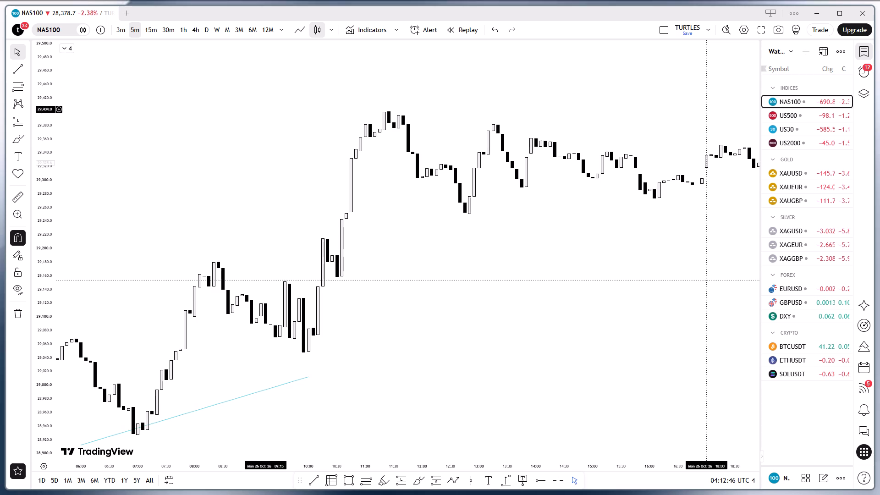
# Turn on the candle wicks in the chart's symbol settings.
pyautogui.doubleClick(340, 250)
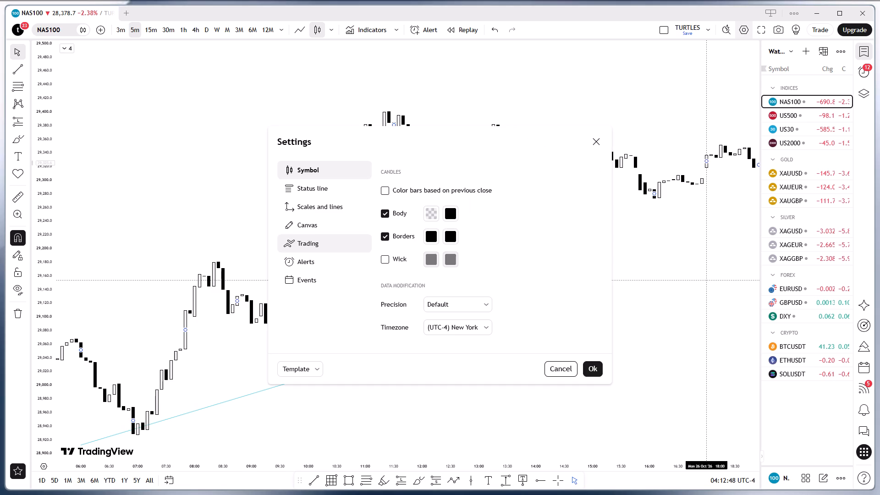
pyautogui.click(385, 260)
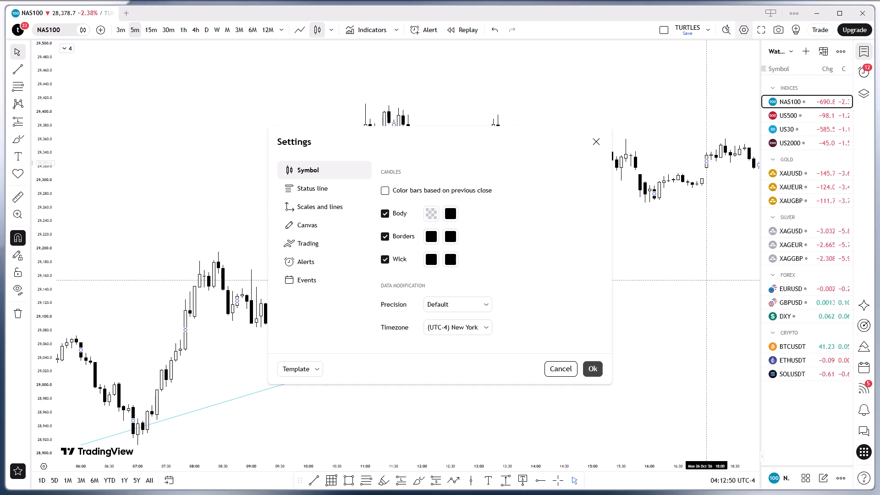
pyautogui.click(595, 366)
# Move the start of the SMT line to the 26 Oct 07:00 5-minute candle's low at about 28,912.
pyautogui.click(341, 354)
pyautogui.moveTo(343, 354); pyautogui.dragTo(396, 313)
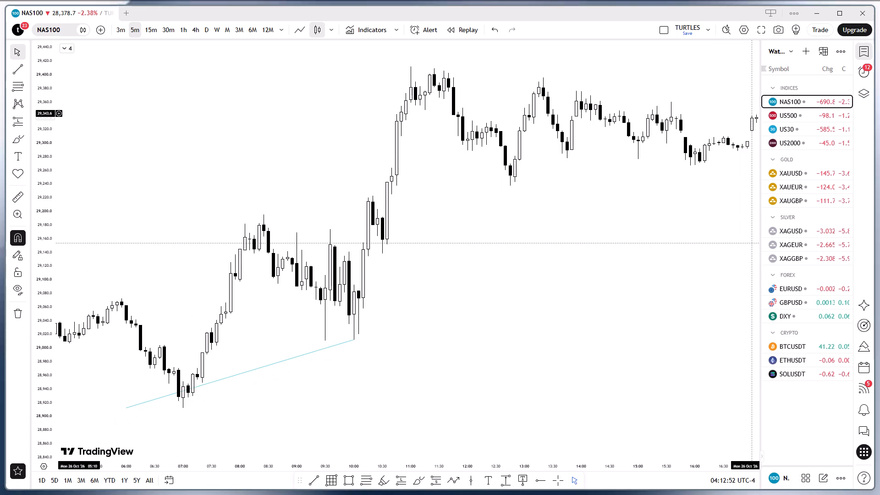
pyautogui.click(67, 47)
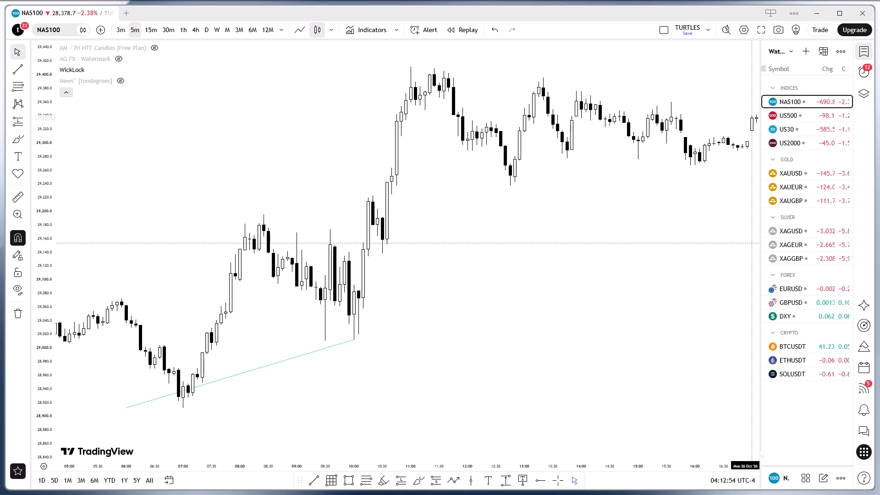
pyautogui.click(65, 89)
pyautogui.moveTo(123, 411); pyautogui.dragTo(154, 418)
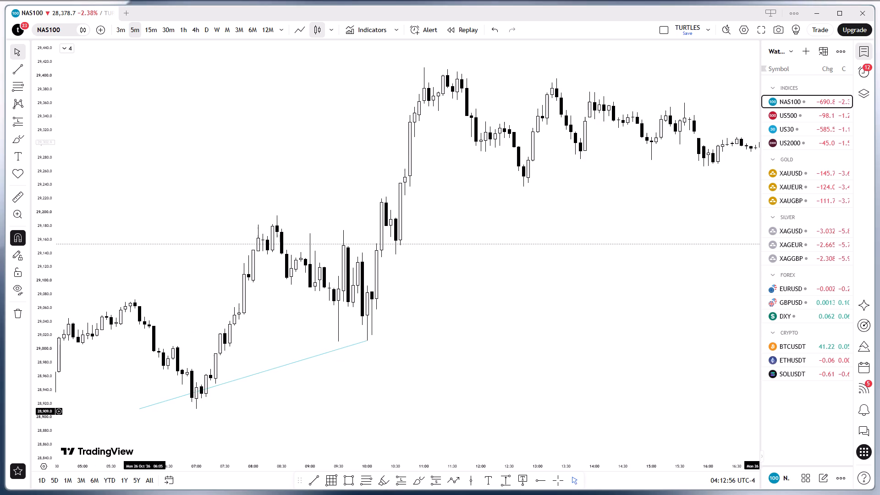
pyautogui.moveTo(154, 418); pyautogui.dragTo(167, 423)
pyautogui.moveTo(162, 423); pyautogui.dragTo(220, 435)
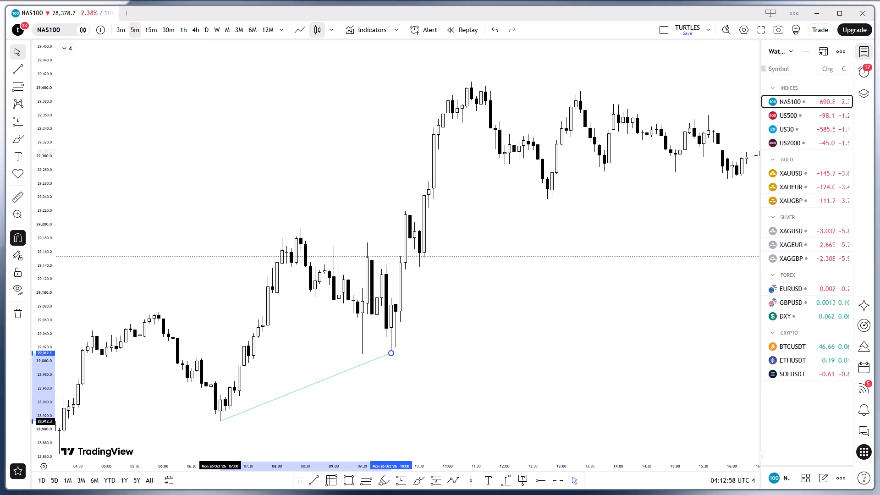
pyautogui.click(272, 385)
# Draw a short horizontal trend line at about 29,127 from the 26 Oct 09:55 candle to about 10:20.
pyautogui.moveTo(276, 355); pyautogui.dragTo(196, 336)
pyautogui.moveTo(318, 332); pyautogui.dragTo(313, 330)
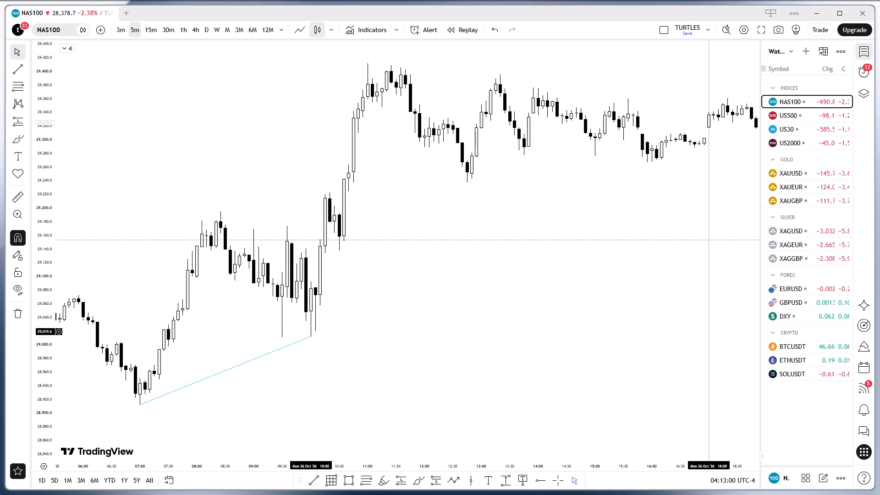
pyautogui.click(368, 328)
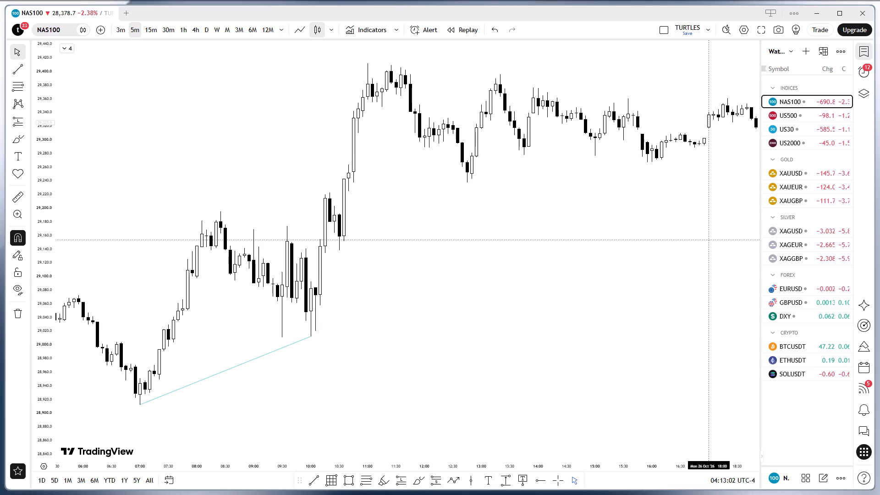
pyautogui.click(314, 482)
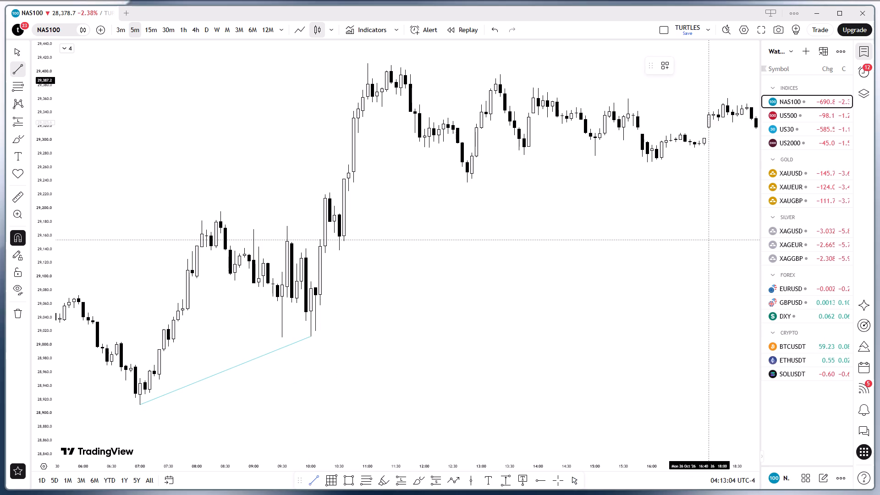
pyautogui.click(669, 69)
pyautogui.click(675, 194)
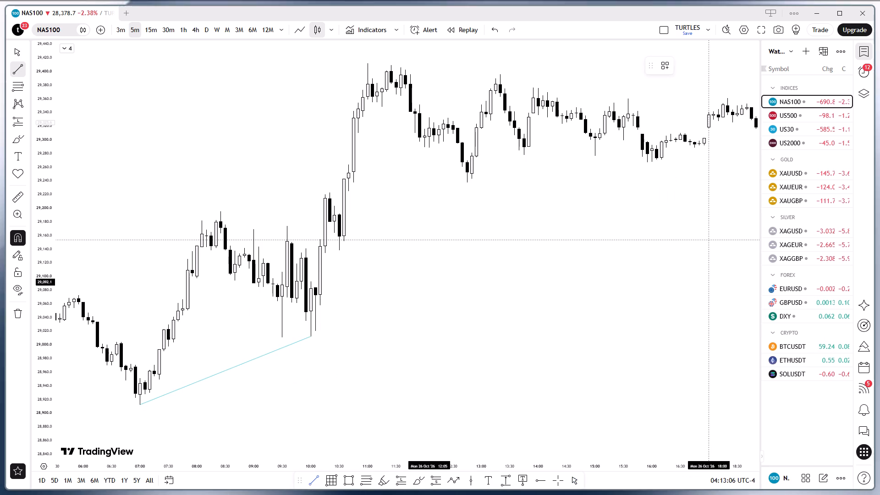
pyautogui.click(303, 257)
pyautogui.click(307, 257)
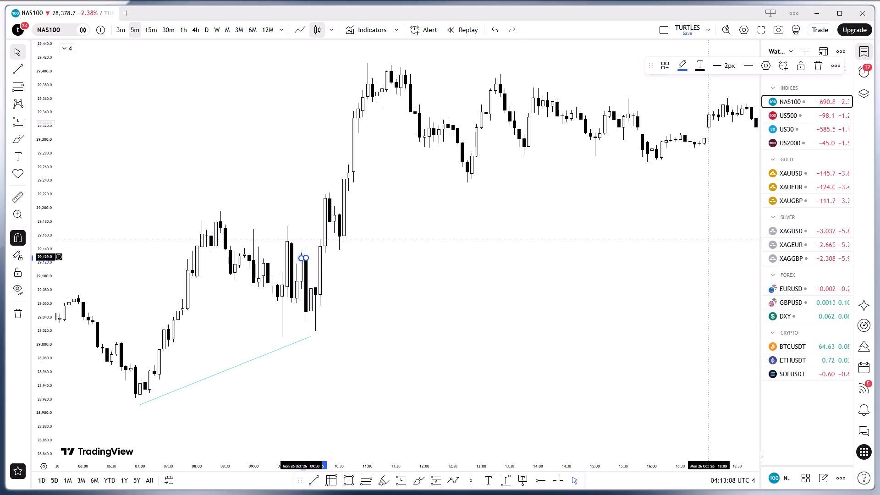
pyautogui.moveTo(301, 257); pyautogui.dragTo(341, 272)
pyautogui.doubleClick(341, 272)
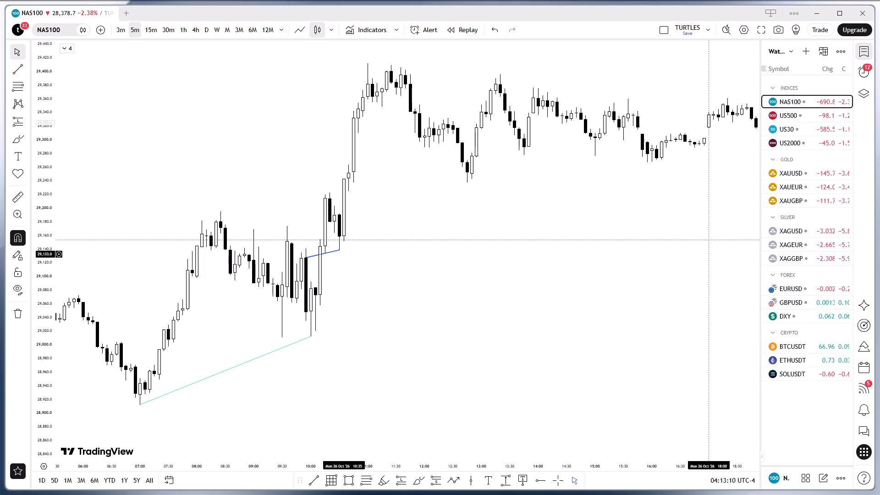
pyautogui.moveTo(337, 249); pyautogui.dragTo(331, 258)
pyautogui.click(346, 270)
# Place a long position from the 26 Oct 10:15 candle with entry at about 29,144.6 and stop at about 29,029.
pyautogui.moveTo(361, 292); pyautogui.dragTo(355, 318)
pyautogui.moveTo(362, 302); pyautogui.dragTo(361, 308)
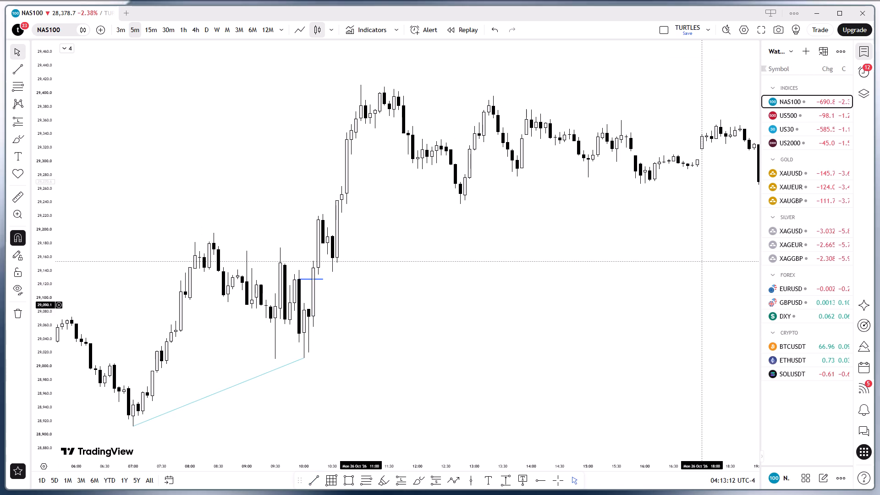
pyautogui.moveTo(361, 308); pyautogui.dragTo(352, 319)
pyautogui.moveTo(362, 319); pyautogui.dragTo(336, 330)
pyautogui.moveTo(353, 316); pyautogui.dragTo(332, 335)
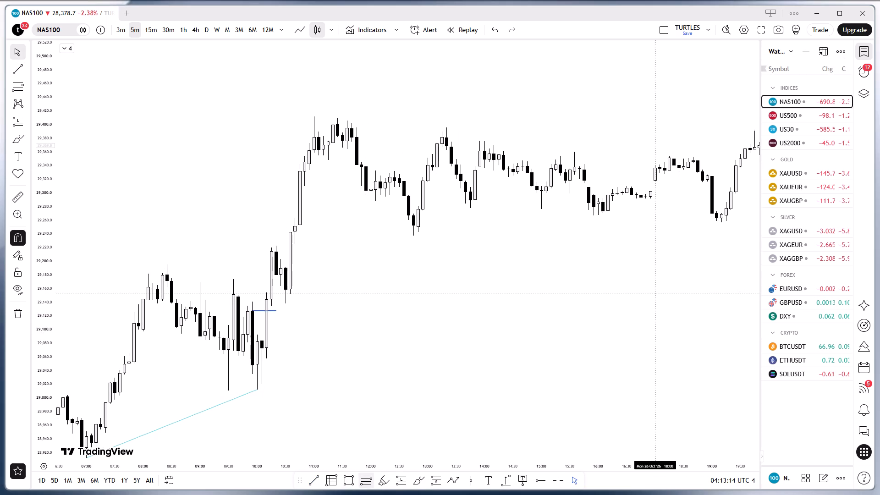
pyautogui.click(404, 478)
pyautogui.click(289, 314)
pyautogui.moveTo(319, 338); pyautogui.dragTo(291, 345)
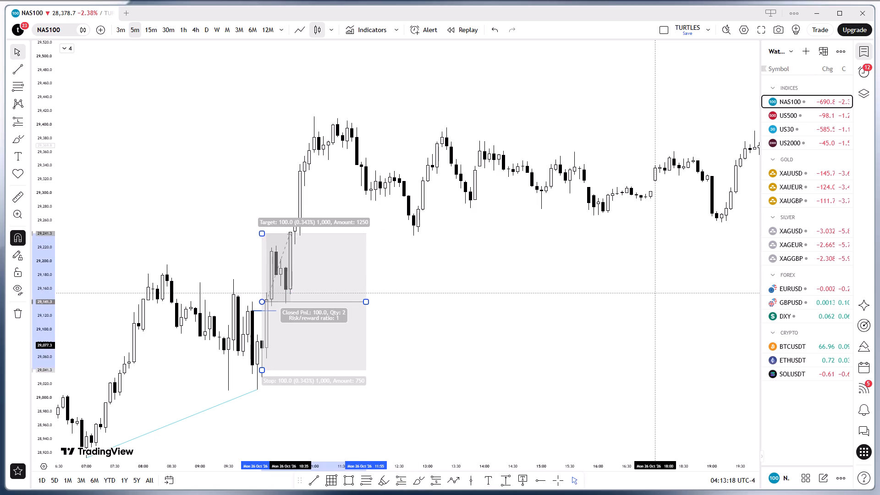
pyautogui.moveTo(291, 345); pyautogui.dragTo(298, 343)
pyautogui.moveTo(271, 368); pyautogui.dragTo(270, 378)
pyautogui.click(458, 358)
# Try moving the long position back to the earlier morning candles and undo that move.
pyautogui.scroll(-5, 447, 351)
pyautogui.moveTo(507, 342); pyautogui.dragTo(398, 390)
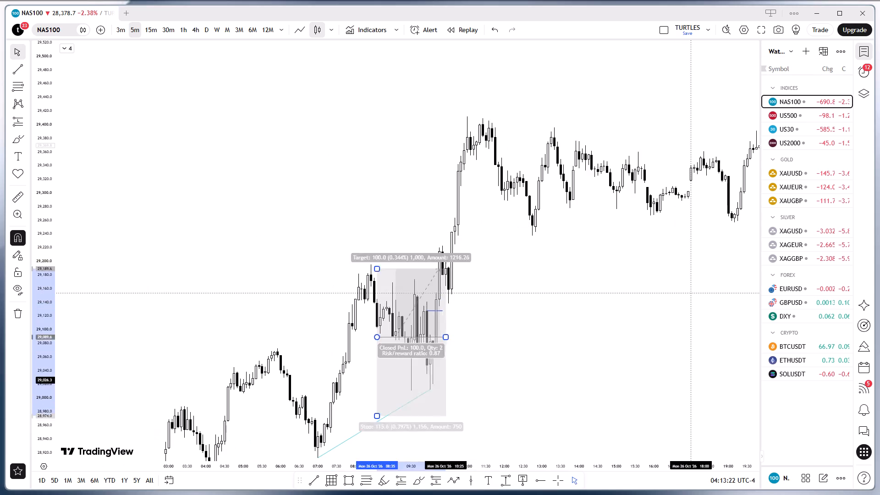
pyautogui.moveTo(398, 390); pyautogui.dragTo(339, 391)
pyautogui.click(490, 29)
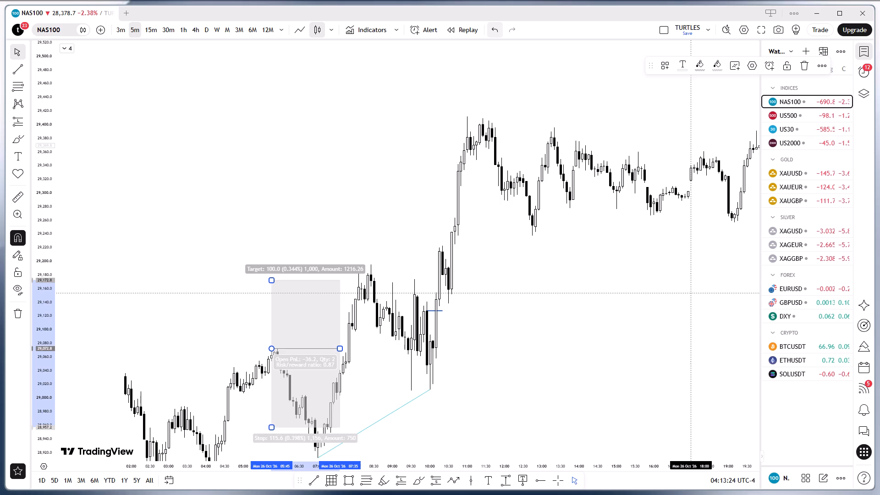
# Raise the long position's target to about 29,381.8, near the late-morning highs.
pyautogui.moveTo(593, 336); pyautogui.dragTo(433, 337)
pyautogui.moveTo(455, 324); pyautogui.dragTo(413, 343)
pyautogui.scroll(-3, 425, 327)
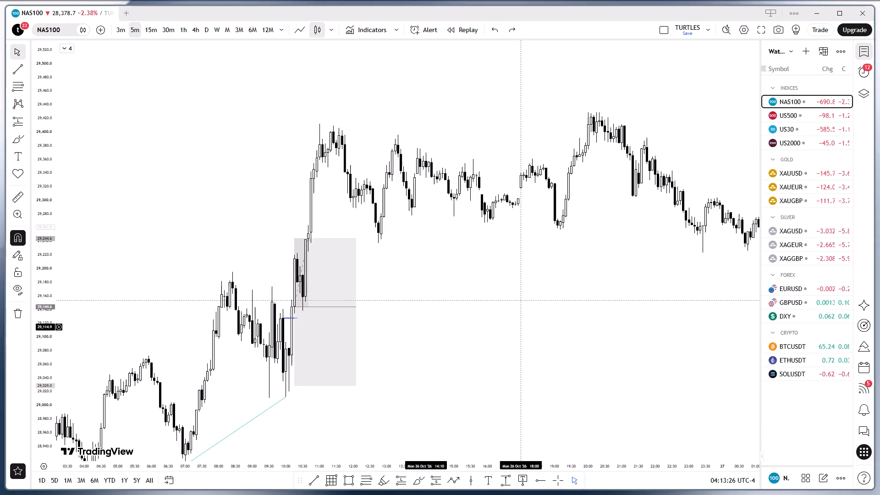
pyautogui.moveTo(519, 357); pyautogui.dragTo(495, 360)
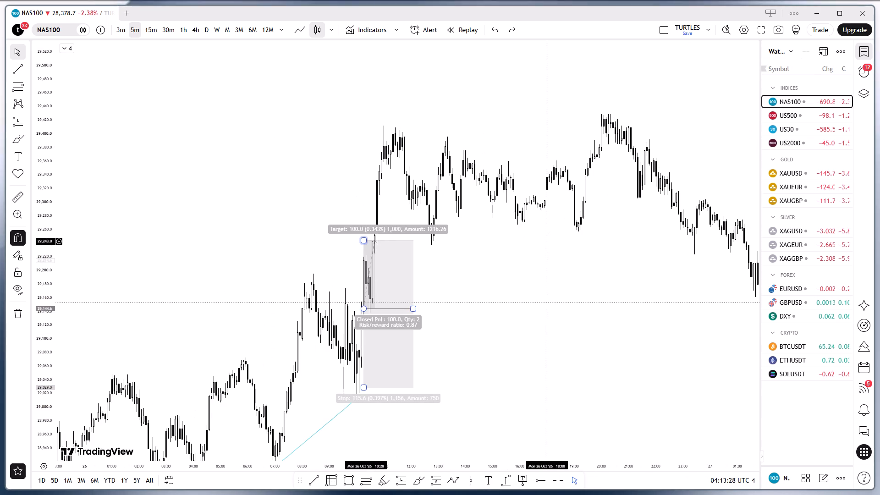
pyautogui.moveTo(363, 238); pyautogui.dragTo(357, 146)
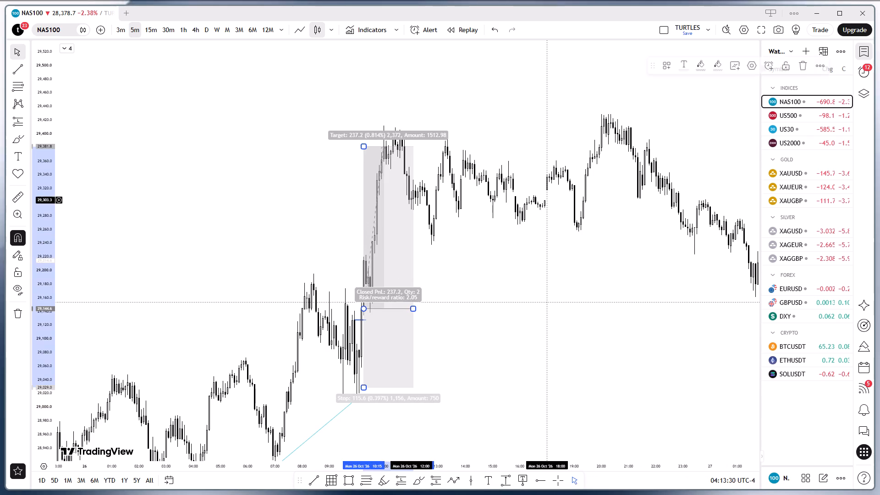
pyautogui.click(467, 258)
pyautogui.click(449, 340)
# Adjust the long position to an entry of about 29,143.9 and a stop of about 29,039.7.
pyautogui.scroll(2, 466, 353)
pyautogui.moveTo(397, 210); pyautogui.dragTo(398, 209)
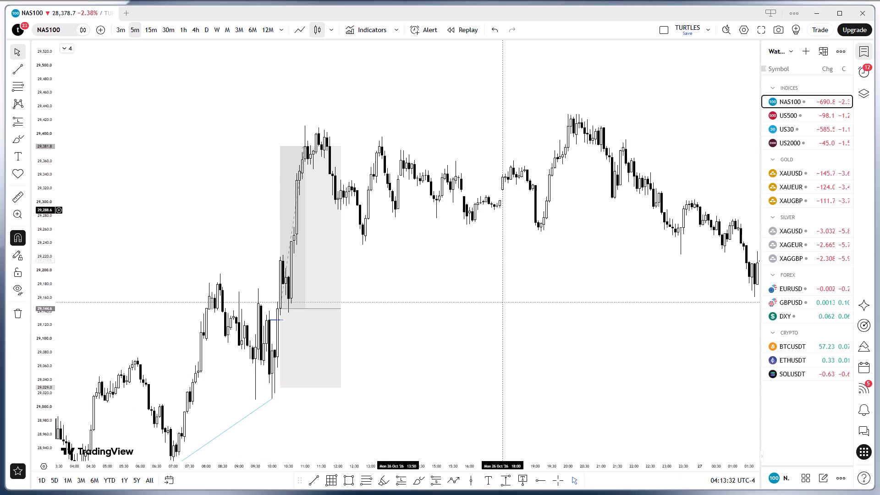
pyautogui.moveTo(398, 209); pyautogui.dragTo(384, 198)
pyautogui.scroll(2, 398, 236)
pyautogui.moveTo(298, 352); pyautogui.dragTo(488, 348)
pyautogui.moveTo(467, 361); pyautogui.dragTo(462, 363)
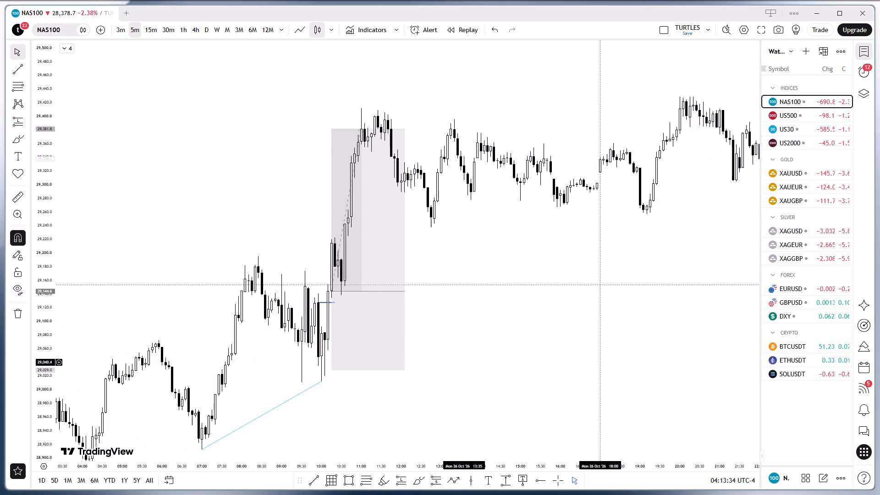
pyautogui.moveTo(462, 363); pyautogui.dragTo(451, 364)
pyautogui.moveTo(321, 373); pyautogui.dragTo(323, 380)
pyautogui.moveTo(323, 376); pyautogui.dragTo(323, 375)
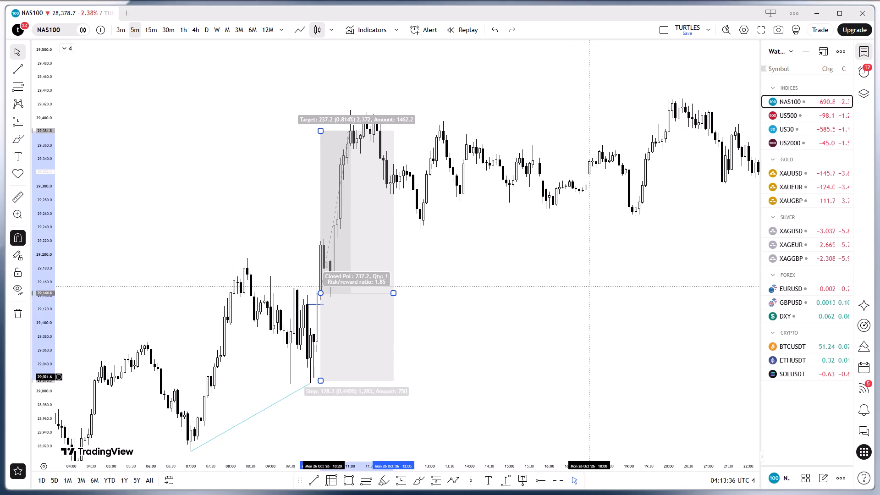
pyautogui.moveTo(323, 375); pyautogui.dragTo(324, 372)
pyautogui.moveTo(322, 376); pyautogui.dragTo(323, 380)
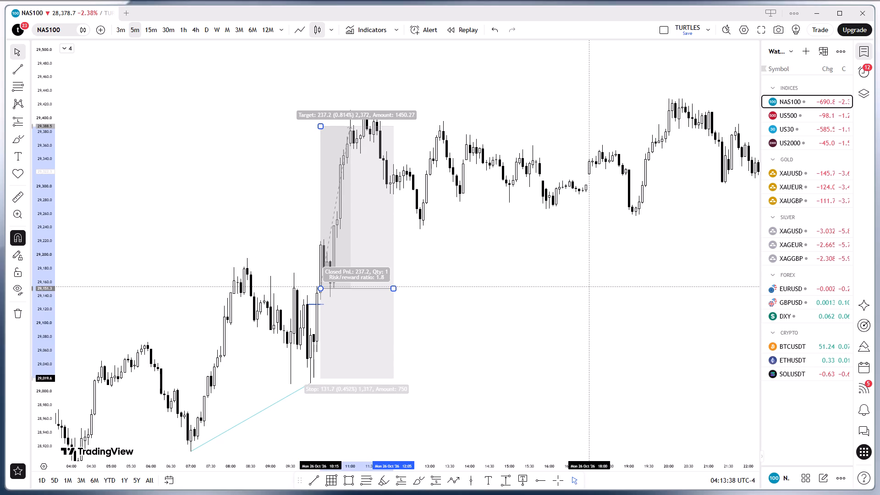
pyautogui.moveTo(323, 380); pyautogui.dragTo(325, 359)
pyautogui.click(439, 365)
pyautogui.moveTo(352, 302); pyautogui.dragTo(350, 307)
# Switch NAS100 to the 3-minute timeframe and go to 26 October 2026 at 10:00.
pyautogui.click(117, 27)
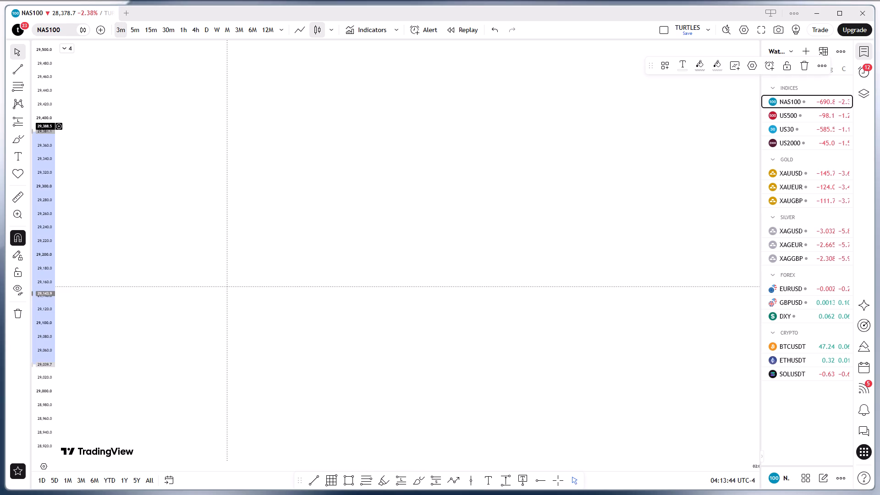
pyautogui.moveTo(179, 390); pyautogui.dragTo(179, 390)
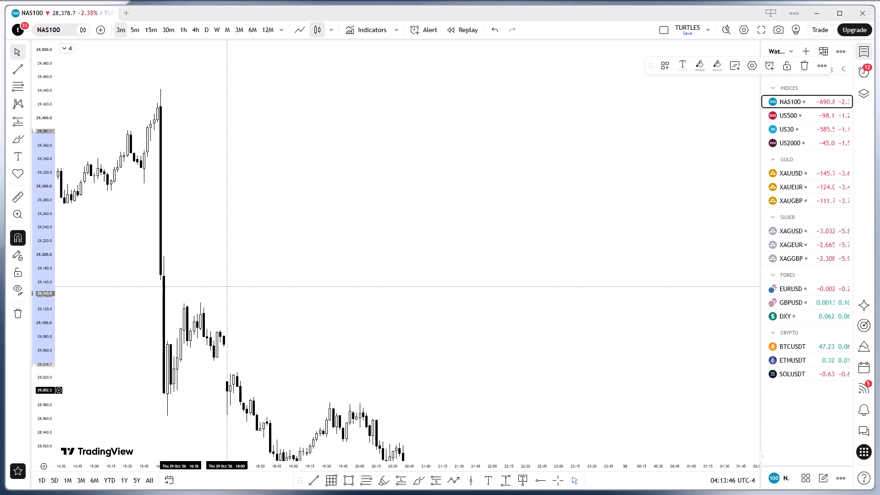
pyautogui.moveTo(179, 390); pyautogui.dragTo(506, 242)
pyautogui.moveTo(322, 234); pyautogui.dragTo(369, 333)
pyautogui.moveTo(181, 362); pyautogui.dragTo(189, 363)
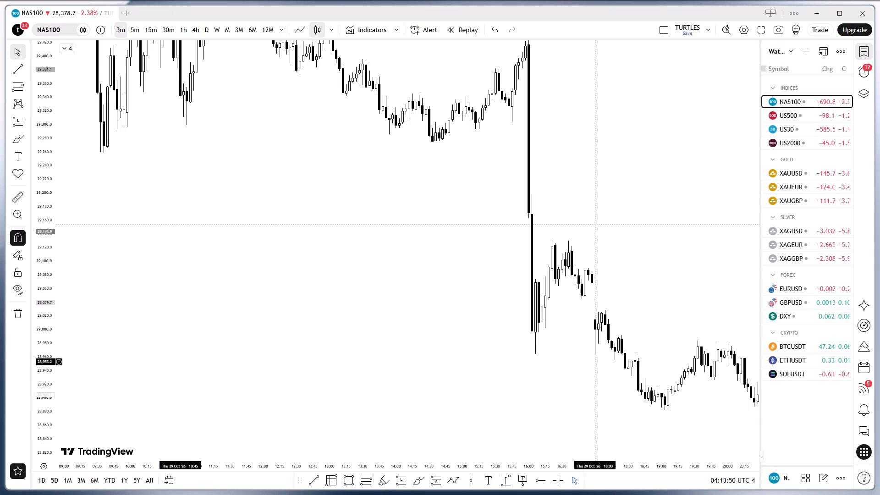
pyautogui.moveTo(189, 363); pyautogui.dragTo(429, 364)
pyautogui.moveTo(364, 369); pyautogui.dragTo(473, 372)
pyautogui.click(171, 481)
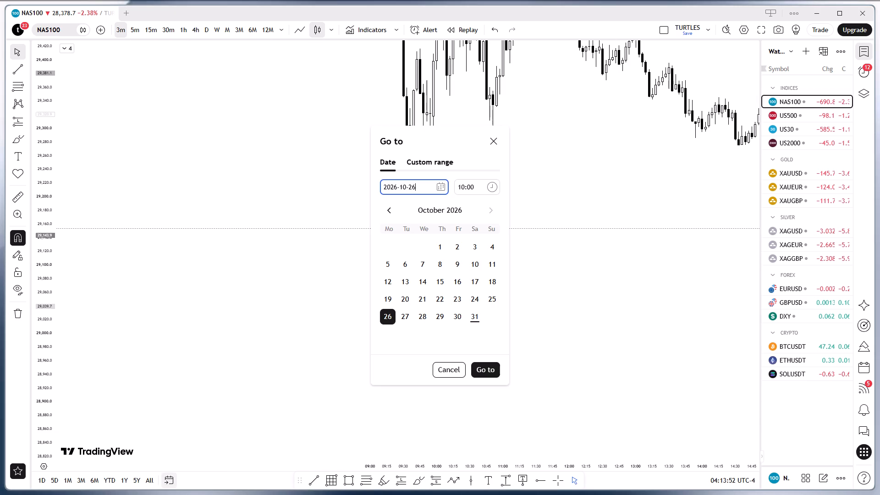
pyautogui.click(493, 368)
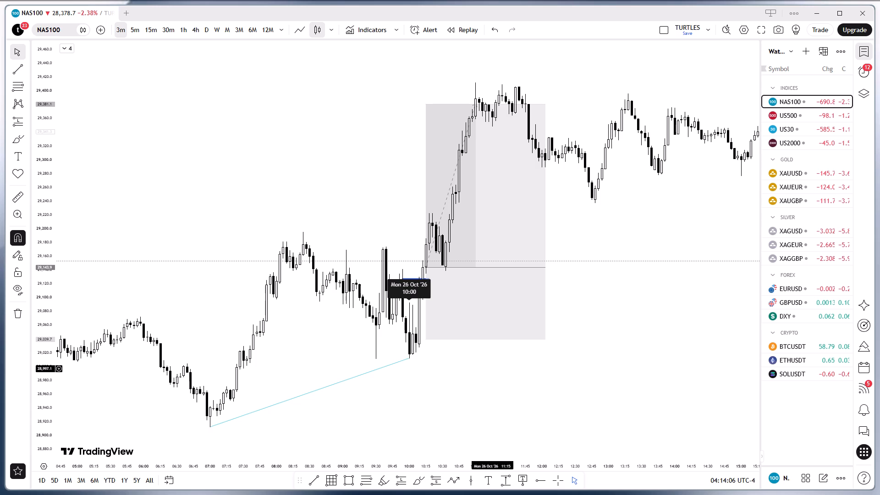
pyautogui.click(515, 376)
# Adjust the short blue trend line's right end to make it level at about 29,125, ending near 10:15.
pyautogui.moveTo(677, 357); pyautogui.dragTo(641, 360)
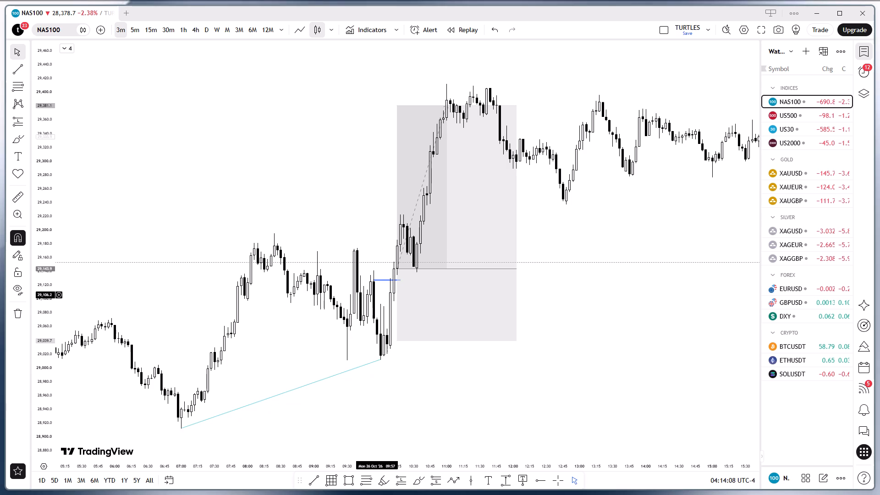
pyautogui.click(374, 282)
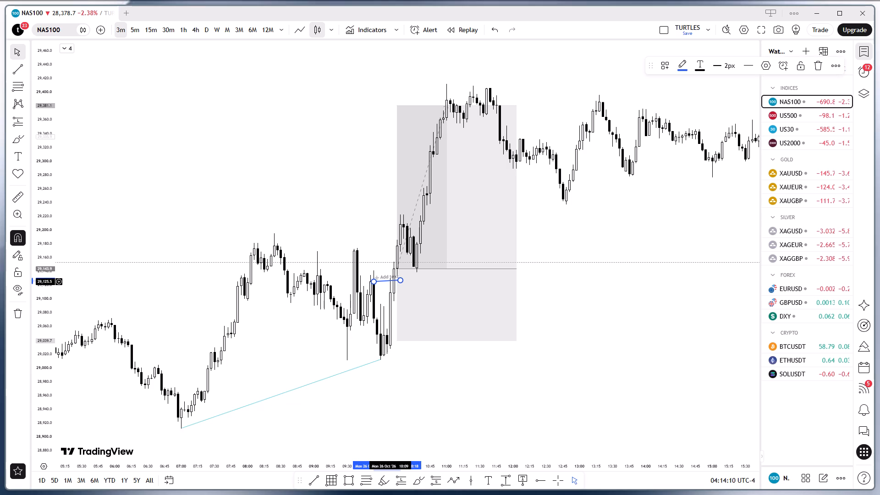
pyautogui.moveTo(400, 282); pyautogui.dragTo(399, 284)
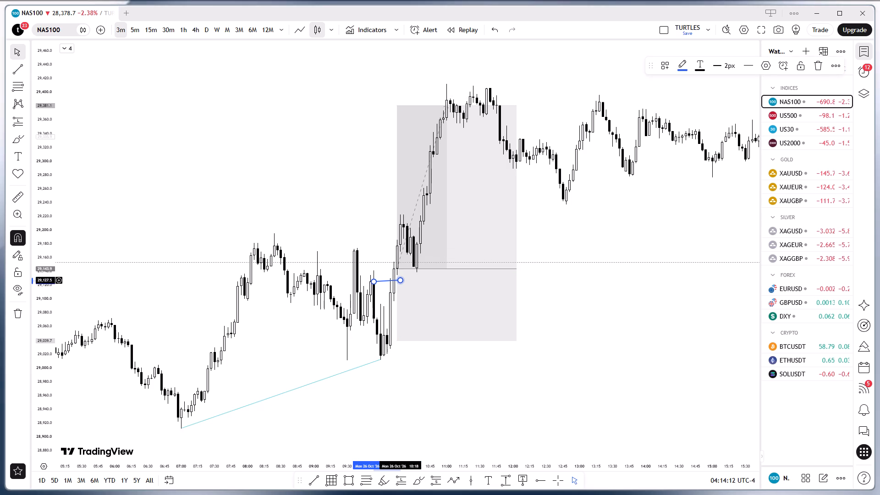
pyautogui.moveTo(399, 284); pyautogui.dragTo(398, 286)
pyautogui.click(530, 310)
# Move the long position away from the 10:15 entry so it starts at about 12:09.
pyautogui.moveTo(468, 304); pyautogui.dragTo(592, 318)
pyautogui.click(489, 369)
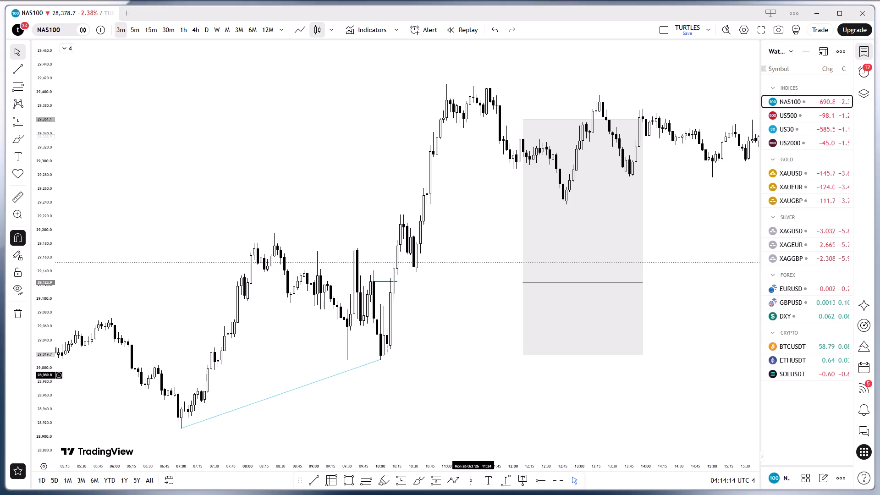
# Draw a short horizontal trend line at about 29,208 from the 10:21 candle to about 10:39.
pyautogui.click(313, 479)
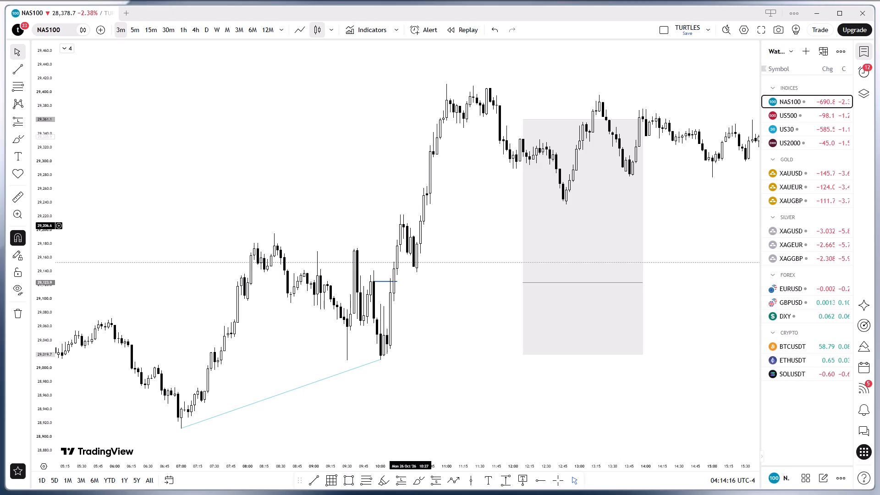
pyautogui.click(308, 484)
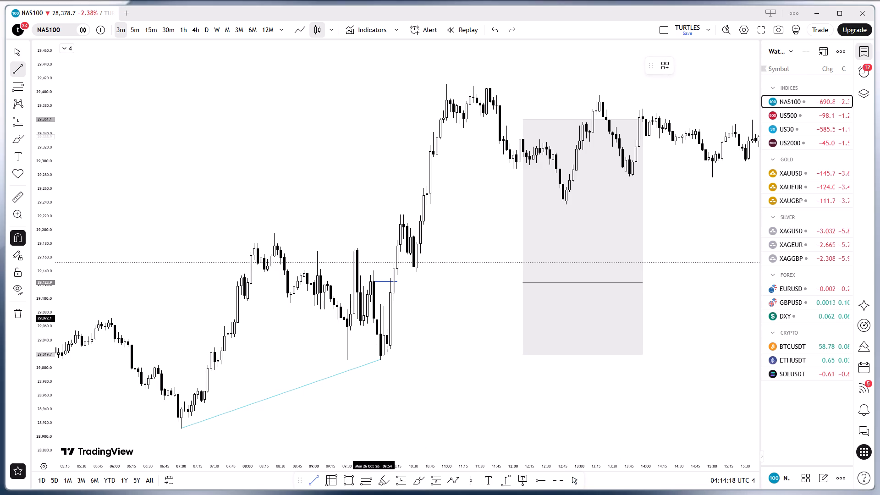
pyautogui.click(405, 222)
pyautogui.keyDown('shift'); pyautogui.click(425, 227); pyautogui.keyUp('shift')
pyautogui.click(460, 230)
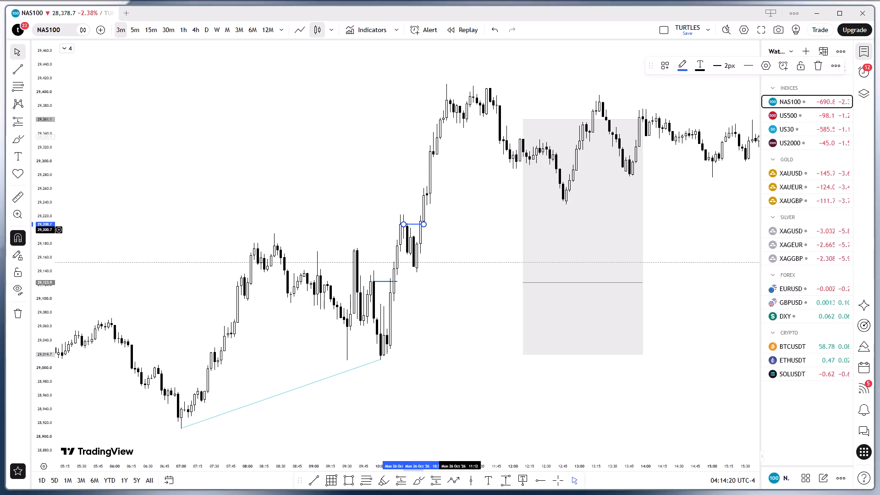
# Move the long position to an entry of about 29,213 at the 10:39 candle, with its stop at about 29,136.8.
pyautogui.moveTo(471, 227); pyautogui.dragTo(442, 273)
pyautogui.moveTo(578, 297); pyautogui.dragTo(483, 235)
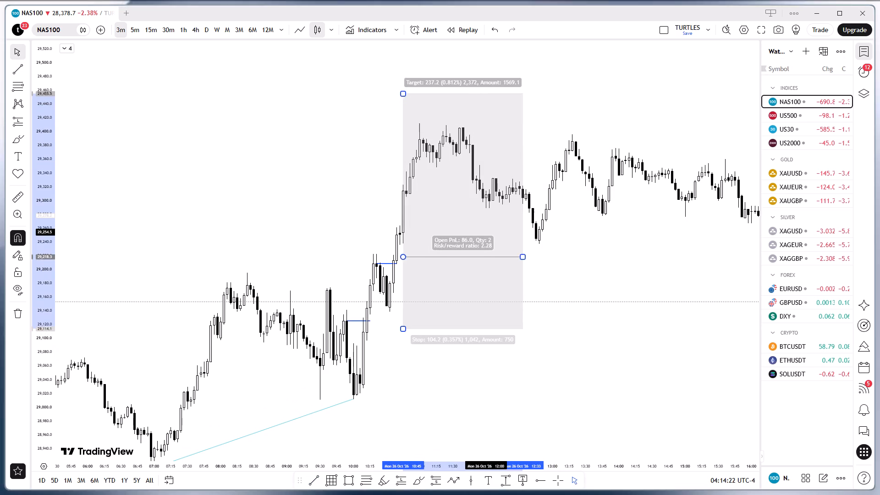
pyautogui.moveTo(483, 235); pyautogui.dragTo(478, 236)
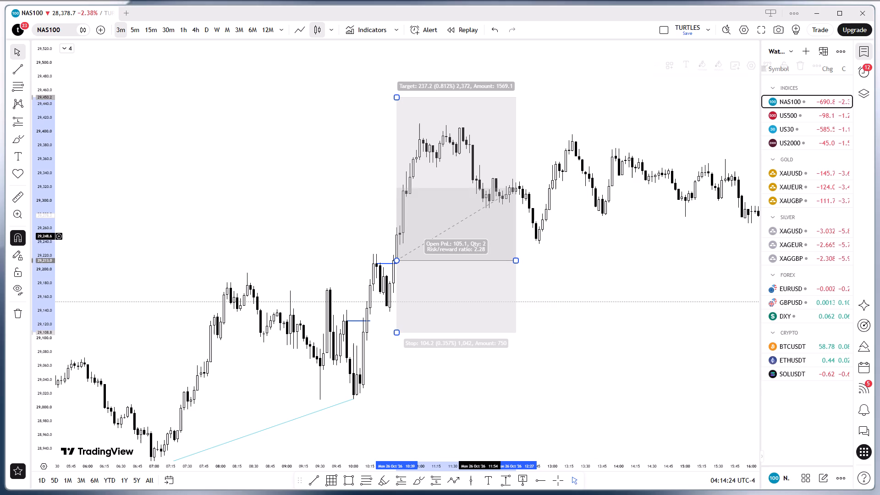
pyautogui.moveTo(396, 330); pyautogui.dragTo(401, 313)
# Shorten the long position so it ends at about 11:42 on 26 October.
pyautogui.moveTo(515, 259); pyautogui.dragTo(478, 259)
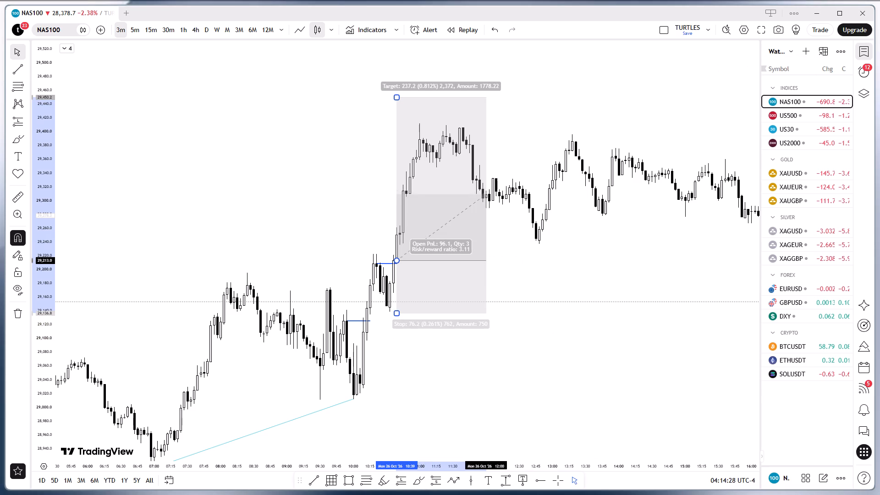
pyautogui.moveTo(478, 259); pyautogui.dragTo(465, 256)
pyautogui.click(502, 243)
# Lower the long position's target to the 11:00 swing high at about 29,412.3.
pyautogui.moveTo(396, 96); pyautogui.dragTo(419, 129)
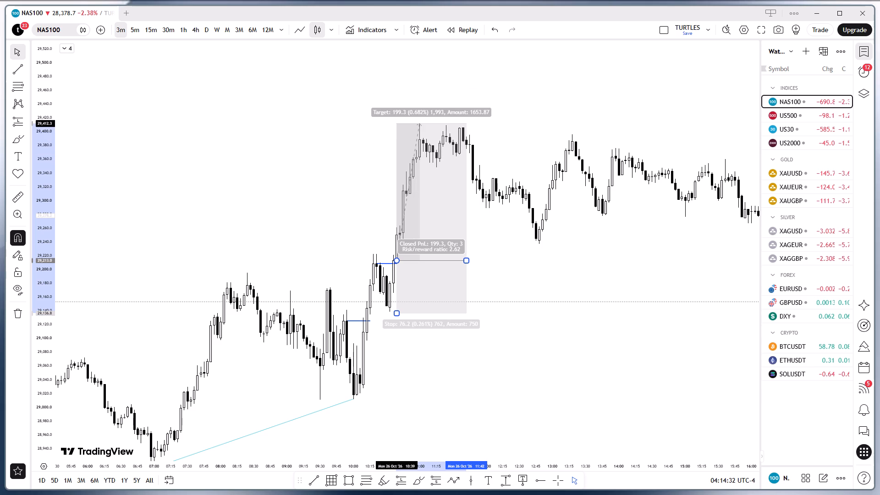
pyautogui.moveTo(419, 129); pyautogui.dragTo(419, 129)
pyautogui.doubleClick(511, 261)
# Extend the long position to about 22:21 on 26 October, past the evening high.
pyautogui.moveTo(511, 260); pyautogui.dragTo(517, 256)
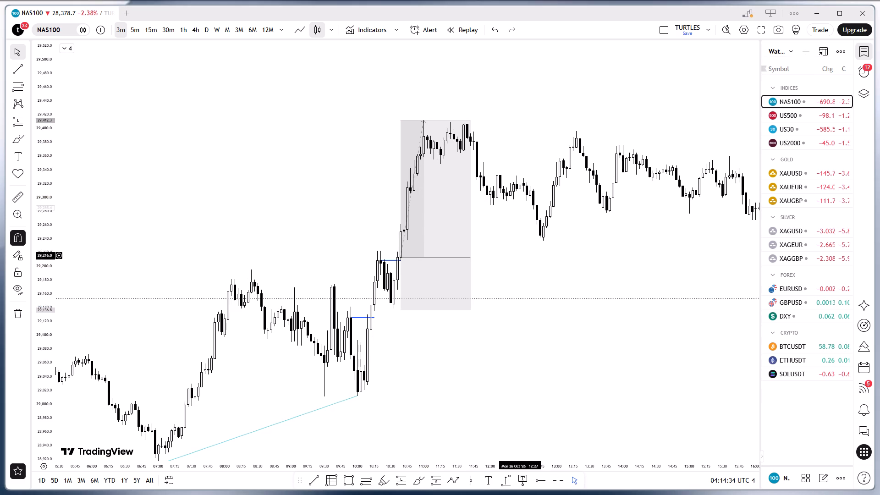
pyautogui.scroll(-1, 519, 255)
pyautogui.moveTo(556, 247); pyautogui.dragTo(198, 249)
pyautogui.scroll(-7, 296, 236)
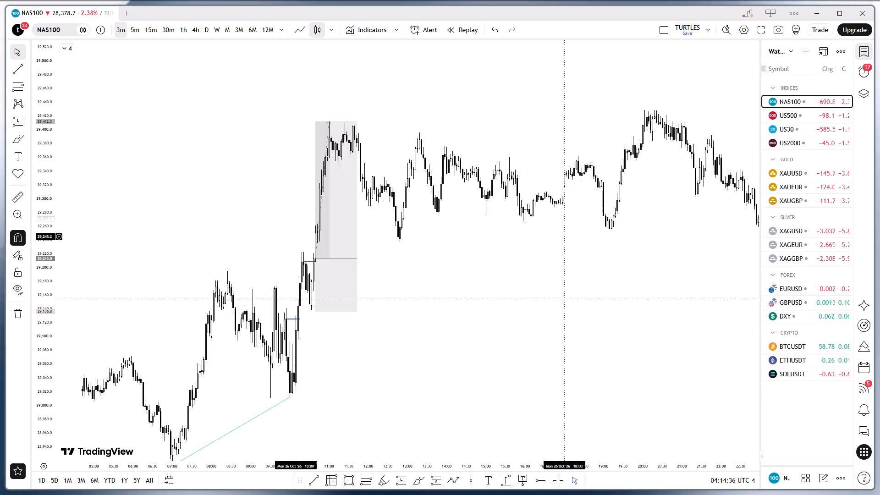
pyautogui.moveTo(470, 260); pyautogui.dragTo(385, 263)
pyautogui.moveTo(456, 256); pyautogui.dragTo(437, 261)
pyautogui.moveTo(469, 253); pyautogui.dragTo(398, 260)
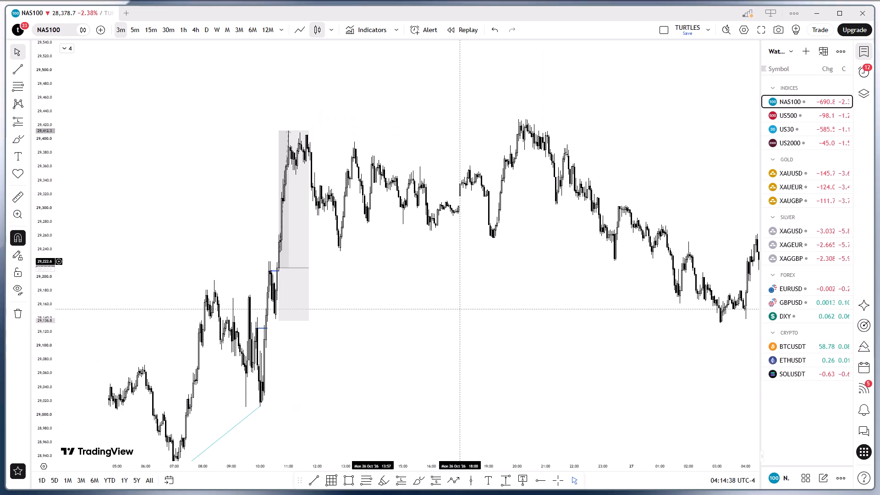
pyautogui.moveTo(308, 268); pyautogui.dragTo(605, 281)
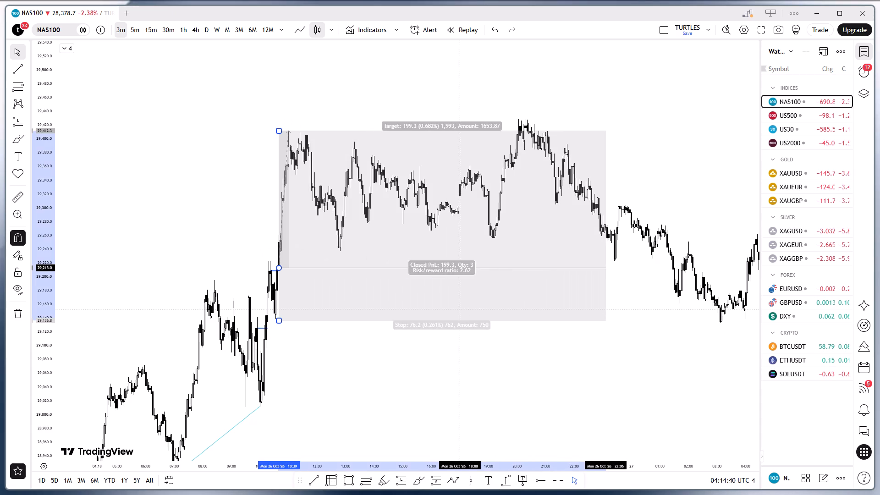
pyautogui.moveTo(605, 281); pyautogui.dragTo(585, 282)
pyautogui.click(660, 349)
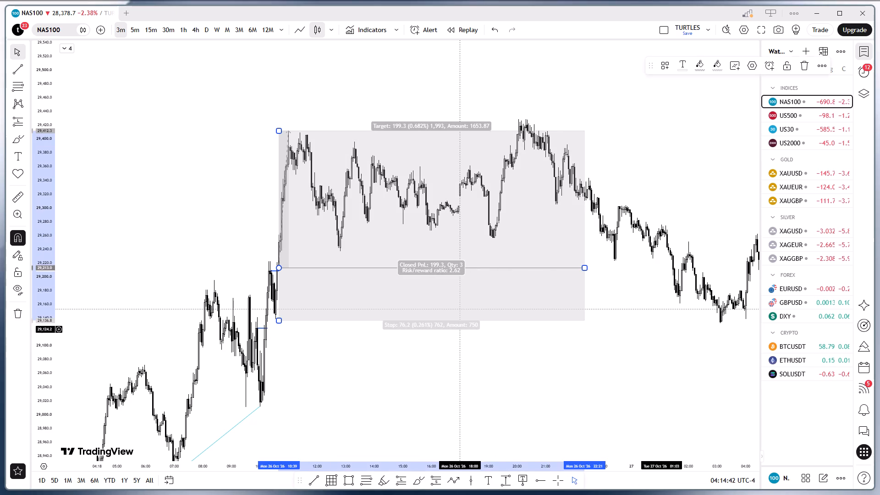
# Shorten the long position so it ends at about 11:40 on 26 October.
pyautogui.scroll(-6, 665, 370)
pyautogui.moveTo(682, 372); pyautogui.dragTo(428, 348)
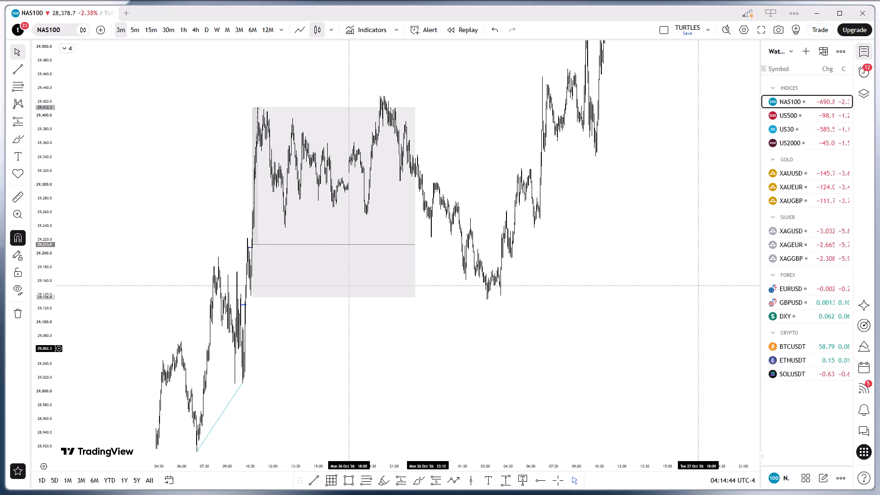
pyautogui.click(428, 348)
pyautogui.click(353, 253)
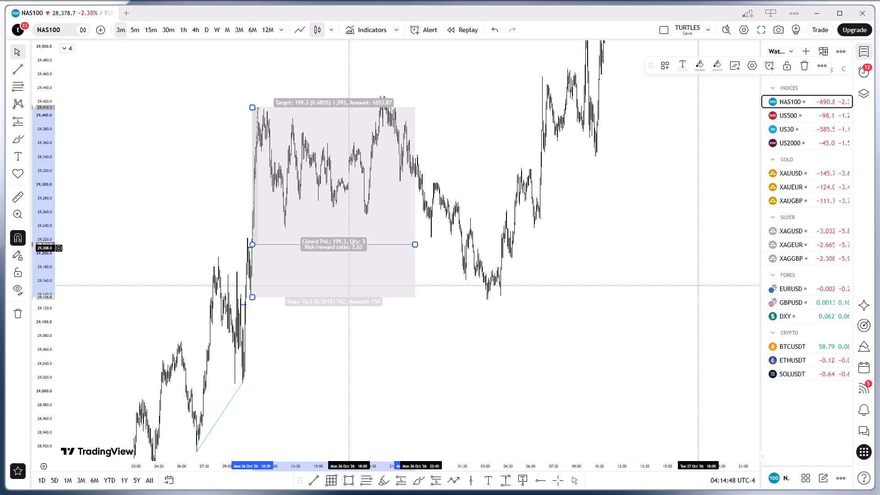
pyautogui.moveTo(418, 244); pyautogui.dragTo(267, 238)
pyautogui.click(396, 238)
# Delete the two short blue level lines near 29,125 and 29,208, and the long position beside them.
pyautogui.moveTo(402, 242); pyautogui.dragTo(628, 265)
pyautogui.scroll(5, 557, 272)
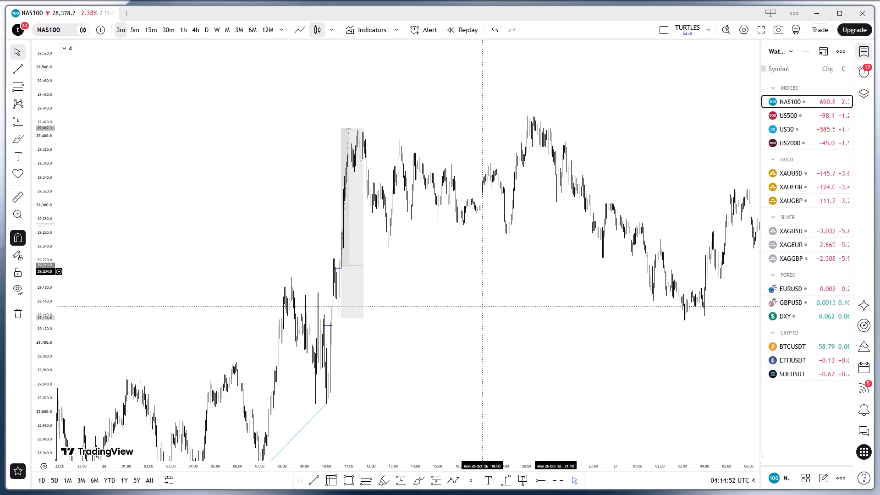
pyautogui.scroll(2, 384, 263)
pyautogui.moveTo(322, 267); pyautogui.dragTo(534, 272)
pyautogui.scroll(2, 451, 276)
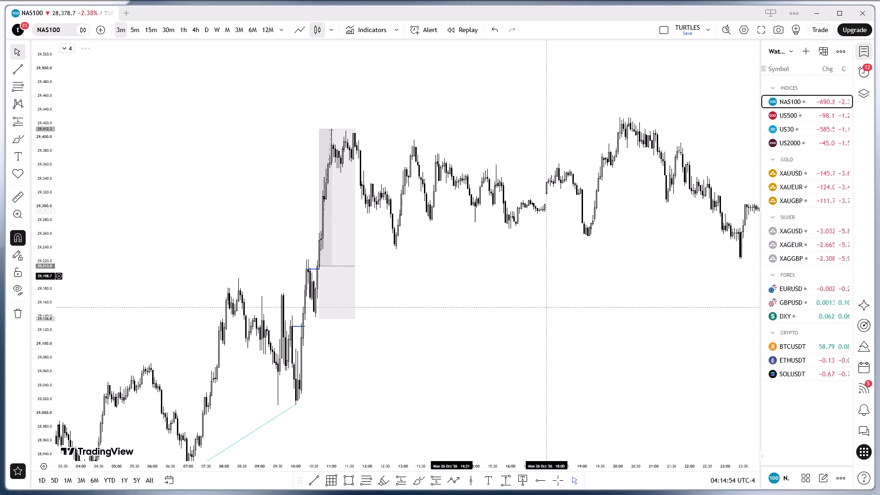
pyautogui.moveTo(449, 276); pyautogui.dragTo(534, 273)
pyautogui.scroll(2, 439, 278)
pyautogui.moveTo(436, 278); pyautogui.dragTo(494, 276)
pyautogui.moveTo(403, 269); pyautogui.dragTo(411, 269)
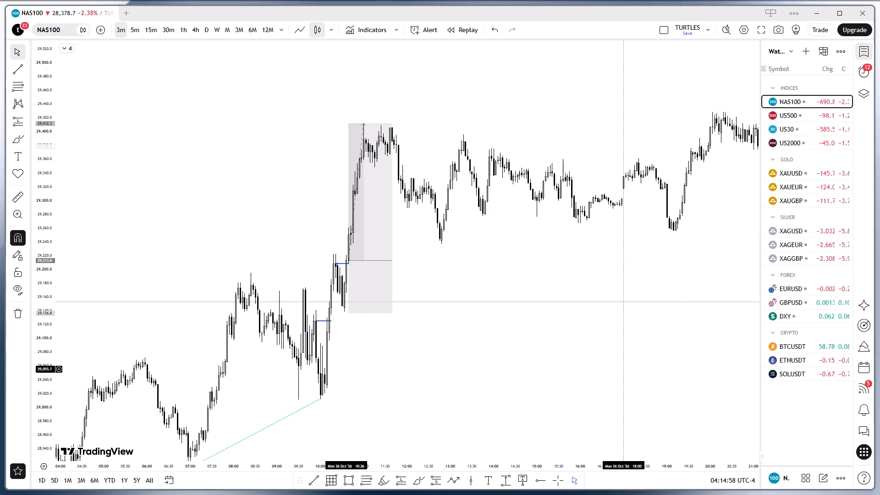
pyautogui.moveTo(359, 379); pyautogui.dragTo(426, 299)
pyautogui.click(379, 247)
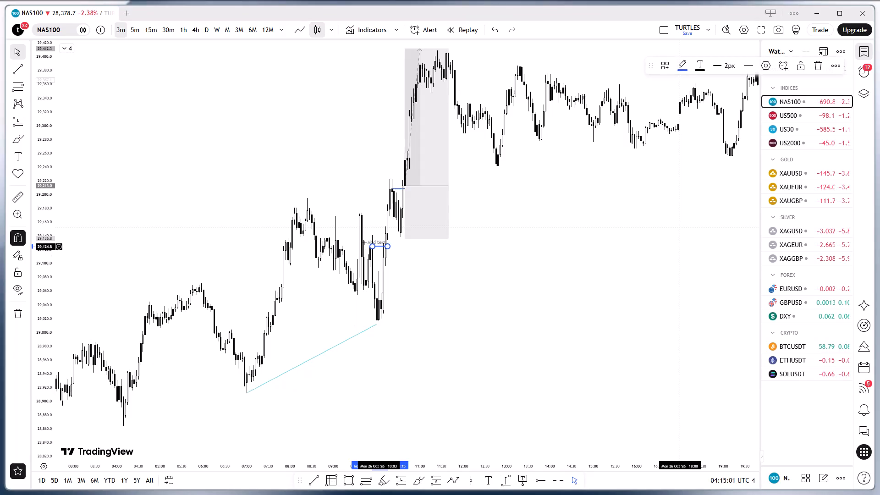
pyautogui.click(379, 247)
pyautogui.press('BackSpace')
pyautogui.moveTo(380, 248); pyautogui.dragTo(398, 189)
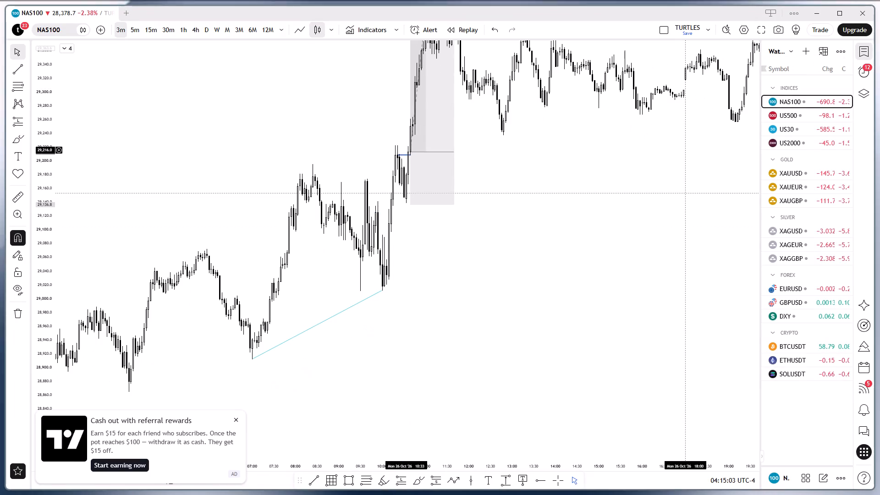
pyautogui.click(402, 156)
pyautogui.press('BackSpace')
pyautogui.click(417, 155)
pyautogui.press('BackSpace')
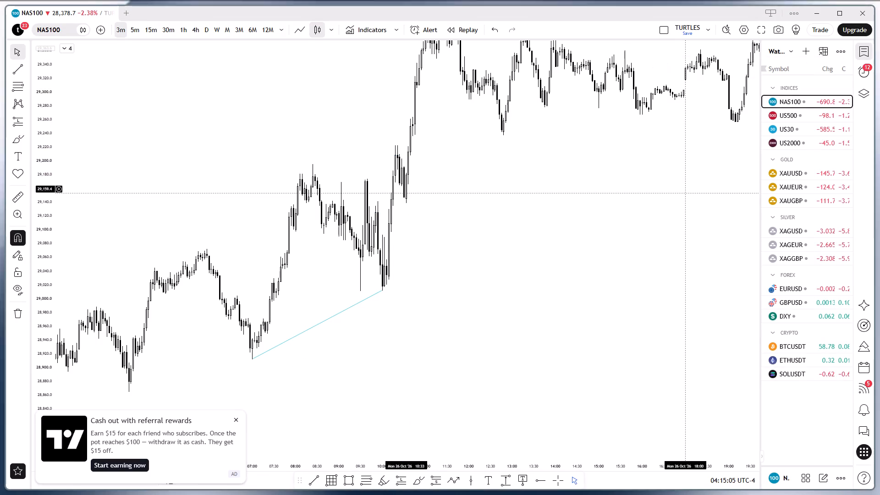
pyautogui.click(236, 420)
pyautogui.click(343, 409)
# Switch NAS100 to the 4-hour chart and examine the price action from 21 to 30 October around the weekly open.
pyautogui.click(196, 28)
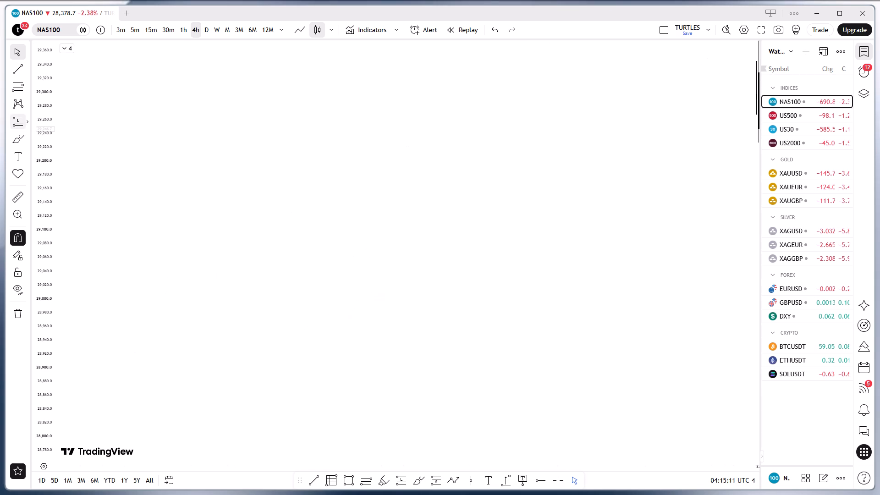
pyautogui.moveTo(43, 93); pyautogui.dragTo(60, 494)
pyautogui.scroll(6, 287, 400)
pyautogui.moveTo(618, 439); pyautogui.dragTo(236, 371)
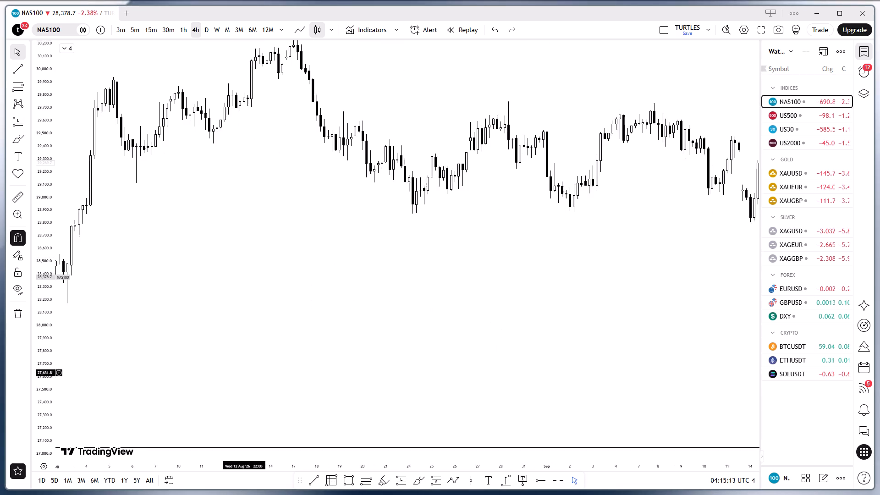
pyautogui.moveTo(380, 344); pyautogui.dragTo(225, 355)
pyautogui.moveTo(425, 301); pyautogui.dragTo(144, 342)
pyautogui.moveTo(357, 236); pyautogui.dragTo(222, 373)
pyautogui.moveTo(411, 182); pyautogui.dragTo(352, 283)
pyautogui.moveTo(473, 224); pyautogui.dragTo(131, 88)
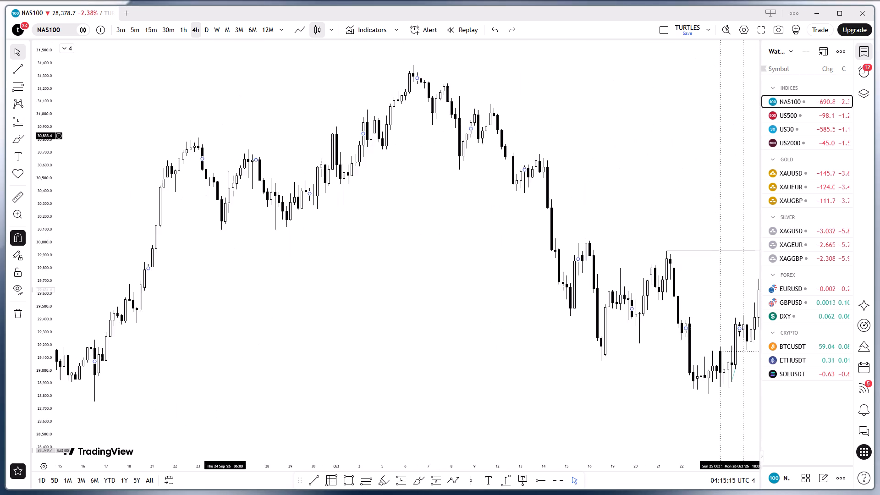
pyautogui.moveTo(381, 227); pyautogui.dragTo(283, 228)
pyautogui.moveTo(353, 240); pyautogui.dragTo(220, 204)
pyautogui.scroll(4, 257, 203)
pyautogui.moveTo(194, 258); pyautogui.dragTo(287, 158)
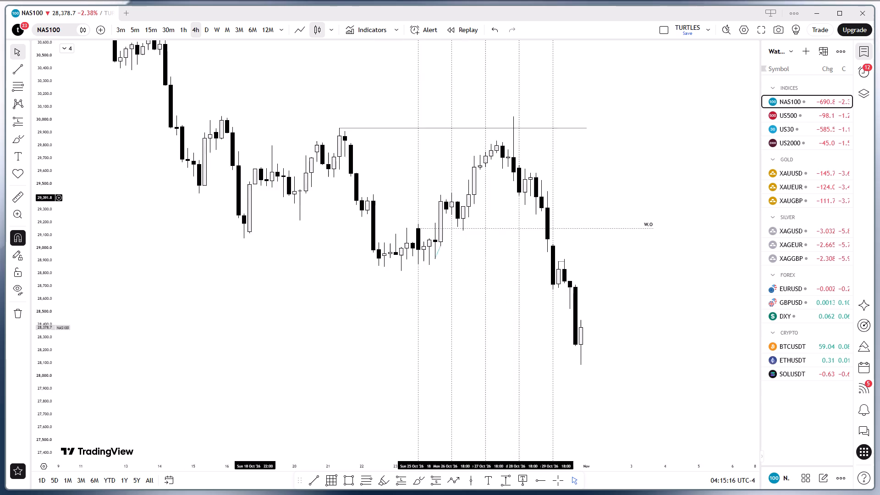
pyautogui.scroll(4, 281, 161)
pyautogui.moveTo(39, 406); pyautogui.dragTo(58, 277)
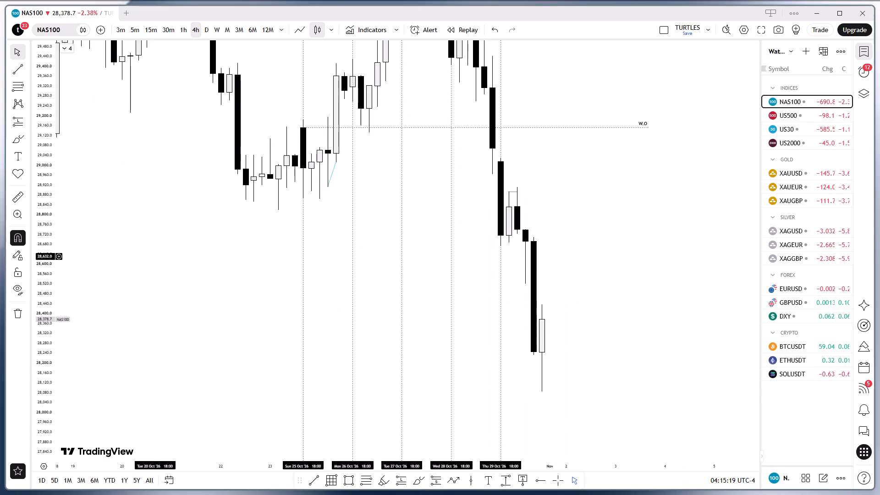
pyautogui.moveTo(170, 243); pyautogui.dragTo(187, 364)
pyautogui.scroll(2, 229, 351)
pyautogui.moveTo(656, 321); pyautogui.dragTo(678, 301)
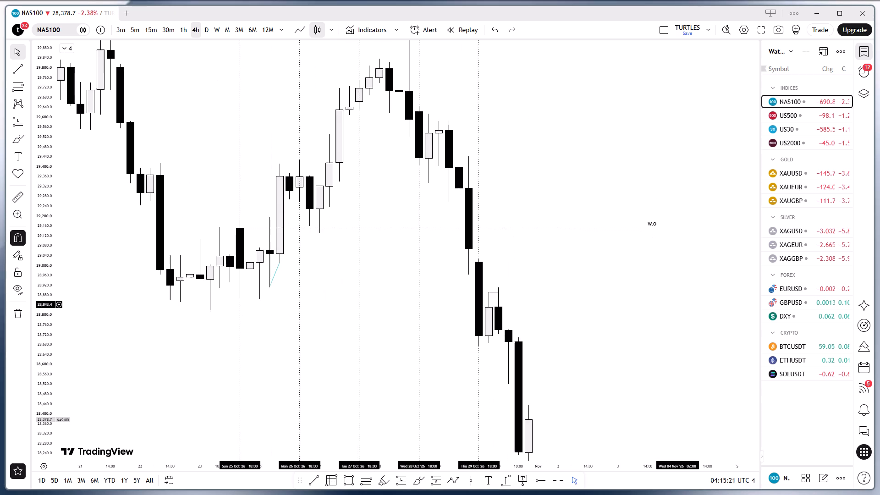
# On US500's 4-hour chart, draw an SMT-template trend line from the 26 October 06:00 low at 7,625.8 to the 10:00 low at 7,653.1.
pyautogui.click(798, 115)
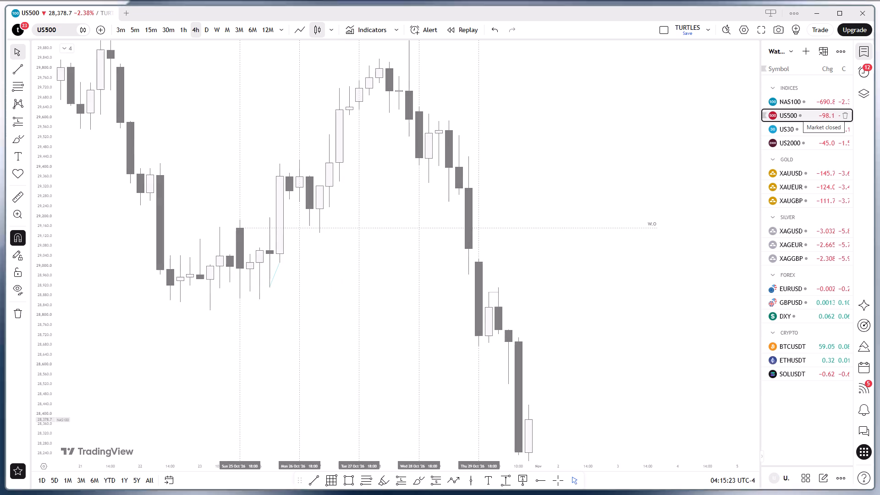
pyautogui.moveTo(633, 288); pyautogui.dragTo(636, 289)
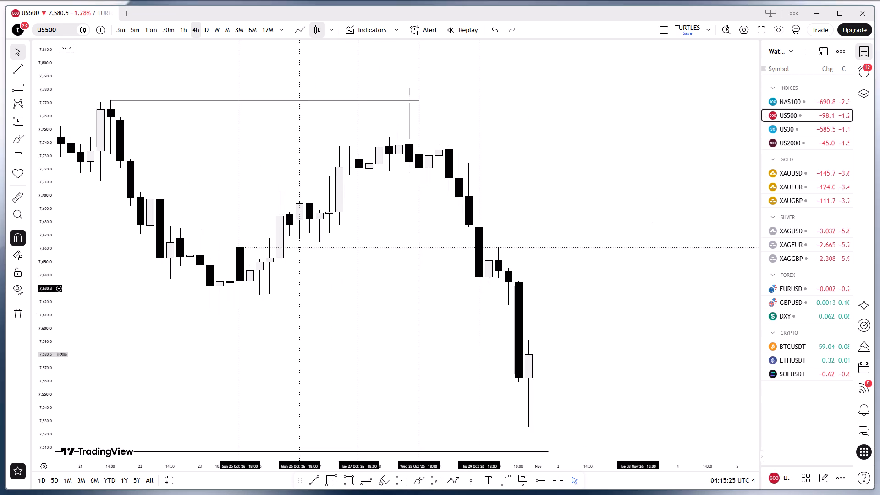
pyautogui.moveTo(636, 289); pyautogui.dragTo(673, 257)
pyautogui.click(310, 486)
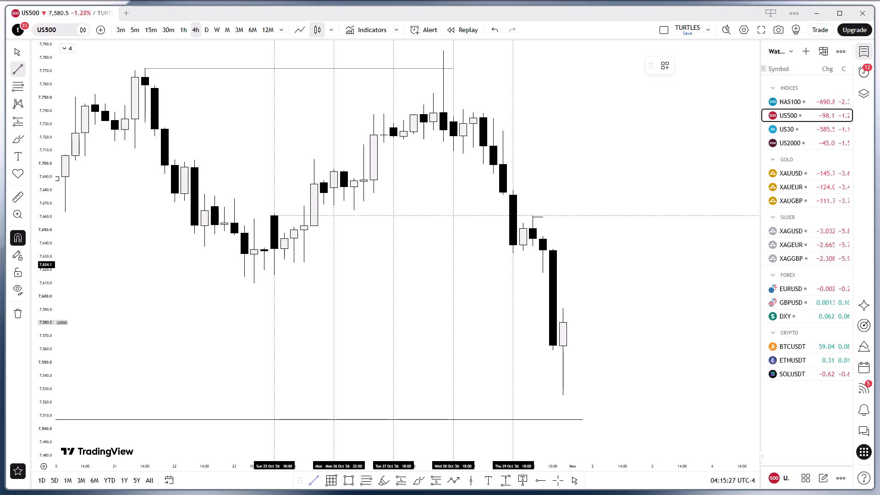
pyautogui.click(302, 263)
pyautogui.click(310, 239)
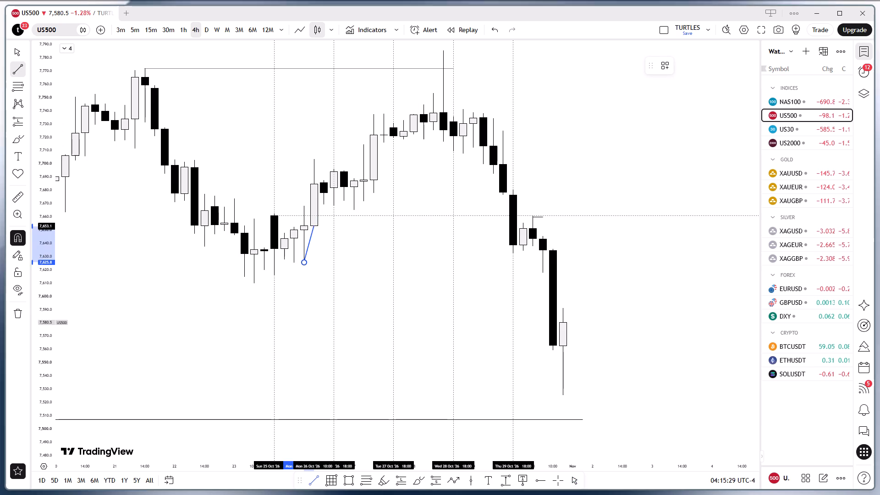
pyautogui.click(665, 65)
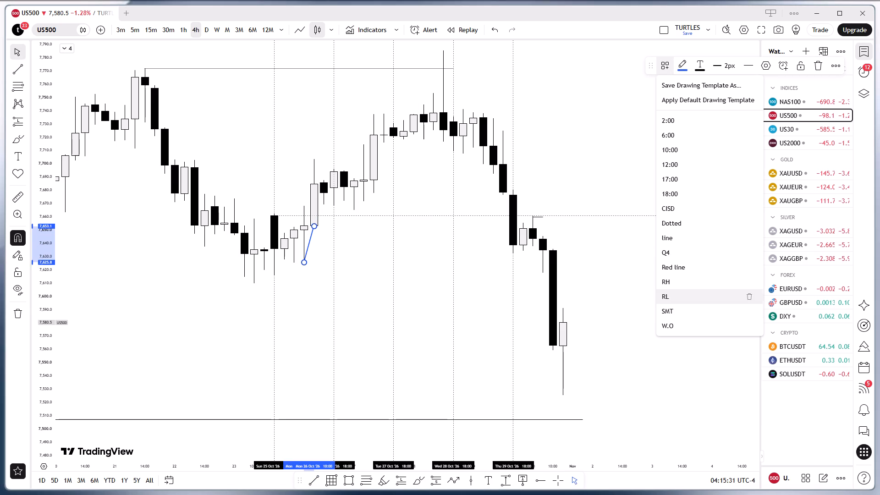
pyautogui.click(672, 310)
pyautogui.click(257, 291)
pyautogui.click(298, 293)
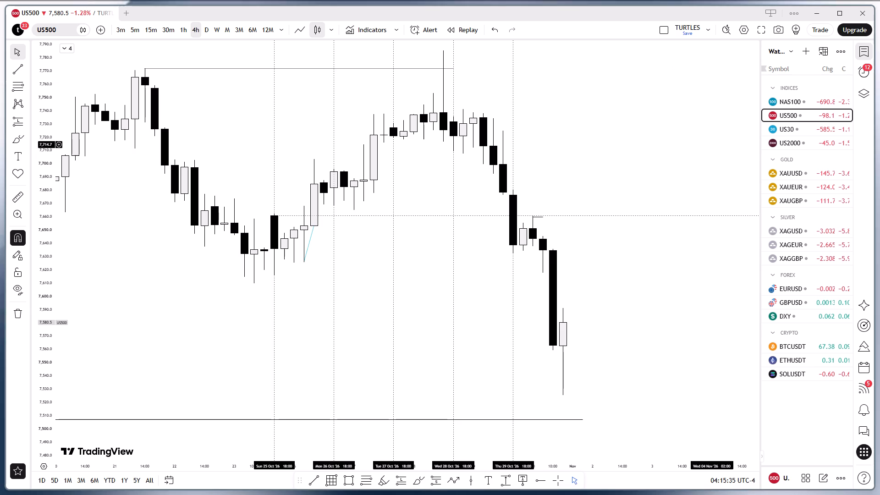
# On US30's 4-hour chart, draw an SMT trend line from the 26 October 06:00 low at 52,365.1 to the 10:00 low at 52,299.6.
pyautogui.click(802, 131)
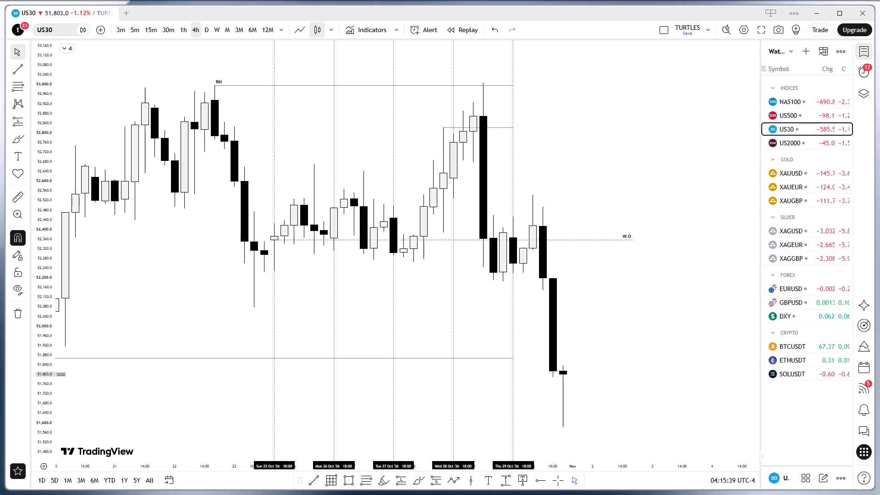
pyautogui.click(317, 484)
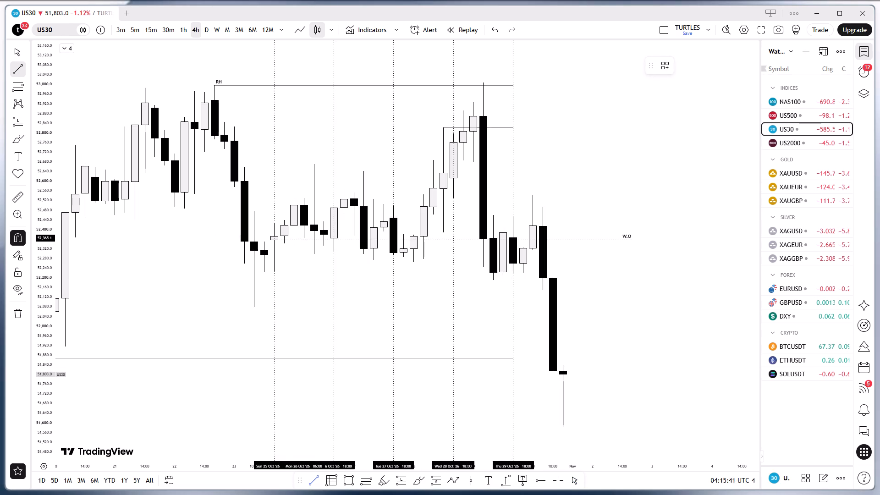
pyautogui.click(304, 236)
pyautogui.click(313, 254)
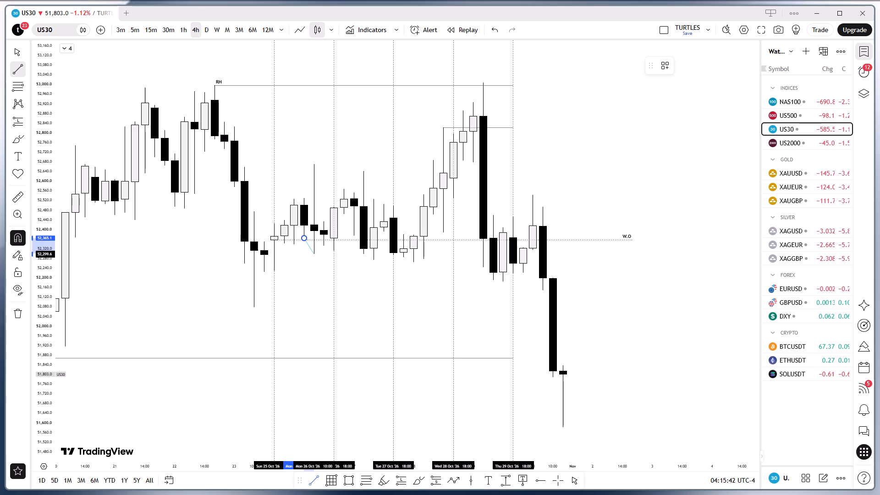
pyautogui.click(314, 271)
# Switch US30 to the 5-minute chart and go to 26 October, 10:00.
pyautogui.click(141, 25)
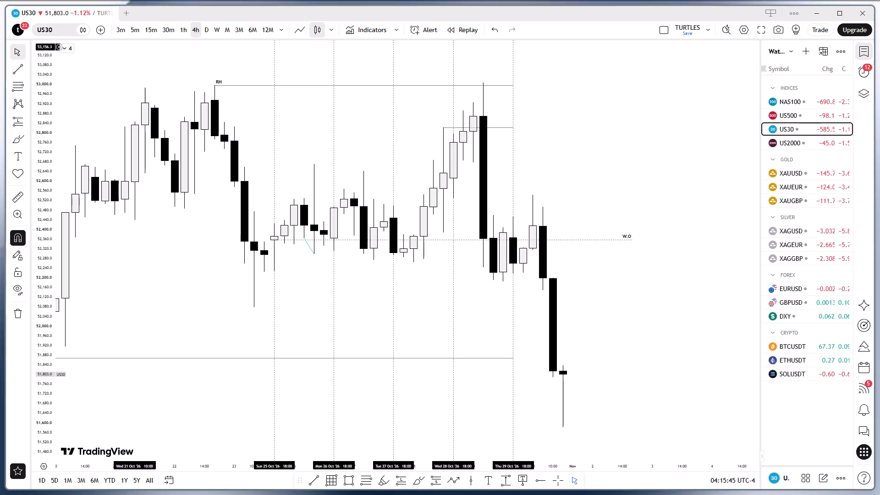
pyautogui.click(128, 28)
pyautogui.click(164, 475)
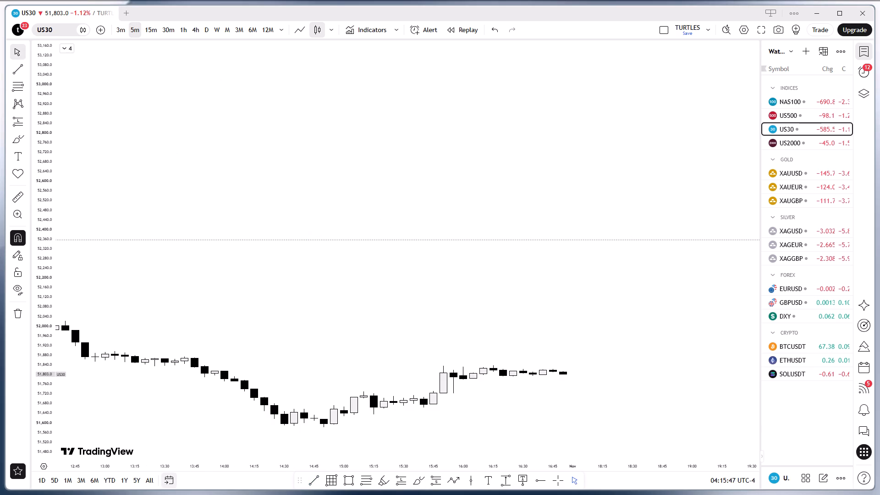
pyautogui.click(489, 368)
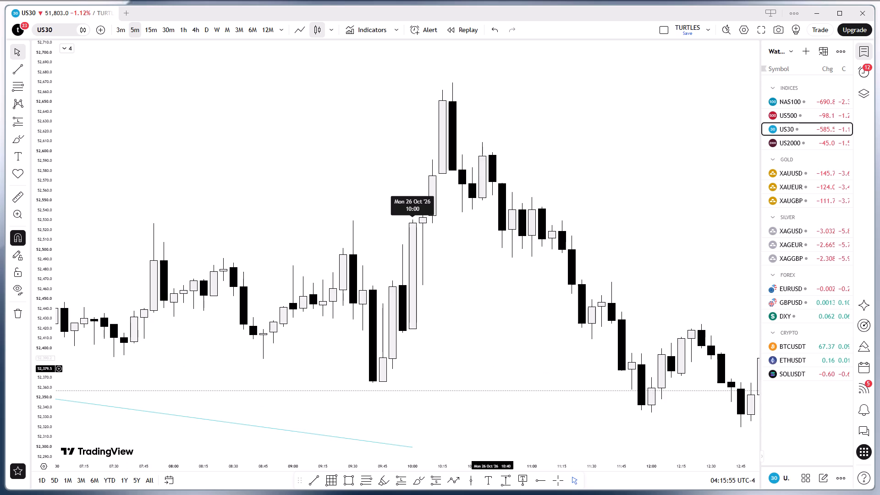
# Move the start of US30's SMT line to the 07:30 low at about 52,391.3 on 26 October.
pyautogui.scroll(-2, 487, 368)
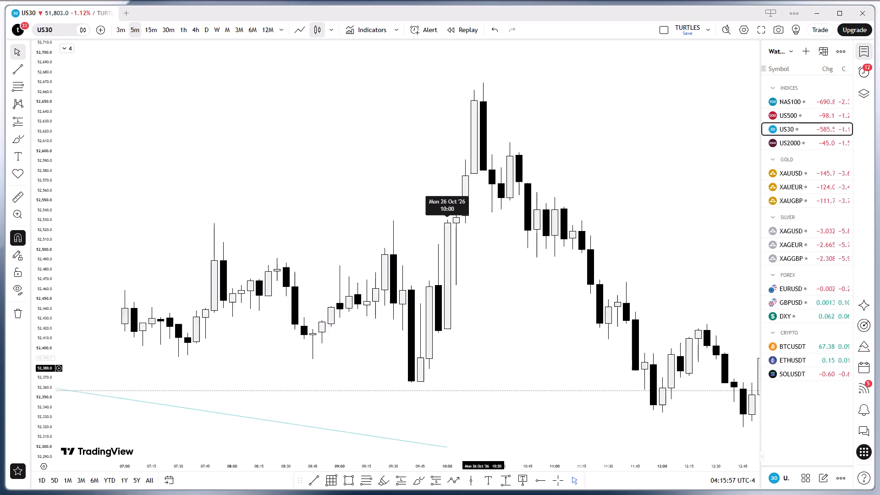
pyautogui.scroll(-2, 484, 365)
pyautogui.moveTo(599, 338); pyautogui.dragTo(589, 271)
pyautogui.scroll(-2, 587, 272)
pyautogui.moveTo(626, 275); pyautogui.dragTo(613, 282)
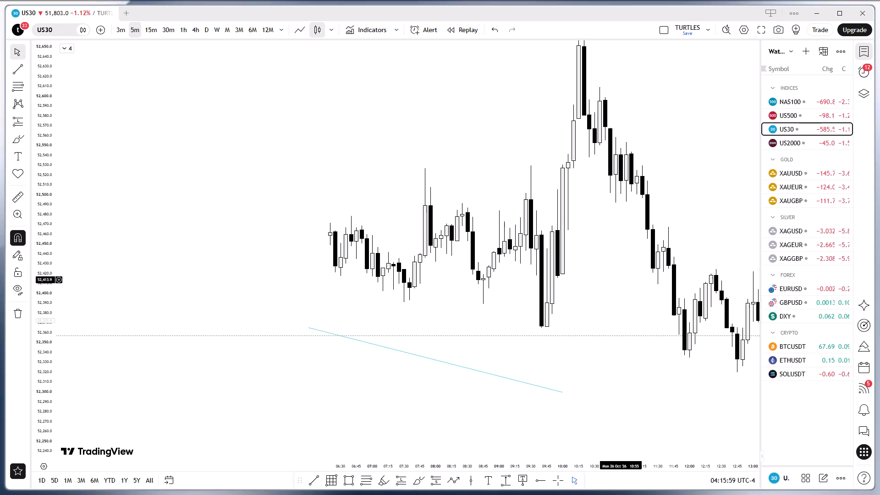
pyautogui.moveTo(613, 282); pyautogui.dragTo(594, 288)
pyautogui.moveTo(621, 272); pyautogui.dragTo(583, 285)
pyautogui.scroll(-2, 583, 281)
pyautogui.moveTo(592, 302); pyautogui.dragTo(585, 293)
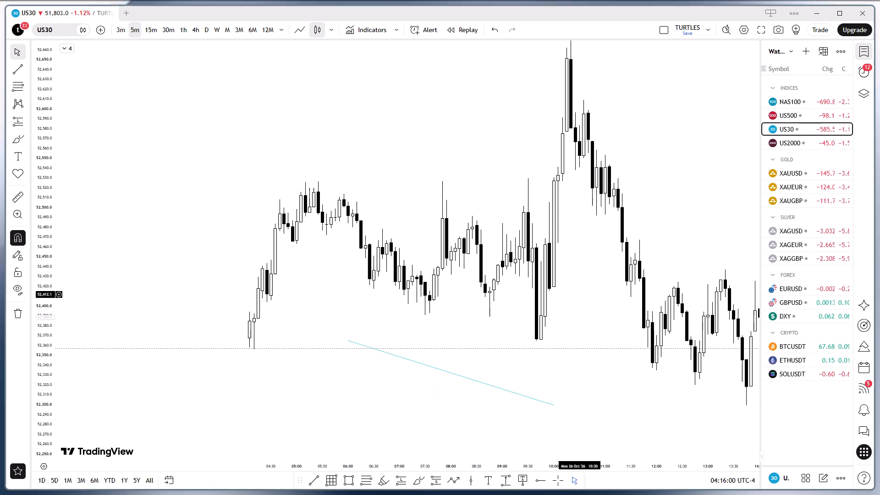
pyautogui.moveTo(346, 340); pyautogui.dragTo(431, 327)
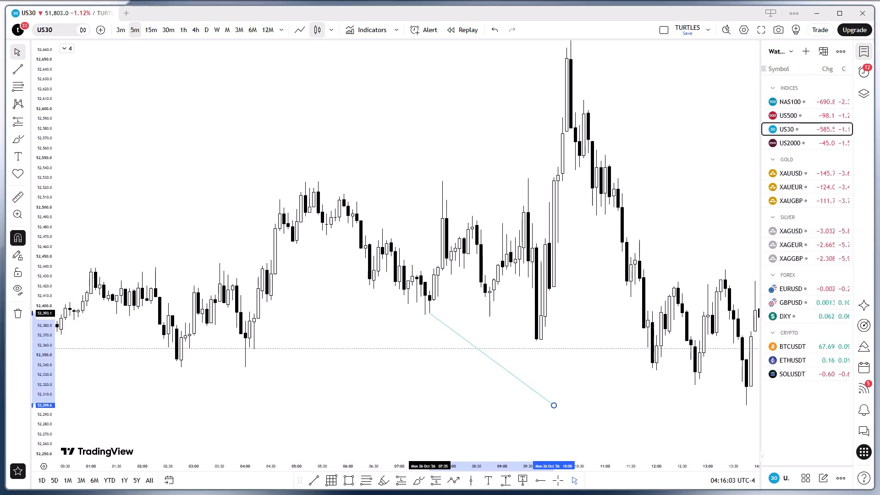
pyautogui.moveTo(431, 327); pyautogui.dragTo(423, 326)
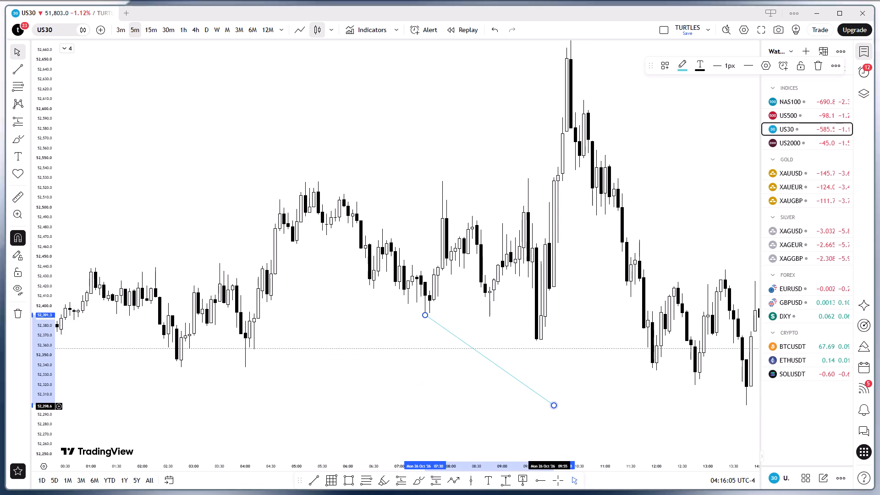
# Move the end of US30's SMT line to the 09:40 low at about 52,365.1.
pyautogui.moveTo(555, 406); pyautogui.dragTo(531, 354)
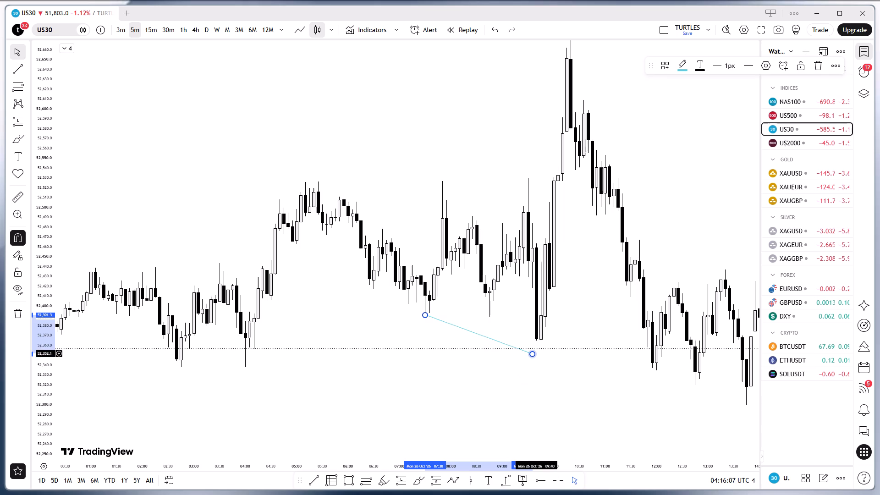
pyautogui.moveTo(534, 354); pyautogui.dragTo(539, 343)
pyautogui.click(539, 344)
pyautogui.click(539, 340)
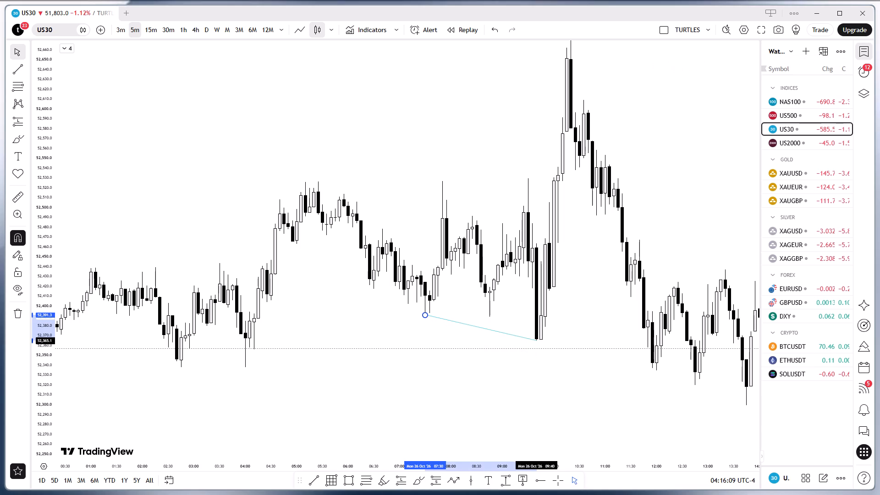
pyautogui.click(545, 385)
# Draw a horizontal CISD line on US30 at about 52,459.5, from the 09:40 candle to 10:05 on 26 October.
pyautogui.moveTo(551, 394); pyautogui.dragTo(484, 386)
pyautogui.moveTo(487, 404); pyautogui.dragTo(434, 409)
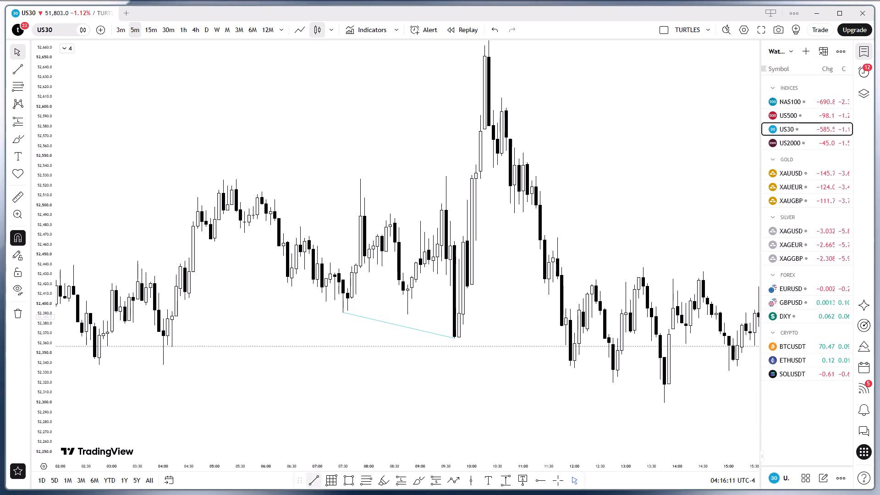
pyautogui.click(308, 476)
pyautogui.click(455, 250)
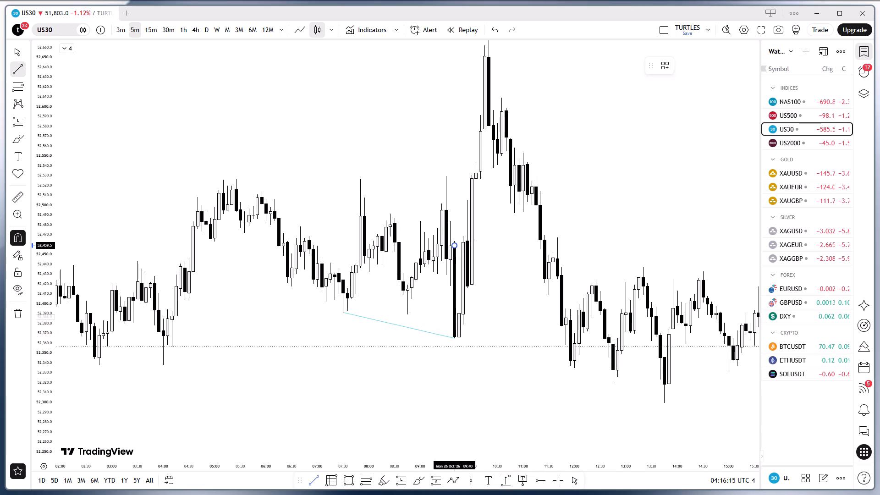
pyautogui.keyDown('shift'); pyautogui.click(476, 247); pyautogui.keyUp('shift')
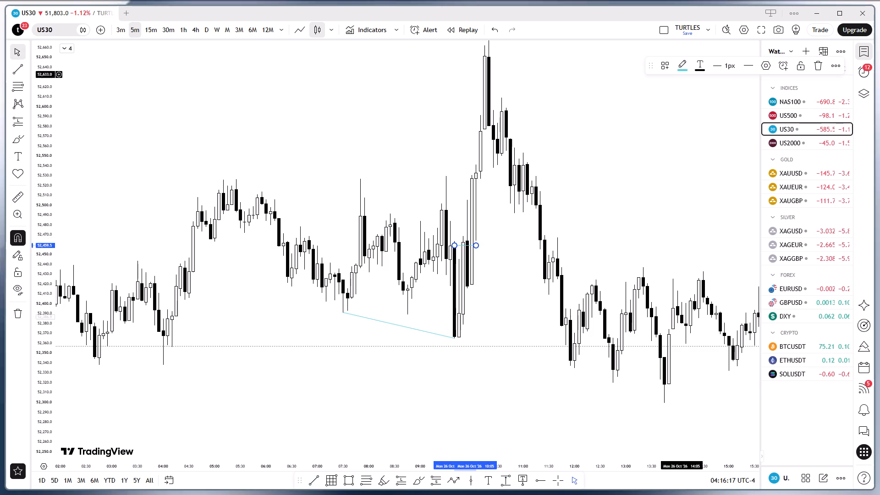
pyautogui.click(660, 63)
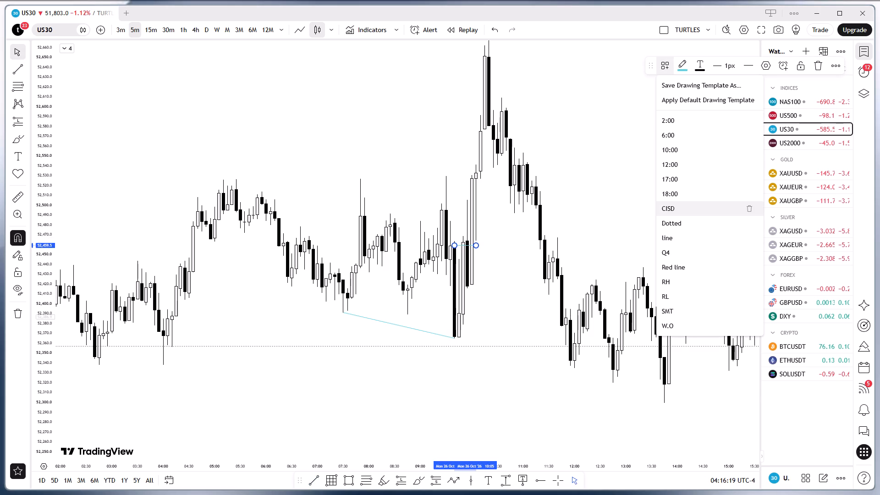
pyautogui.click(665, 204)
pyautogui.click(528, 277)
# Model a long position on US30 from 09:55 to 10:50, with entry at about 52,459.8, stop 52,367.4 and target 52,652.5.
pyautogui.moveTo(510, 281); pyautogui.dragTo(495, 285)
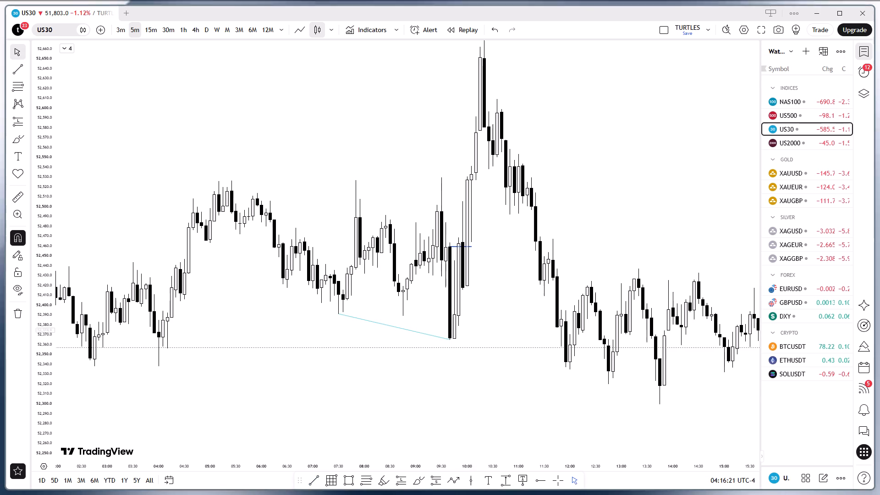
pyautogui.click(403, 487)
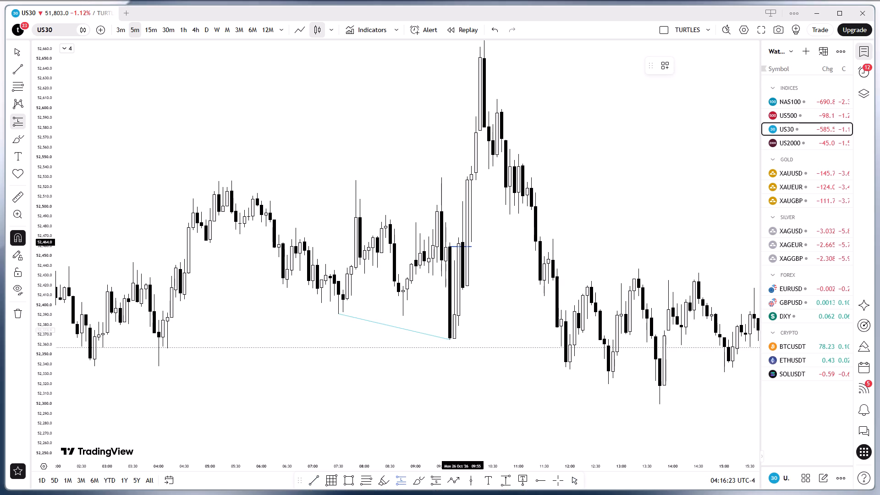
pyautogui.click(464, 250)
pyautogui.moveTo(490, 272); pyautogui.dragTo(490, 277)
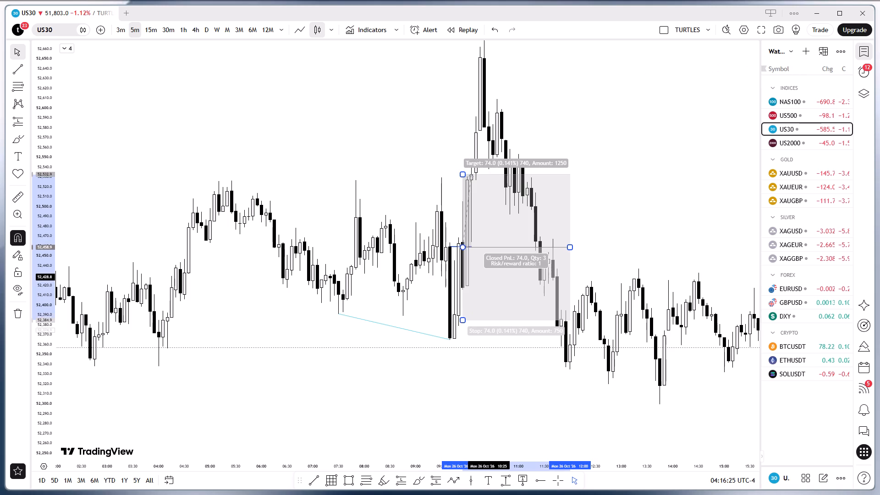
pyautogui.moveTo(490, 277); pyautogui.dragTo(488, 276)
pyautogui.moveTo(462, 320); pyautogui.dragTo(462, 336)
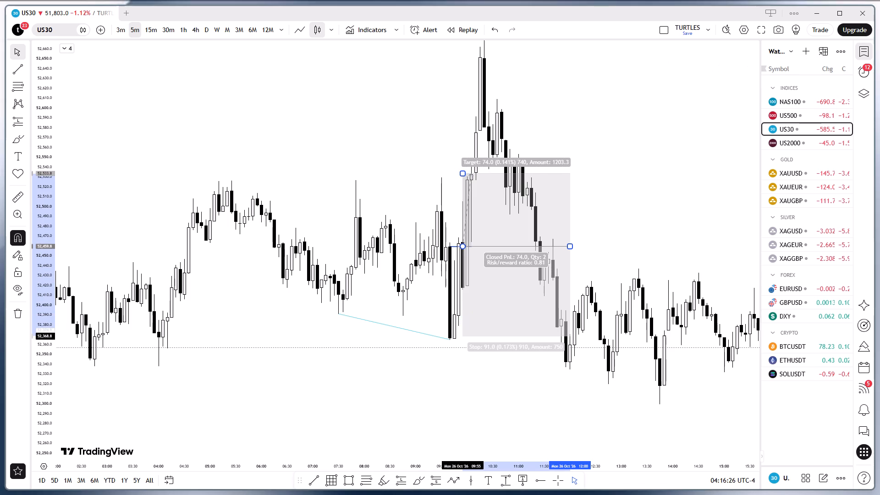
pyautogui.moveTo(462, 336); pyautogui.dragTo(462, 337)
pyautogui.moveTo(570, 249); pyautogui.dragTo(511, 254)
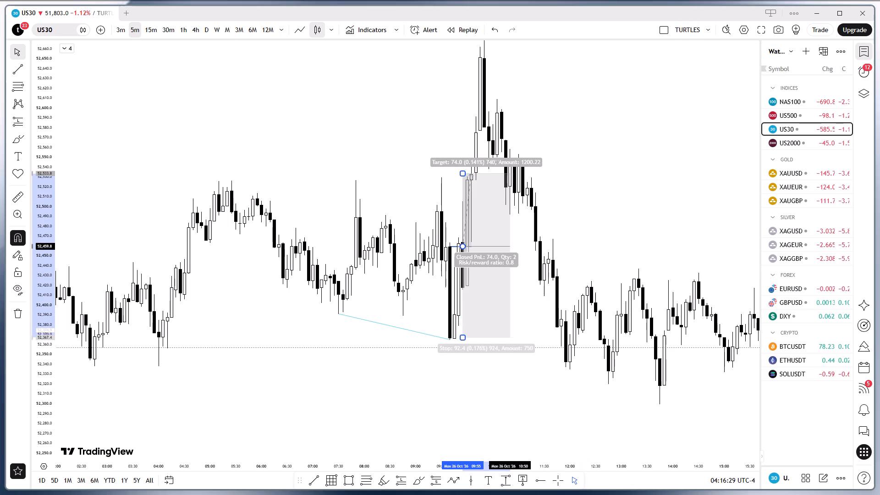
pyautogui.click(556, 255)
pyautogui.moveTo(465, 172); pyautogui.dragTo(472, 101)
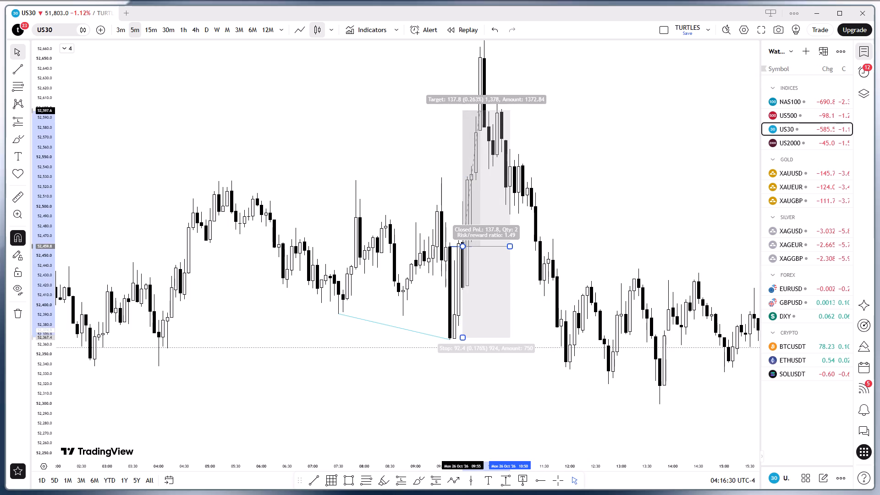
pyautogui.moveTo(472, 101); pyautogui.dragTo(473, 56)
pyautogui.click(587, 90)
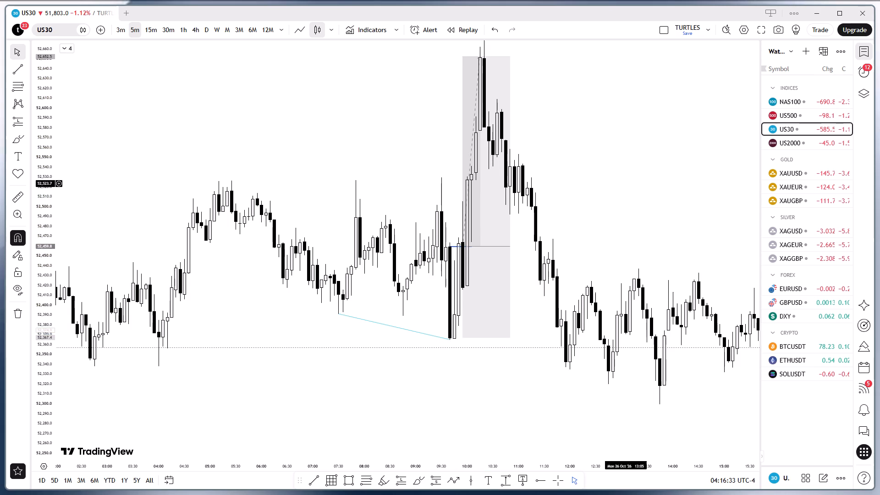
# Examine the modelled long position against US30's surrounding price action on 26 October.
pyautogui.click(631, 195)
pyautogui.moveTo(618, 143); pyautogui.dragTo(618, 225)
pyautogui.click(583, 236)
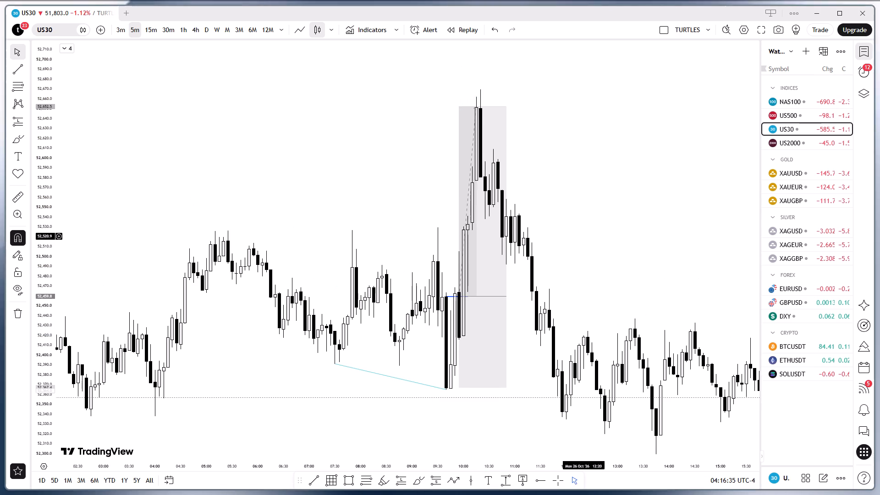
pyautogui.moveTo(583, 236); pyautogui.dragTo(607, 206)
pyautogui.scroll(3, 607, 206)
pyautogui.moveTo(592, 214); pyautogui.dragTo(654, 216)
pyautogui.moveTo(586, 231); pyautogui.dragTo(592, 223)
pyautogui.scroll(-4, 581, 216)
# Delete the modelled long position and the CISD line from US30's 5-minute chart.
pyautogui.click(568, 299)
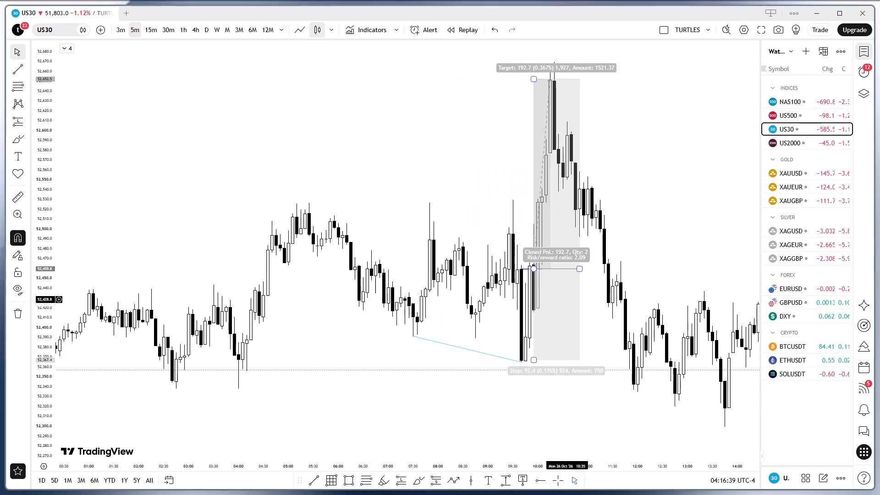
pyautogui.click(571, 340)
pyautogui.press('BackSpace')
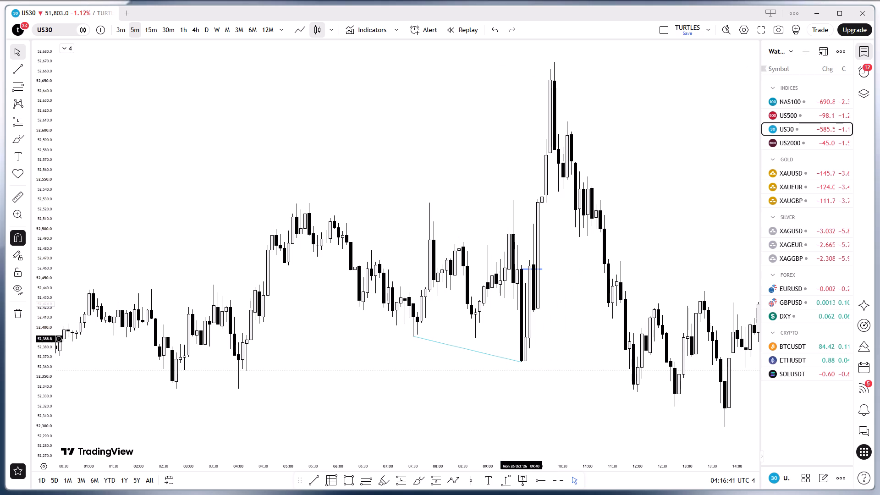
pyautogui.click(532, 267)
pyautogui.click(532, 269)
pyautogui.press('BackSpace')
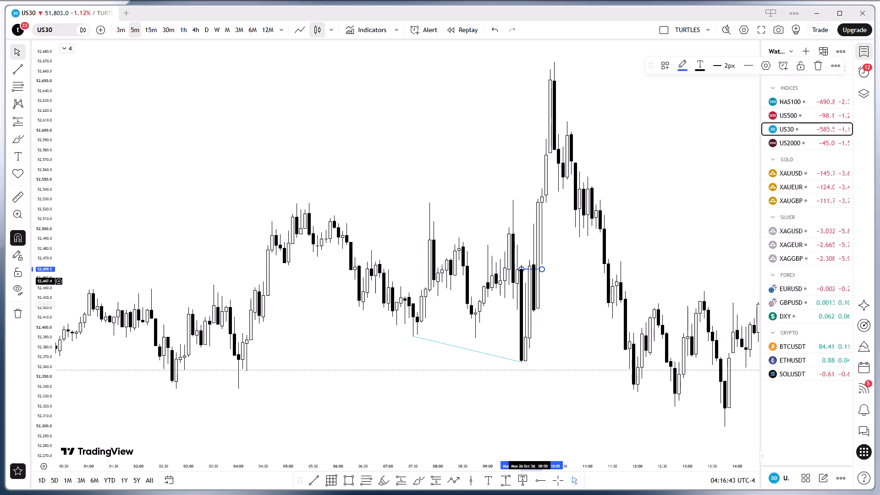
# Delete the SMT trend line between the 07:30 and 09:40 lows on US30.
pyautogui.click(522, 361)
pyautogui.press('BackSpace')
pyautogui.click(572, 324)
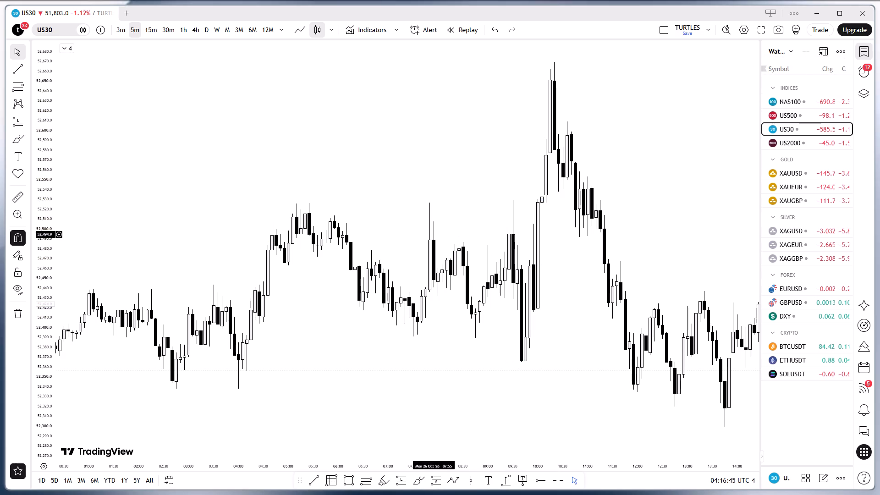
# Switch US30 to the 4-hour chart and examine the price action around the week of 25 October.
pyautogui.click(194, 27)
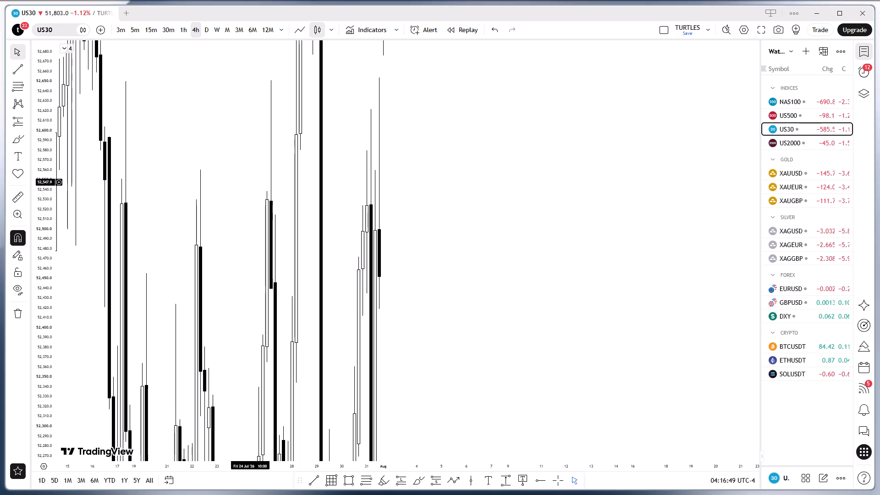
pyautogui.moveTo(41, 84); pyautogui.dragTo(104, 456)
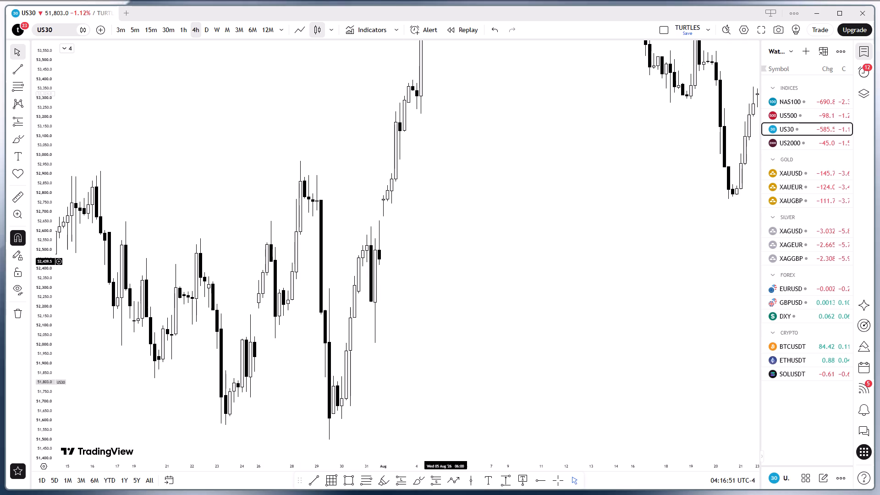
pyautogui.moveTo(571, 157); pyautogui.dragTo(268, 231)
pyautogui.moveTo(445, 203); pyautogui.dragTo(212, 253)
pyautogui.moveTo(458, 284); pyautogui.dragTo(202, 9)
pyautogui.moveTo(319, 139); pyautogui.dragTo(225, 143)
pyautogui.moveTo(421, 239); pyautogui.dragTo(422, 238)
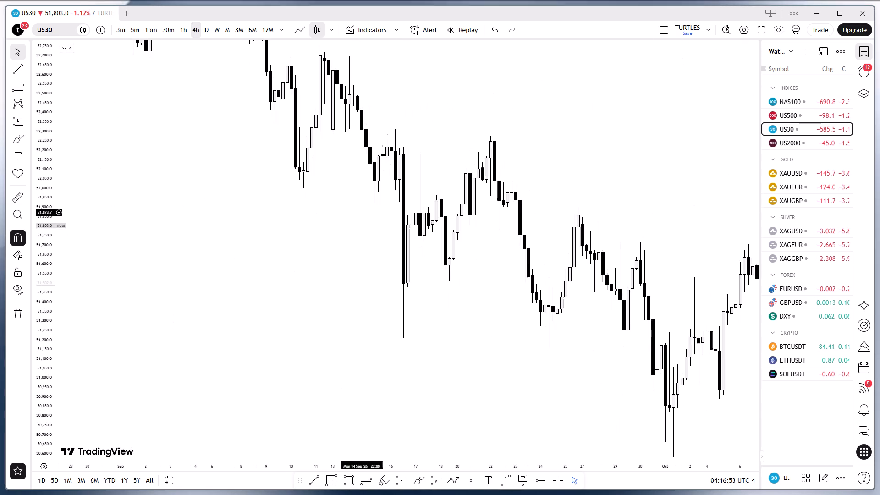
pyautogui.moveTo(422, 238); pyautogui.dragTo(270, 209)
pyautogui.moveTo(506, 312); pyautogui.dragTo(290, 265)
pyautogui.moveTo(471, 252); pyautogui.dragTo(276, 248)
pyautogui.moveTo(464, 247); pyautogui.dragTo(368, 257)
pyautogui.moveTo(446, 199); pyautogui.dragTo(320, 303)
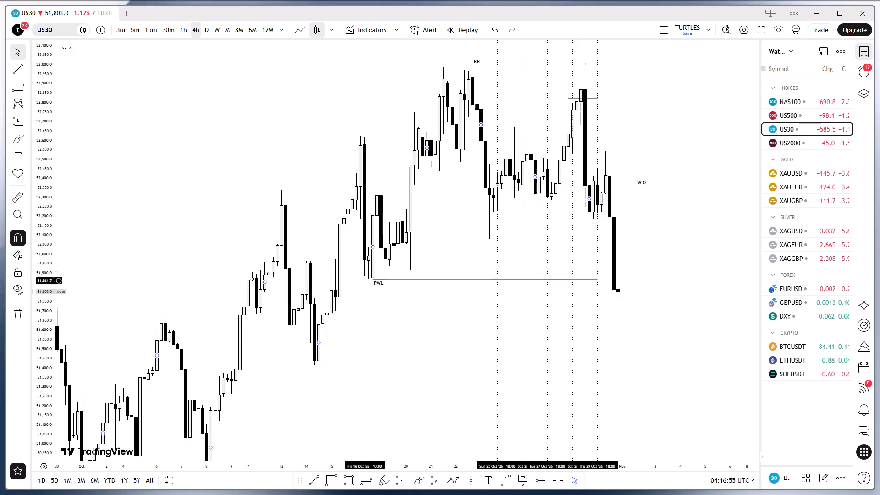
pyautogui.scroll(5, 393, 211)
pyautogui.moveTo(289, 207); pyautogui.dragTo(421, 264)
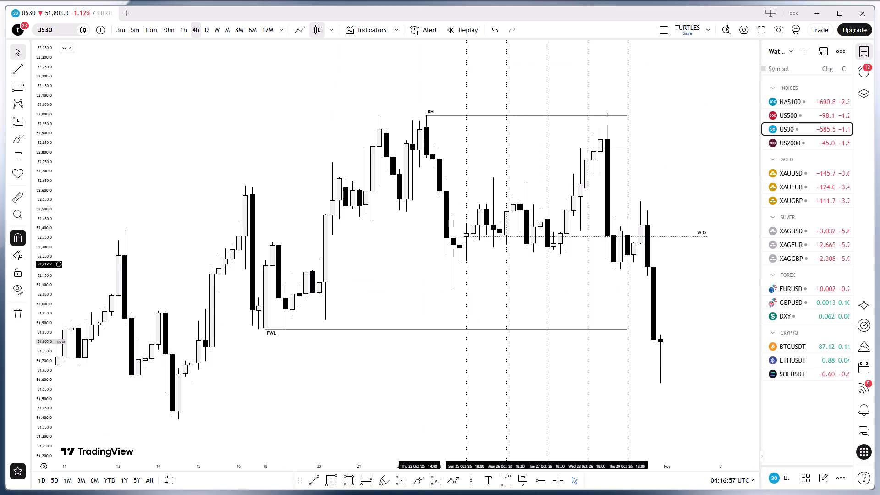
pyautogui.scroll(3, 396, 258)
pyautogui.moveTo(47, 432); pyautogui.dragTo(50, 337)
pyautogui.moveTo(290, 213); pyautogui.dragTo(365, 301)
pyautogui.scroll(1, 362, 301)
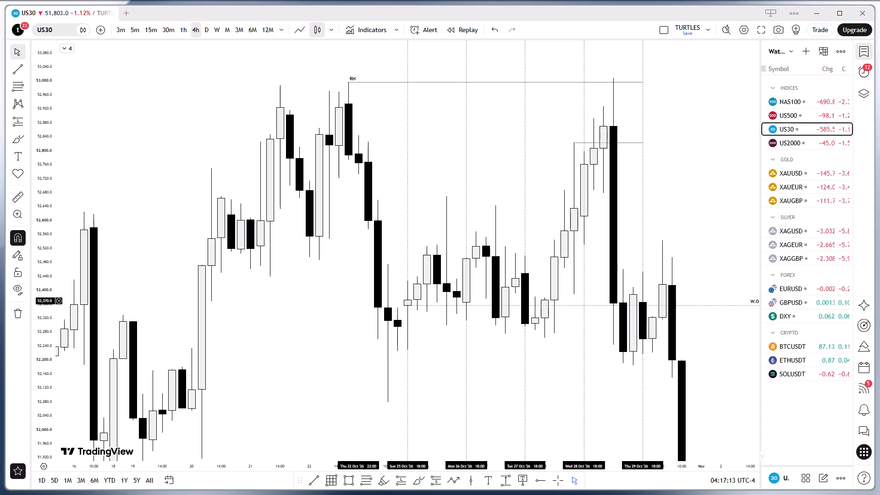
pyautogui.scroll(2, 394, 323)
pyautogui.click(366, 356)
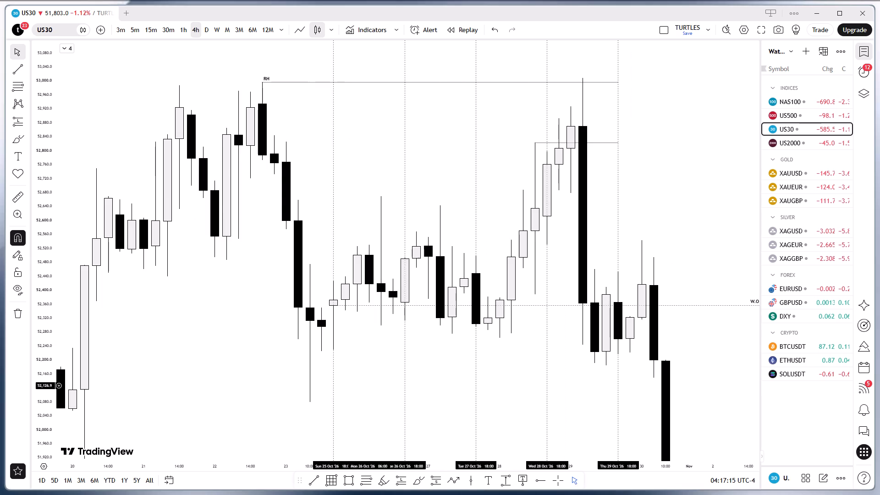
# Draw a horizontal level at about 52,658.8 from 23 October 06:00 to 27 October 06:00, using the "line" template.
pyautogui.click(315, 485)
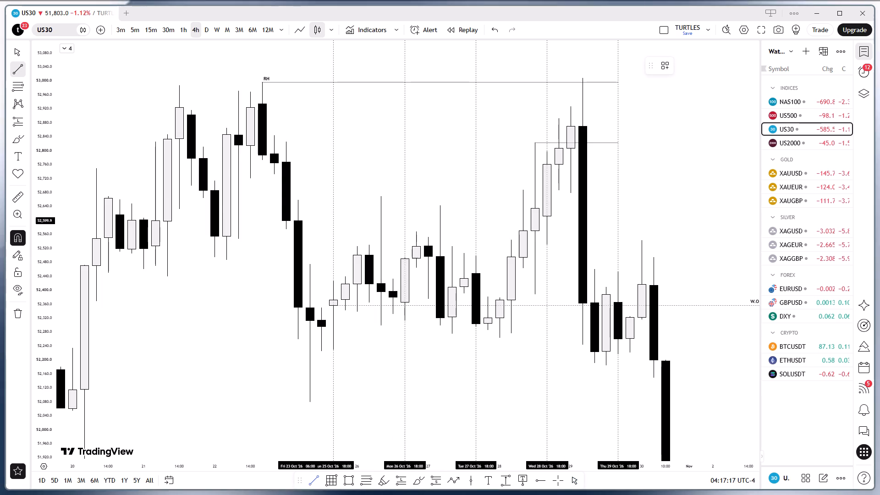
pyautogui.click(298, 196)
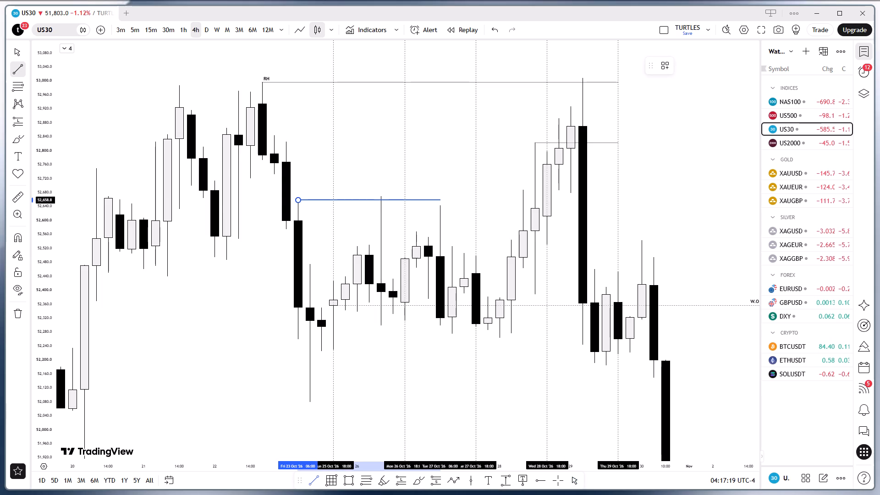
pyautogui.keyDown('shift'); pyautogui.click(436, 210); pyautogui.keyUp('shift')
pyautogui.click(670, 62)
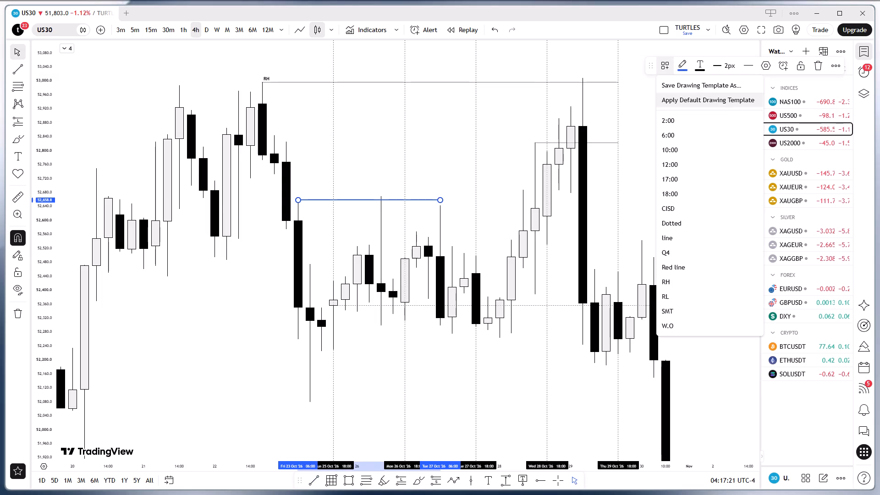
pyautogui.click(666, 241)
pyautogui.click(264, 305)
# Switch US30 to the 3-minute chart and go to 26 October 2026, 10:00.
pyautogui.moveTo(245, 305); pyautogui.dragTo(245, 311)
pyautogui.moveTo(227, 319); pyautogui.dragTo(340, 308)
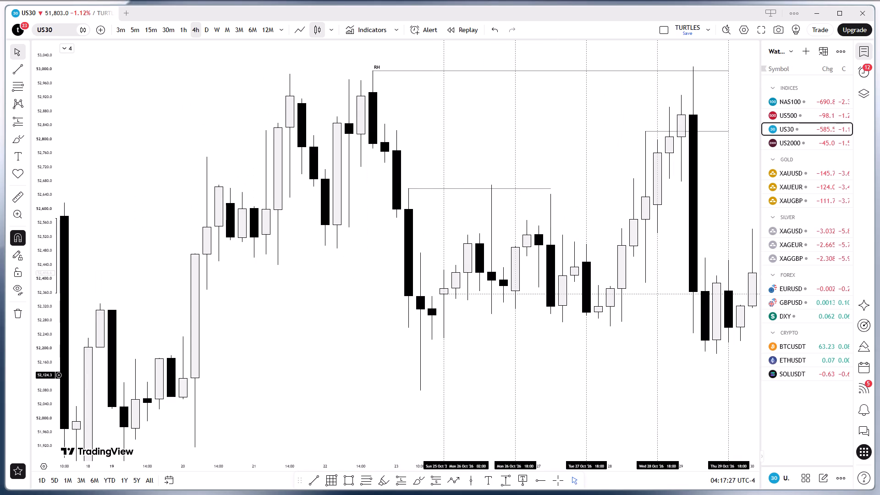
pyautogui.click(127, 29)
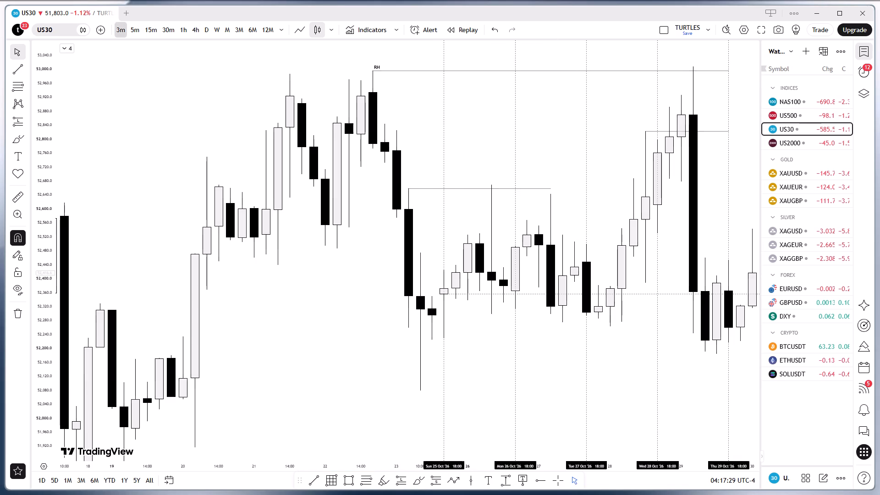
pyautogui.click(171, 479)
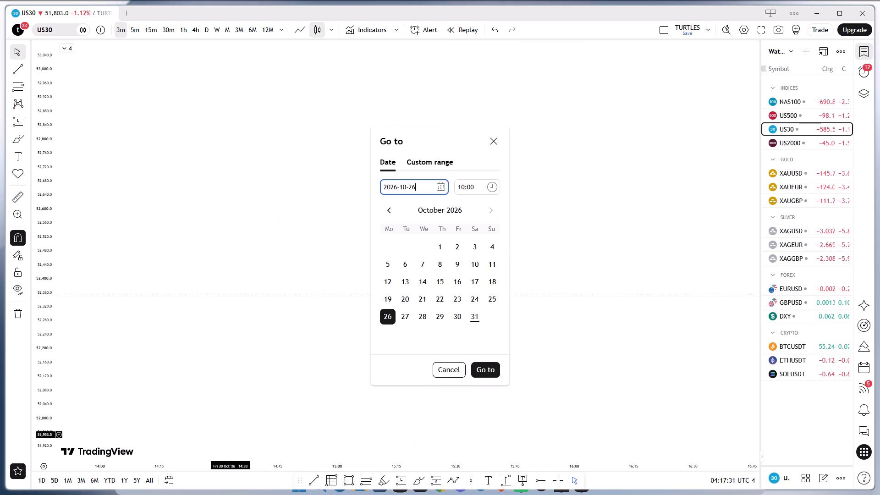
pyautogui.click(481, 363)
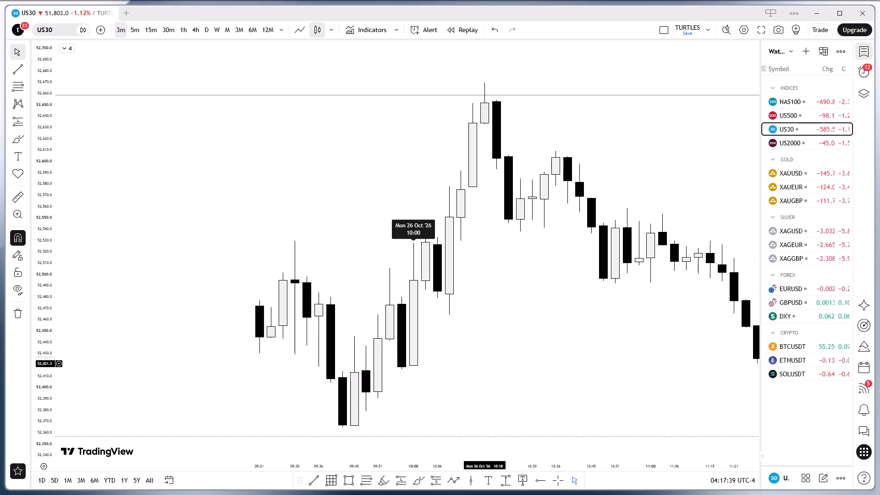
# Examine US30's 3-minute price action around the 26 October 09:40 low and the subsequent rally to the marked level.
pyautogui.moveTo(460, 368); pyautogui.dragTo(516, 314)
pyautogui.scroll(-2, 516, 311)
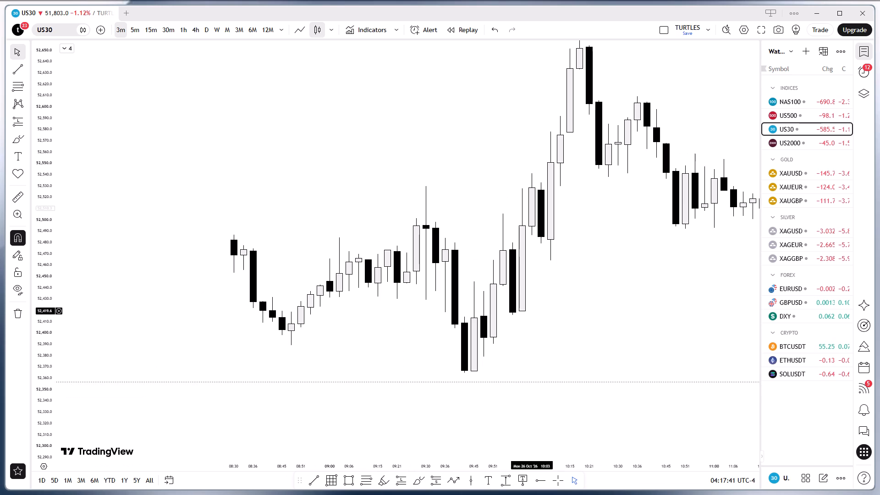
pyautogui.moveTo(546, 307); pyautogui.dragTo(466, 302)
pyautogui.scroll(-3, 468, 304)
pyautogui.scroll(-2, 565, 322)
pyautogui.moveTo(638, 322); pyautogui.dragTo(468, 328)
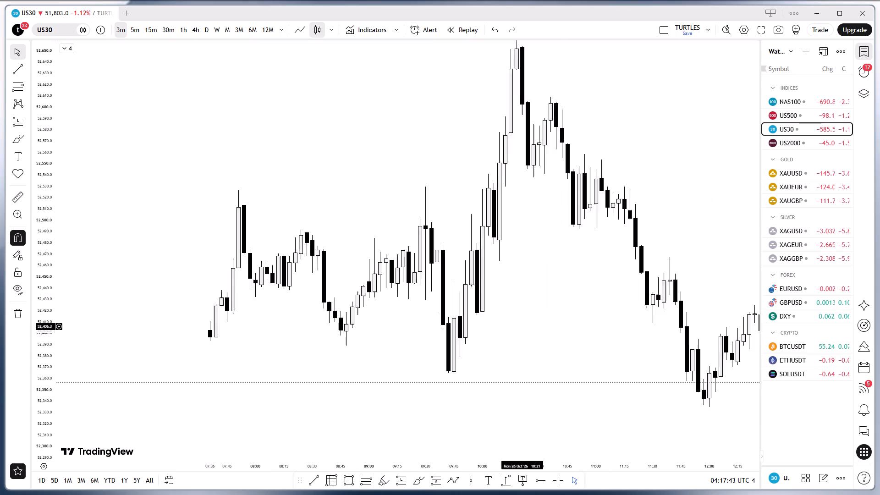
pyautogui.moveTo(468, 328); pyautogui.dragTo(429, 329)
pyautogui.scroll(2, 429, 329)
pyautogui.moveTo(403, 328); pyautogui.dragTo(579, 334)
pyautogui.moveTo(550, 307); pyautogui.dragTo(525, 365)
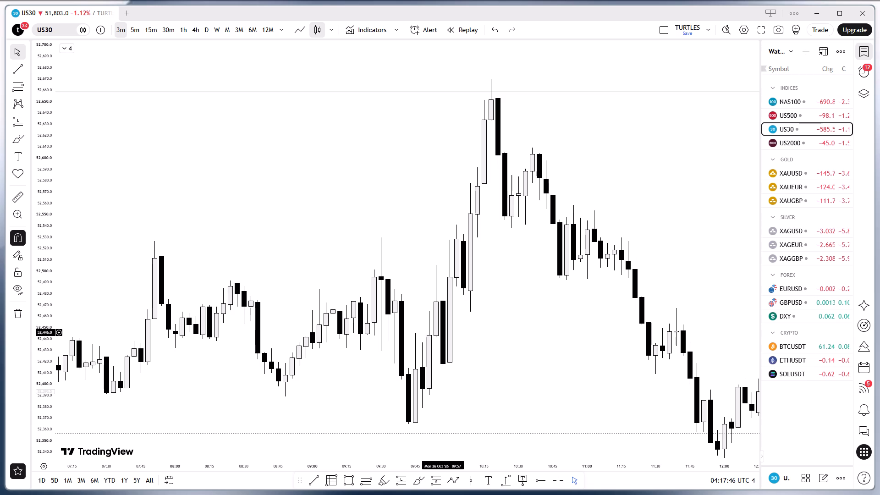
pyautogui.click(491, 327)
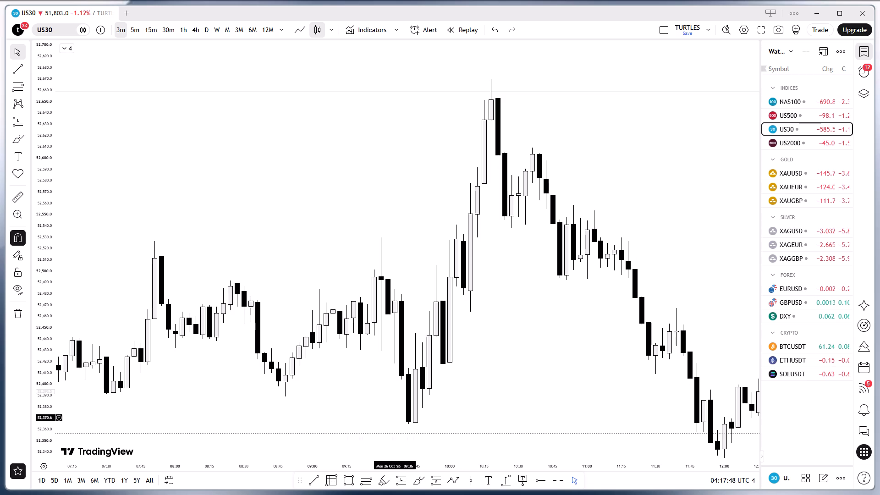
# Draw a short horizontal trend line at about 52,474 near 26 October 10:00, using the "CISD" template.
pyautogui.click(310, 477)
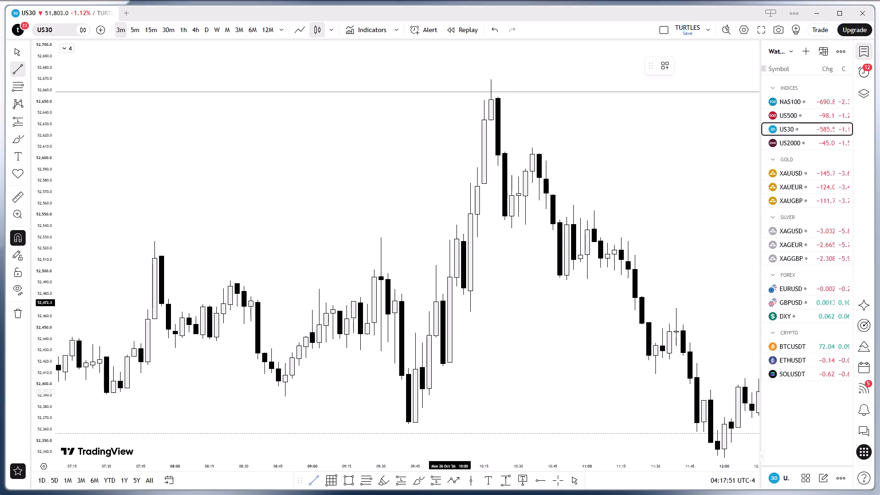
pyautogui.click(443, 302)
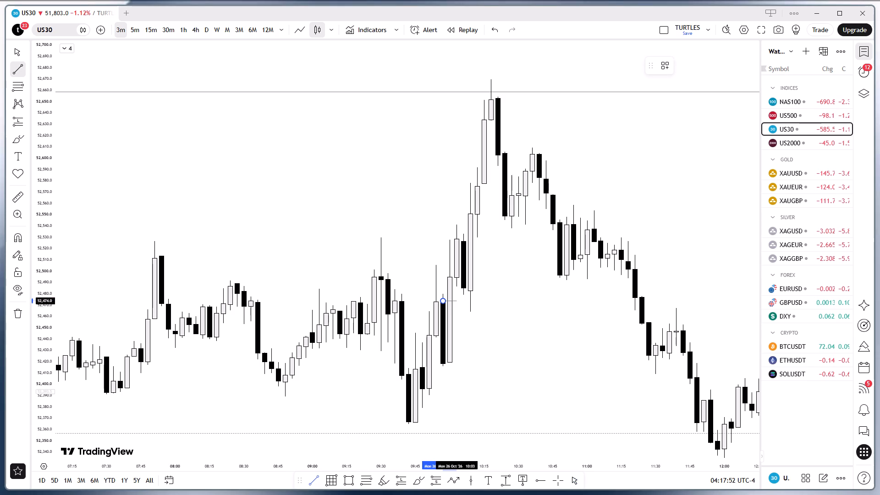
pyautogui.keyDown('shift'); pyautogui.click(459, 304); pyautogui.keyUp('shift')
pyautogui.click(668, 65)
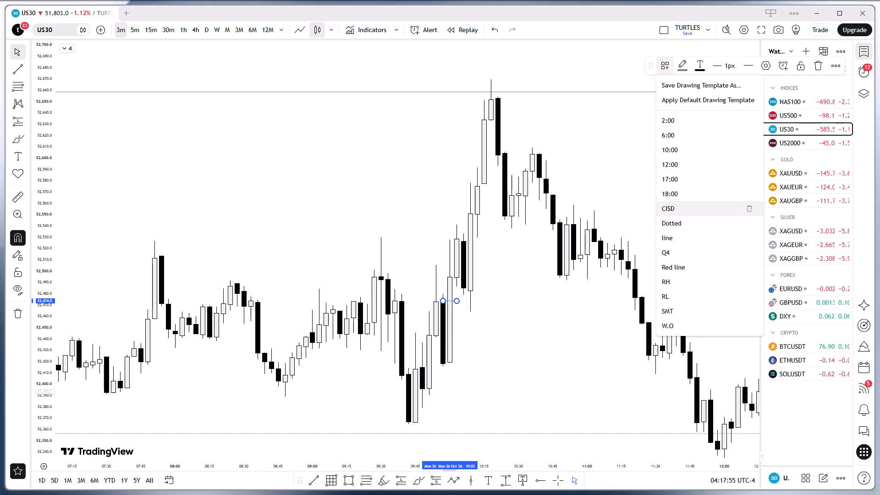
pyautogui.click(671, 211)
pyautogui.click(529, 319)
# Place a long position starting at 26 October 10:03, with entry at 52,487.7 and stop at 52,420.8.
pyautogui.moveTo(482, 352); pyautogui.dragTo(497, 349)
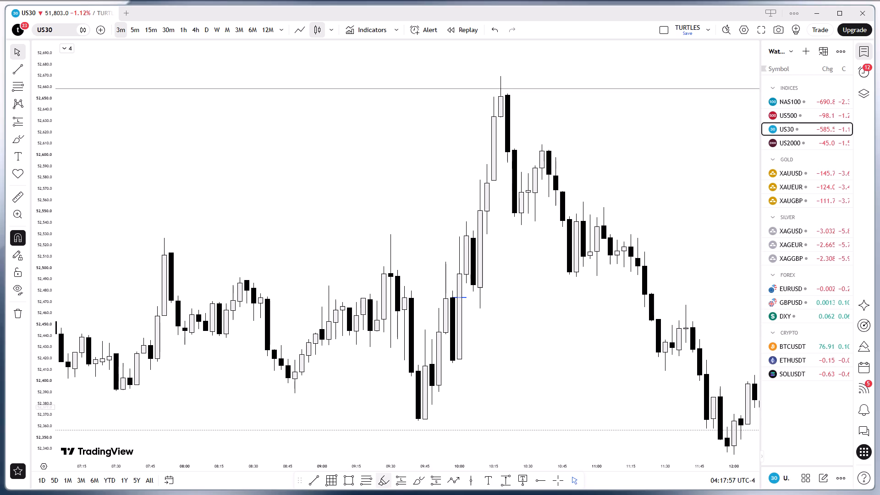
pyautogui.click(406, 484)
pyautogui.click(495, 312)
pyautogui.moveTo(519, 335); pyautogui.dragTo(493, 326)
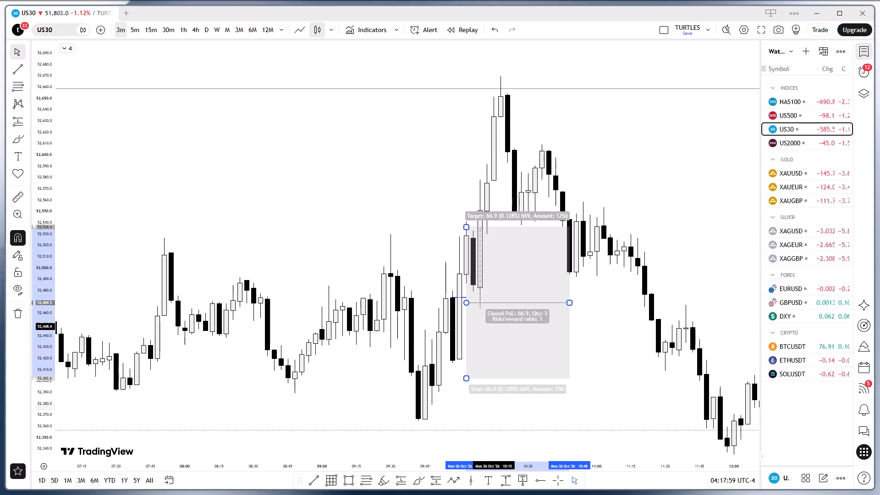
pyautogui.moveTo(493, 326); pyautogui.dragTo(495, 306)
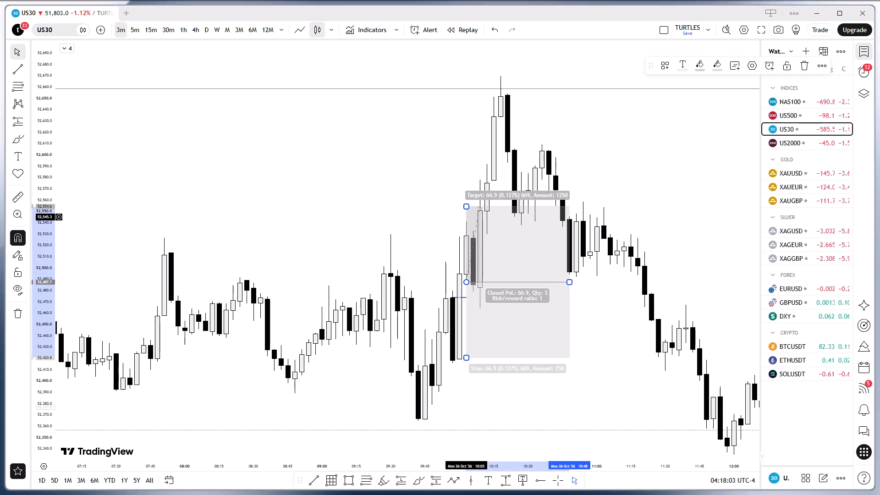
# Raise the long position's target to about 52,659.6 at the marked level and shorten the position to end at about 10:24.
pyautogui.click(460, 201)
pyautogui.moveTo(466, 203); pyautogui.dragTo(476, 166)
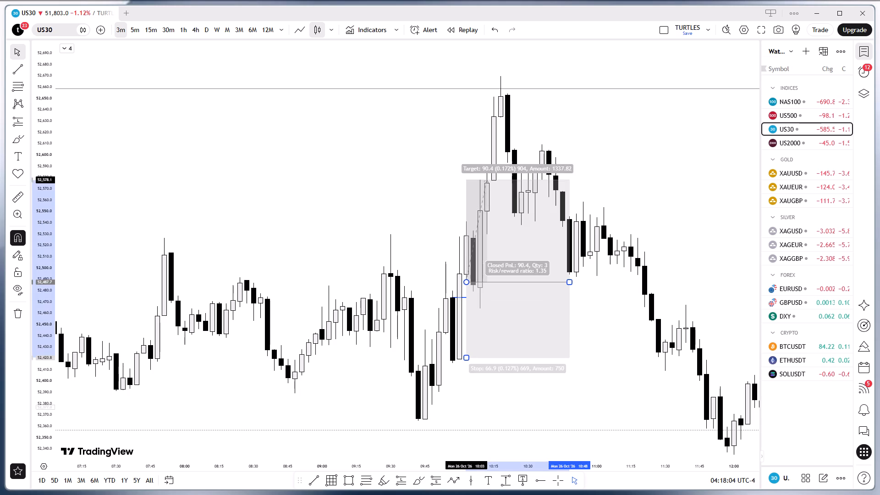
pyautogui.moveTo(476, 166); pyautogui.dragTo(470, 88)
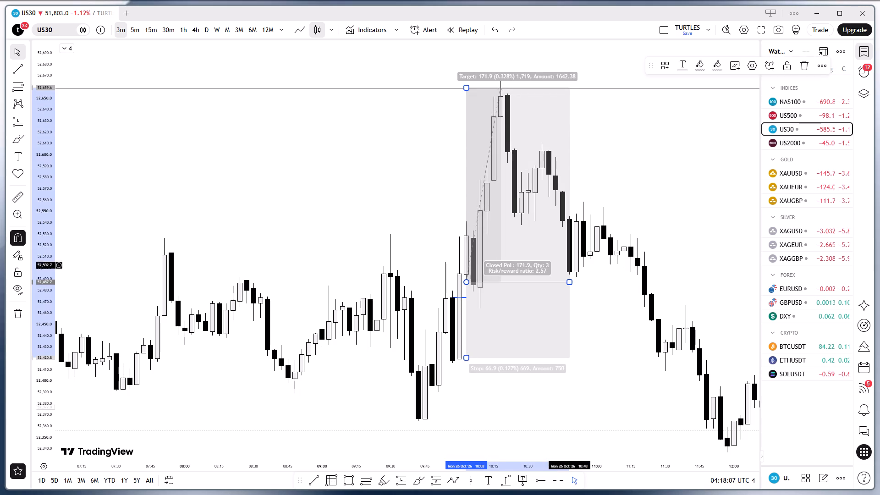
pyautogui.moveTo(569, 283); pyautogui.dragTo(514, 275)
pyautogui.click(542, 281)
pyautogui.click(545, 296)
pyautogui.scroll(2, 564, 309)
pyautogui.moveTo(550, 326); pyautogui.dragTo(690, 324)
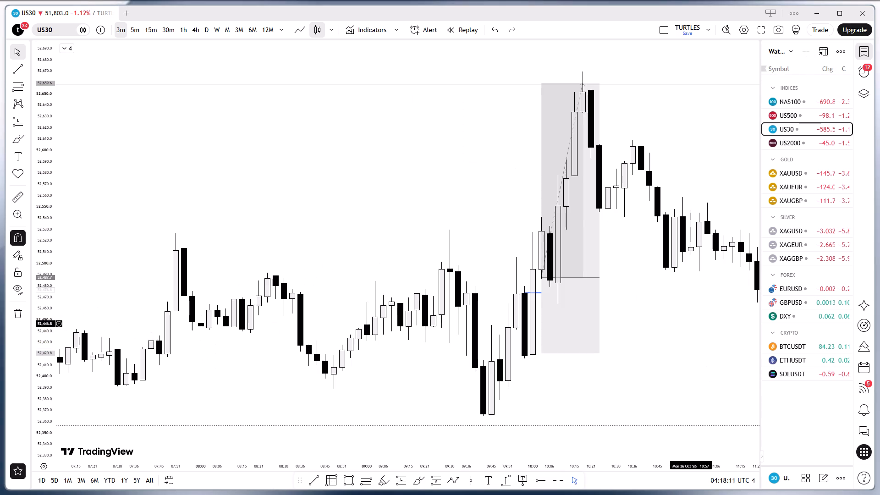
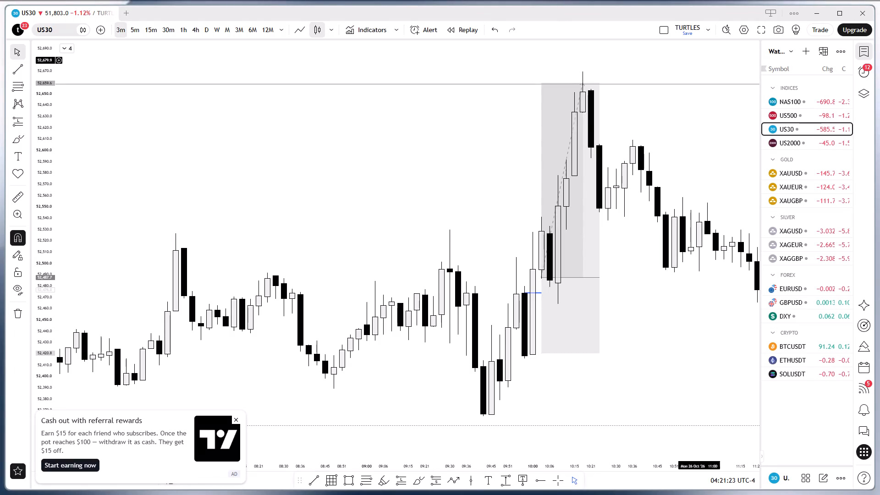
# Switch the chart to NAS100 and go to 26 October 2026 at 02:00 on the 3-minute timeframe.
pyautogui.click(814, 101)
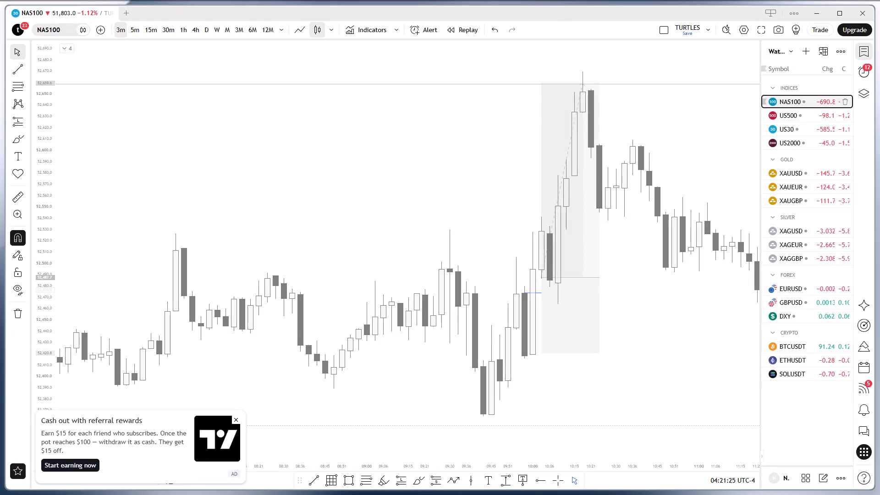
pyautogui.click(235, 423)
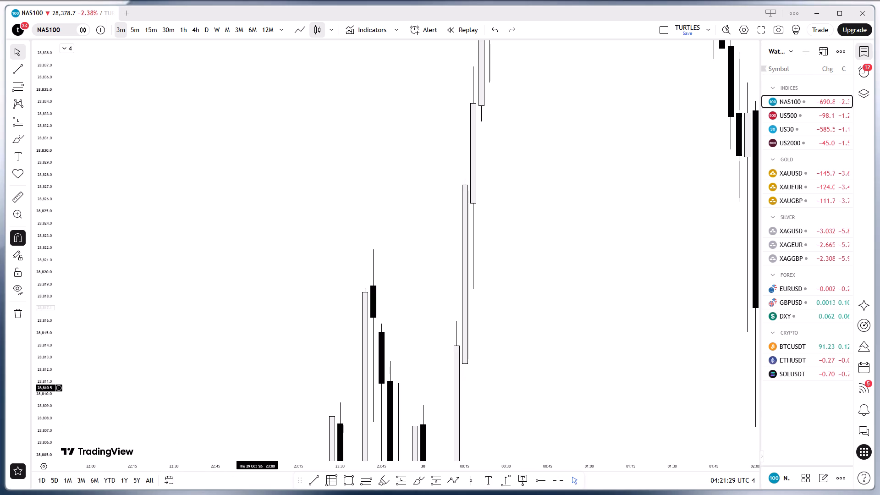
pyautogui.click(169, 485)
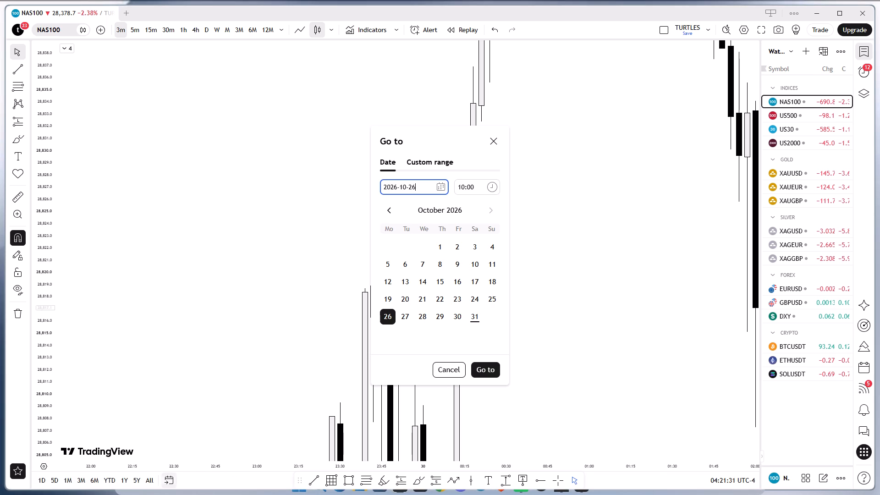
pyautogui.click(479, 191)
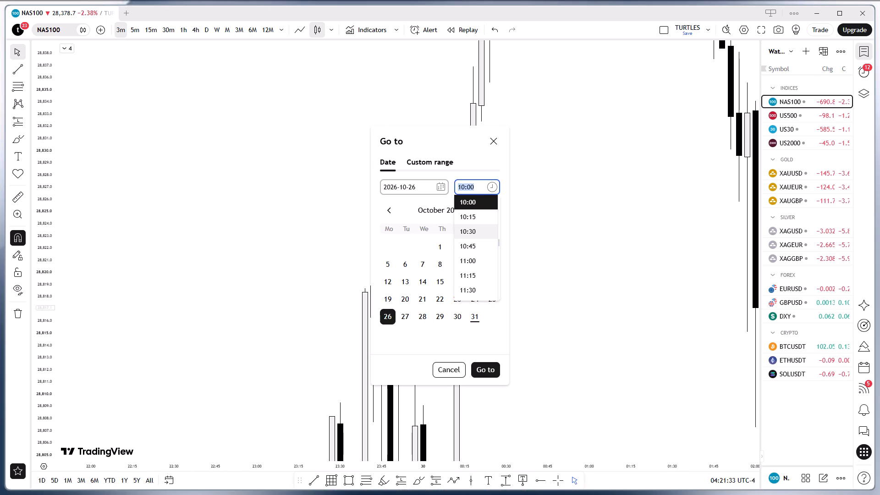
pyautogui.scroll(6, 478, 227)
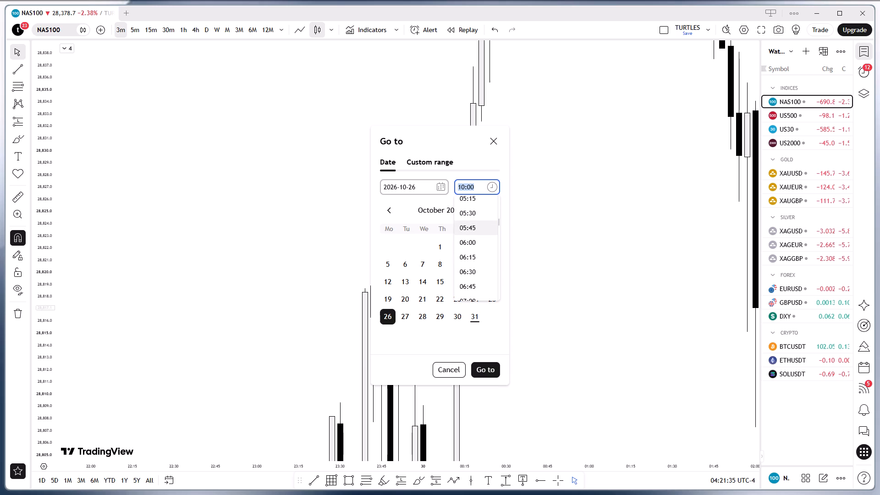
pyautogui.scroll(5, 478, 227)
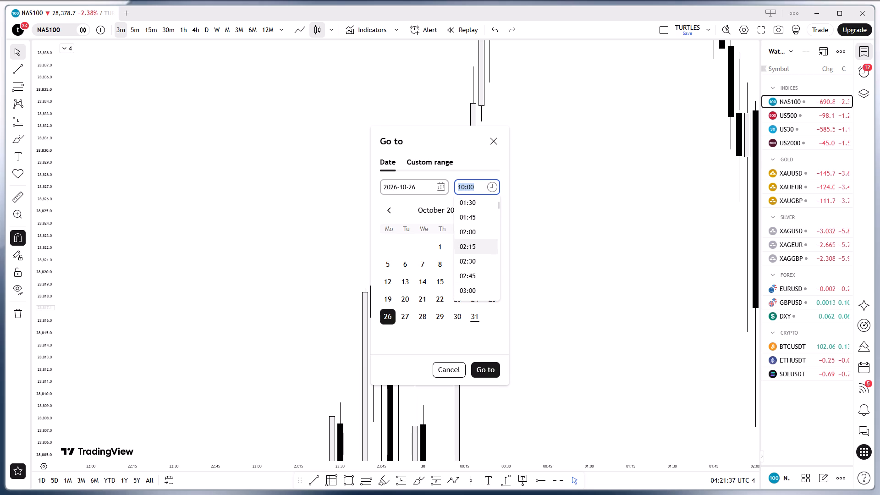
pyautogui.click(475, 232)
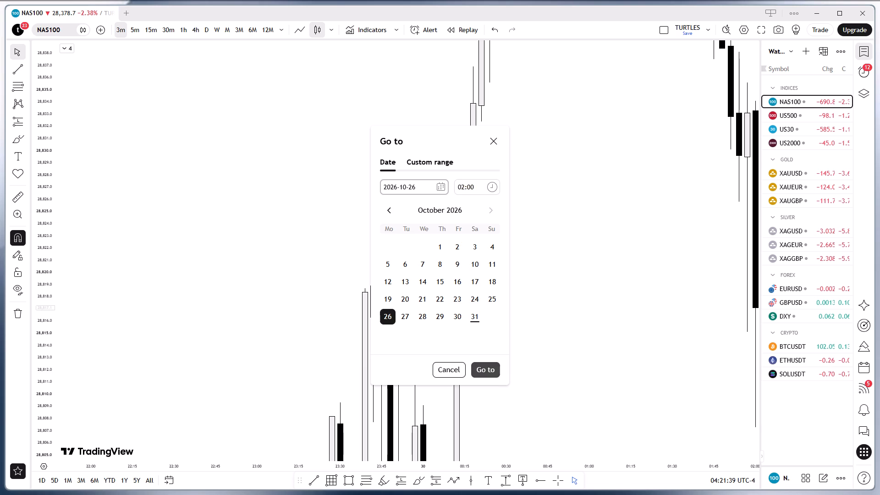
pyautogui.click(493, 375)
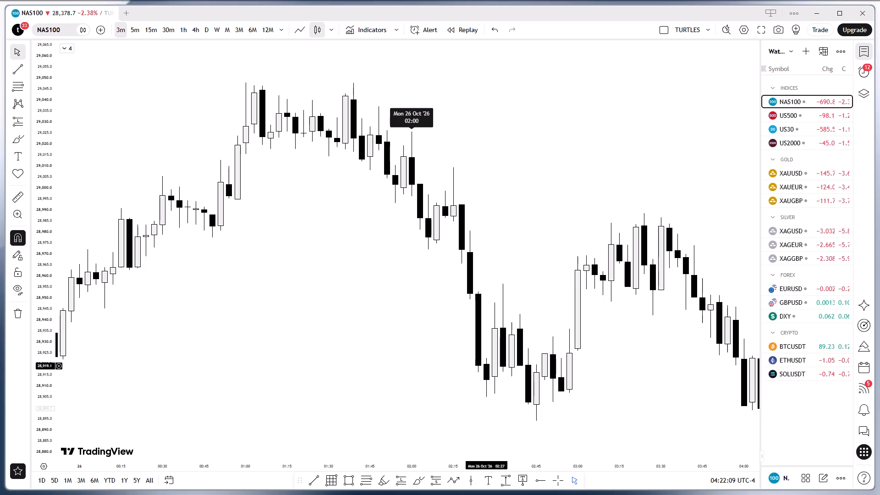
# Examine NAS100's 3-minute price action from midnight to about 04:00 on 26 October.
pyautogui.click(430, 177)
pyautogui.moveTo(407, 299); pyautogui.dragTo(355, 248)
pyautogui.moveTo(377, 318); pyautogui.dragTo(377, 316)
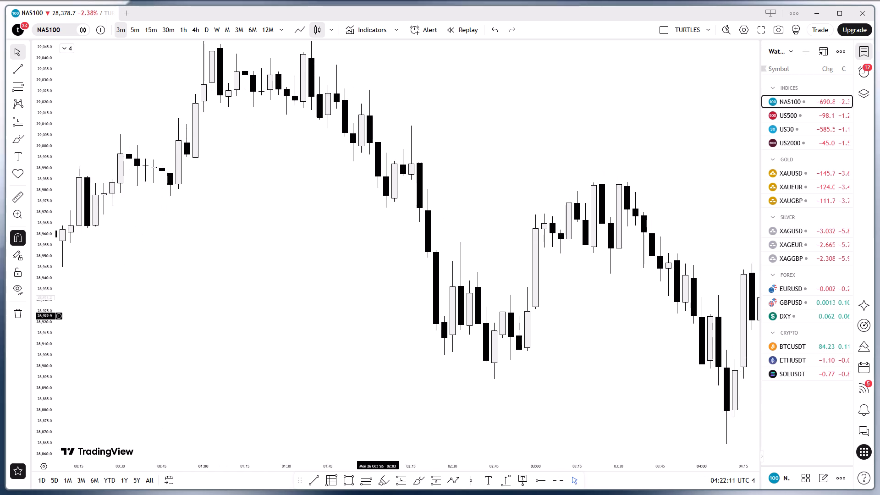
pyautogui.moveTo(377, 316); pyautogui.dragTo(412, 306)
pyautogui.moveTo(395, 305); pyautogui.dragTo(398, 341)
pyautogui.moveTo(395, 287); pyautogui.dragTo(402, 302)
pyautogui.moveTo(409, 302); pyautogui.dragTo(403, 308)
pyautogui.moveTo(402, 308); pyautogui.dragTo(392, 290)
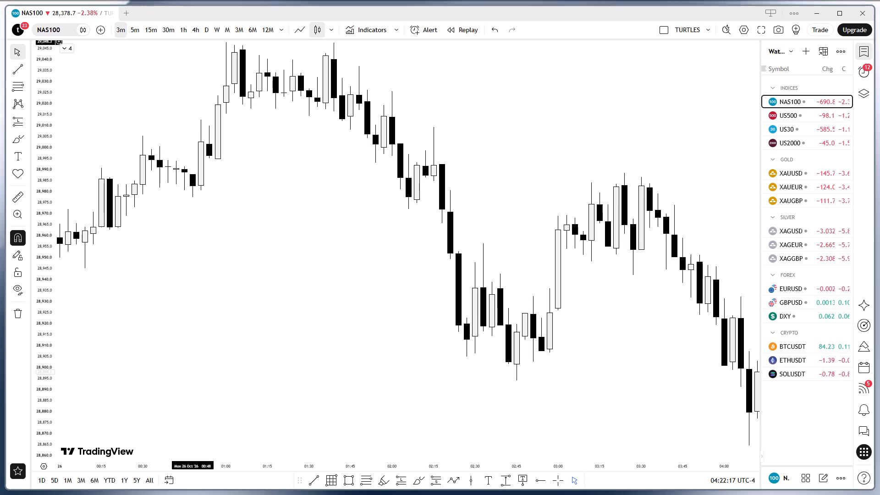
# Change NAS100 to the 15-minute timeframe and go to 26 October 2026 at 02:00.
pyautogui.click(153, 34)
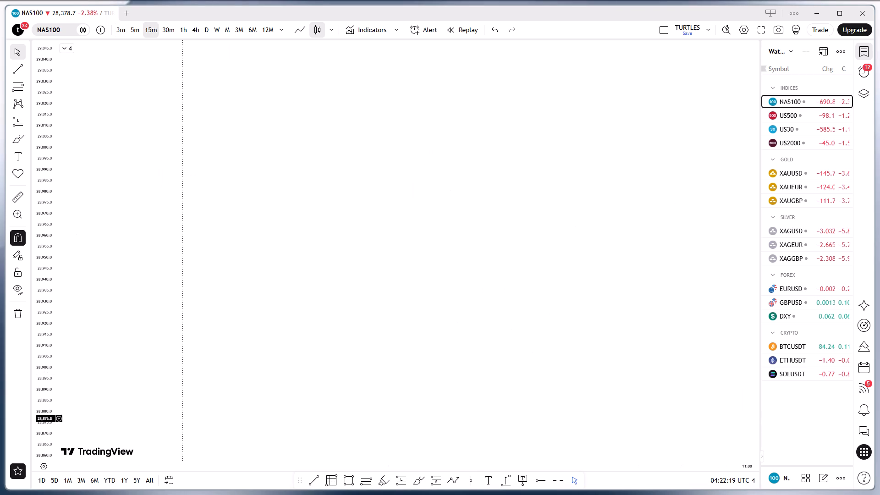
pyautogui.click(162, 479)
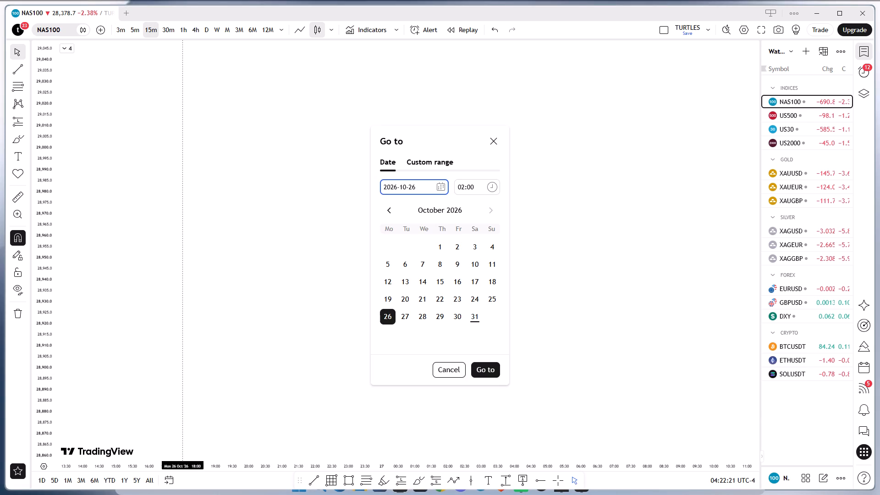
pyautogui.click(491, 371)
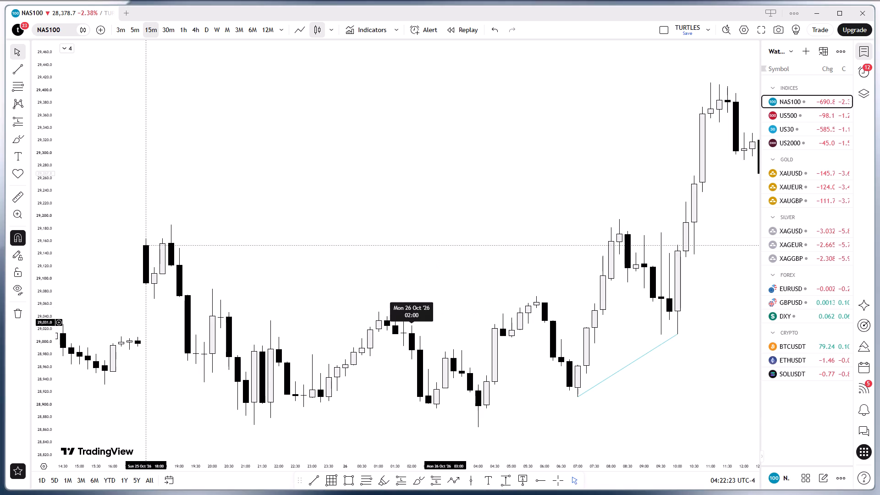
# Examine NAS100's 15-minute overnight lows between the 25 October 18:00 open and the 26 October morning rally.
pyautogui.moveTo(445, 372); pyautogui.dragTo(451, 288)
pyautogui.moveTo(455, 342); pyautogui.dragTo(454, 326)
pyautogui.click(458, 355)
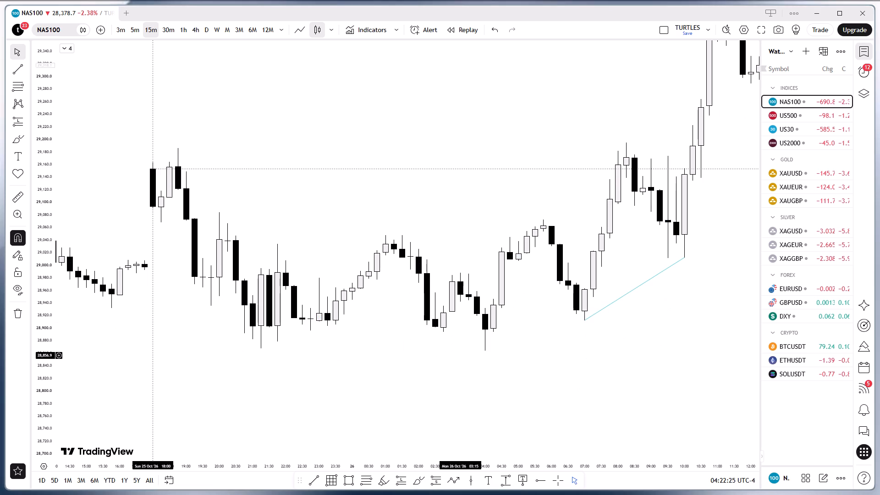
pyautogui.moveTo(458, 355); pyautogui.dragTo(463, 330)
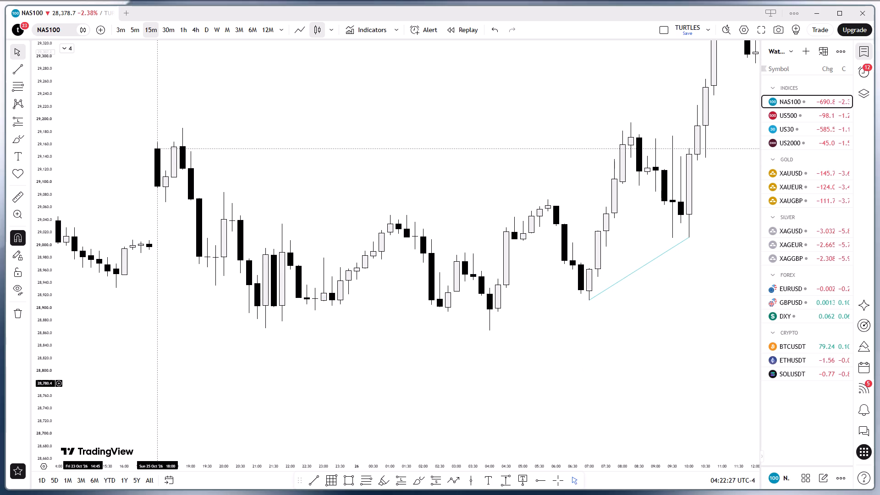
pyautogui.moveTo(48, 406); pyautogui.dragTo(49, 299)
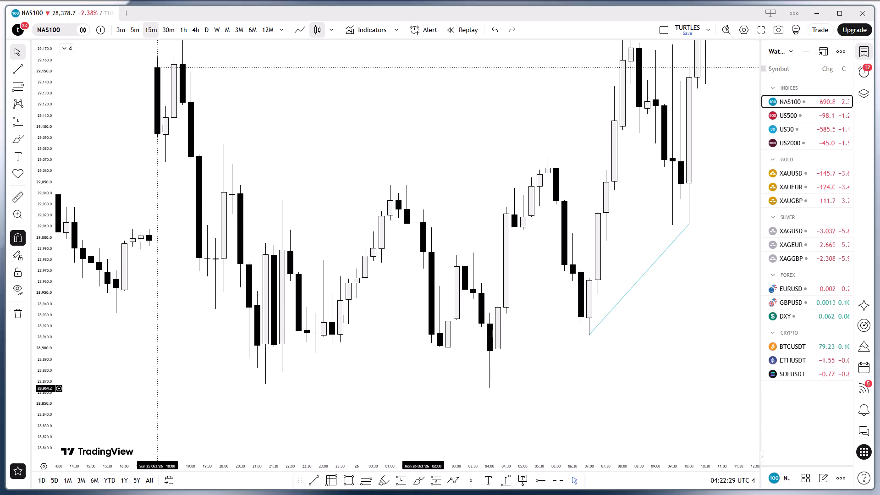
pyautogui.moveTo(427, 401); pyautogui.dragTo(389, 322)
pyautogui.moveTo(401, 341); pyautogui.dragTo(402, 330)
pyautogui.click(402, 315)
pyautogui.scroll(-1, 402, 314)
pyautogui.moveTo(400, 293); pyautogui.dragTo(403, 330)
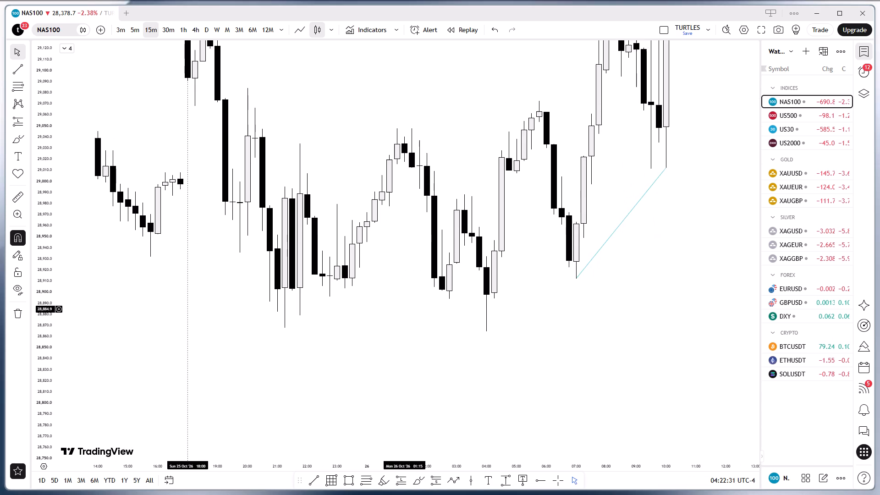
pyautogui.moveTo(403, 330); pyautogui.dragTo(406, 355)
pyautogui.moveTo(407, 318); pyautogui.dragTo(415, 351)
pyautogui.moveTo(413, 352); pyautogui.dragTo(420, 333)
pyautogui.scroll(-1, 423, 330)
pyautogui.moveTo(431, 335); pyautogui.dragTo(423, 298)
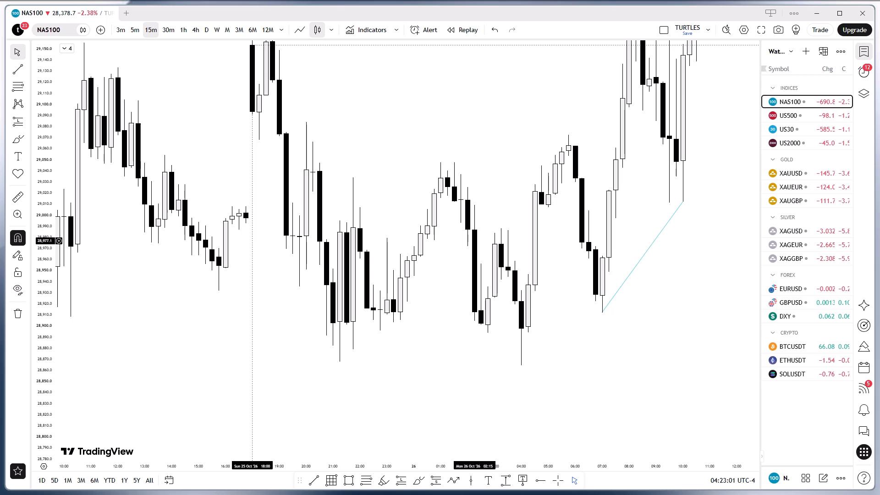
pyautogui.moveTo(456, 283); pyautogui.dragTo(464, 330)
pyautogui.moveTo(470, 289); pyautogui.dragTo(472, 298)
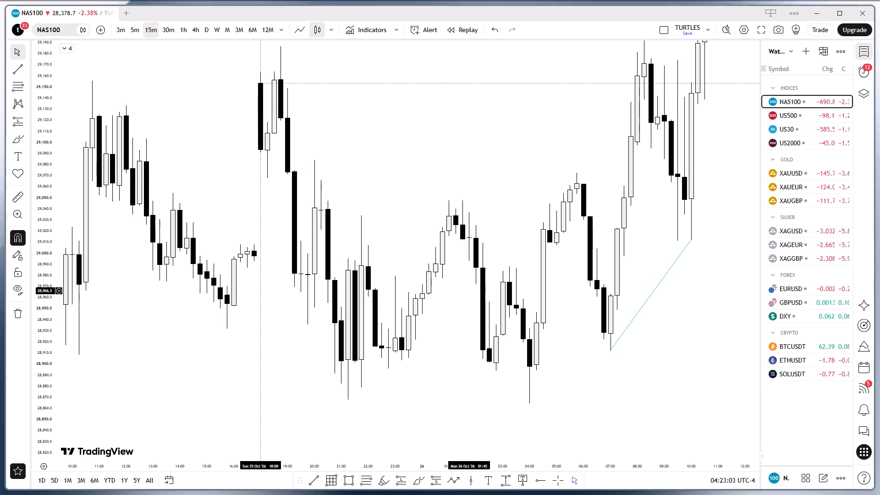
pyautogui.moveTo(472, 298); pyautogui.dragTo(472, 303)
pyautogui.moveTo(470, 306); pyautogui.dragTo(467, 294)
pyautogui.moveTo(467, 305); pyautogui.dragTo(468, 309)
pyautogui.moveTo(462, 302); pyautogui.dragTo(486, 294)
pyautogui.moveTo(484, 294); pyautogui.dragTo(485, 302)
pyautogui.moveTo(482, 296); pyautogui.dragTo(478, 298)
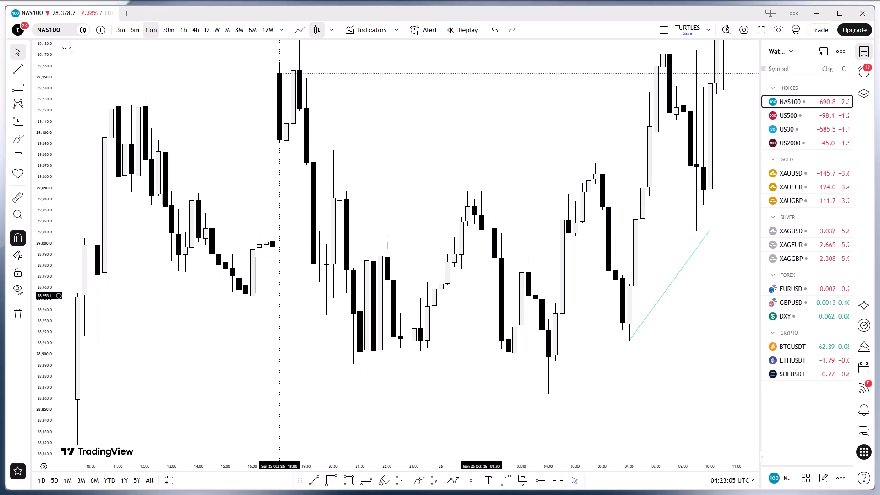
pyautogui.moveTo(478, 298); pyautogui.dragTo(474, 299)
pyautogui.click(478, 294)
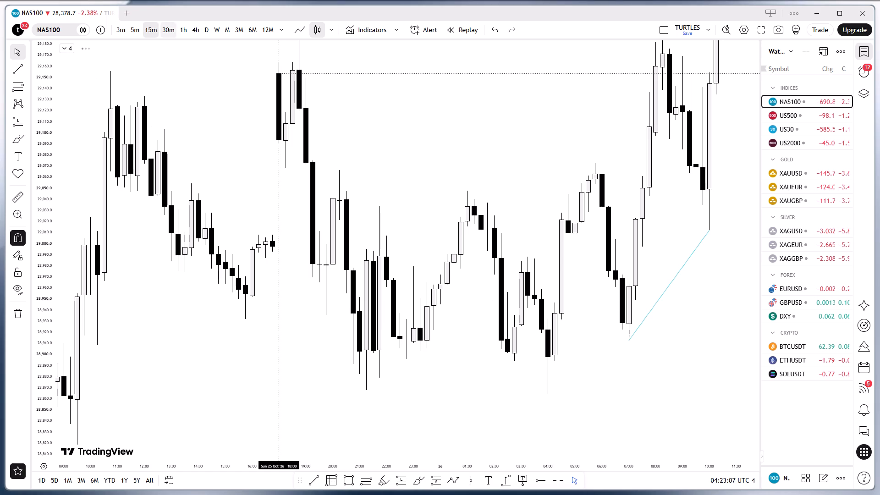
# Change NAS100 to the 30-minute timeframe and locate the overnight lows of 25–26 October.
pyautogui.click(170, 31)
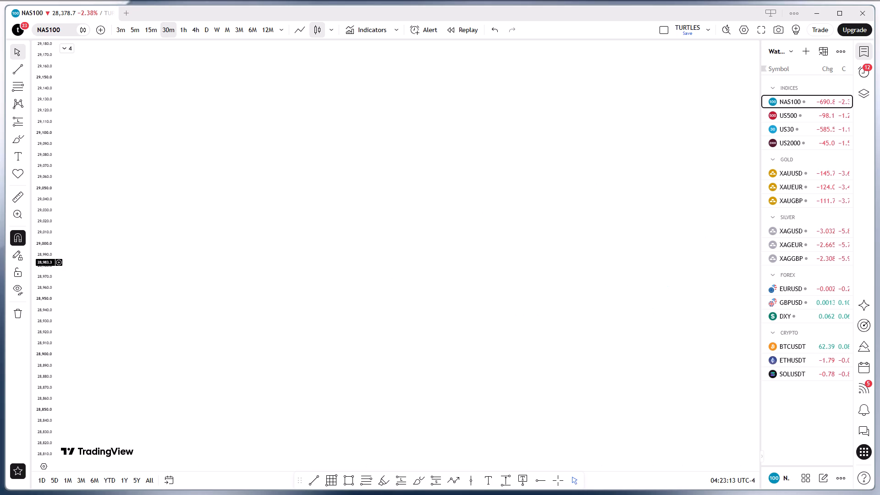
pyautogui.moveTo(424, 225); pyautogui.dragTo(423, 234)
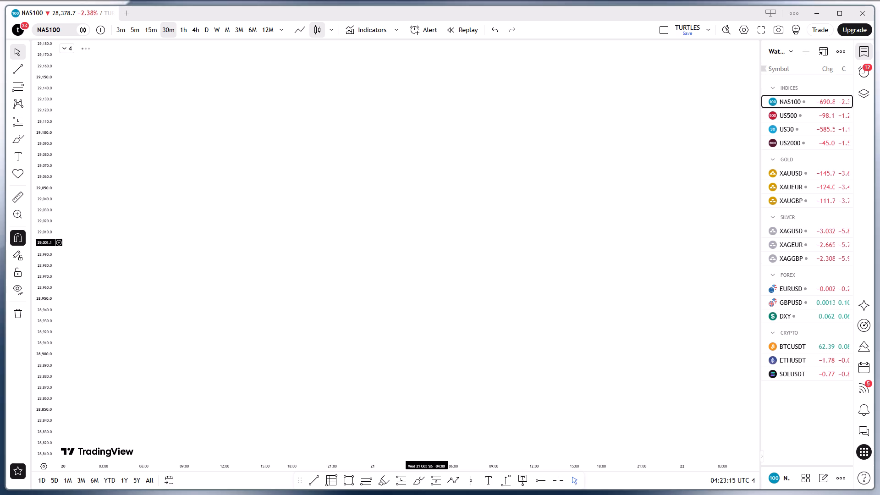
pyautogui.moveTo(423, 234); pyautogui.dragTo(468, 384)
pyautogui.moveTo(369, 230); pyautogui.dragTo(466, 429)
pyautogui.moveTo(373, 215); pyautogui.dragTo(455, 432)
pyautogui.moveTo(334, 198); pyautogui.dragTo(418, 360)
pyautogui.moveTo(363, 320); pyautogui.dragTo(487, 309)
pyautogui.moveTo(442, 323); pyautogui.dragTo(523, 272)
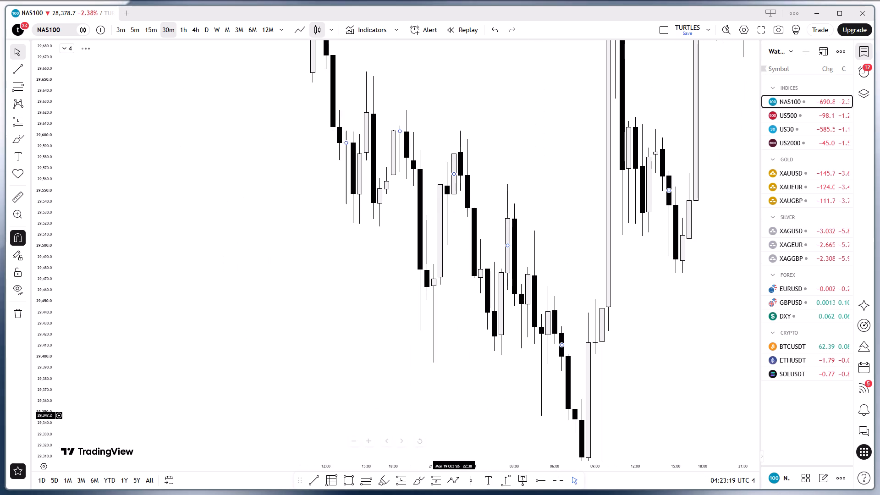
pyautogui.moveTo(459, 378); pyautogui.dragTo(568, 429)
pyautogui.moveTo(505, 264); pyautogui.dragTo(512, 282)
pyautogui.moveTo(44, 85); pyautogui.dragTo(22, 341)
pyautogui.scroll(-4, 296, 283)
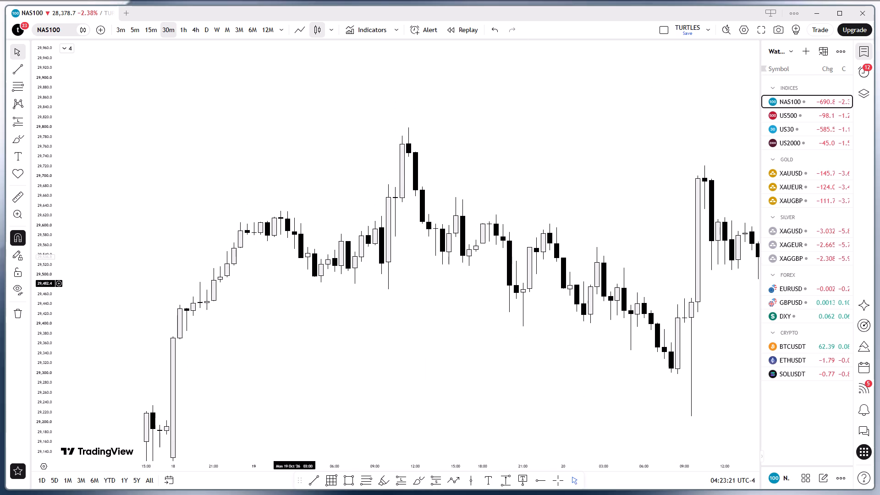
pyautogui.scroll(-2, 296, 284)
pyautogui.moveTo(469, 308); pyautogui.dragTo(84, 159)
pyautogui.moveTo(323, 194); pyautogui.dragTo(125, 161)
pyautogui.moveTo(407, 284); pyautogui.dragTo(236, 181)
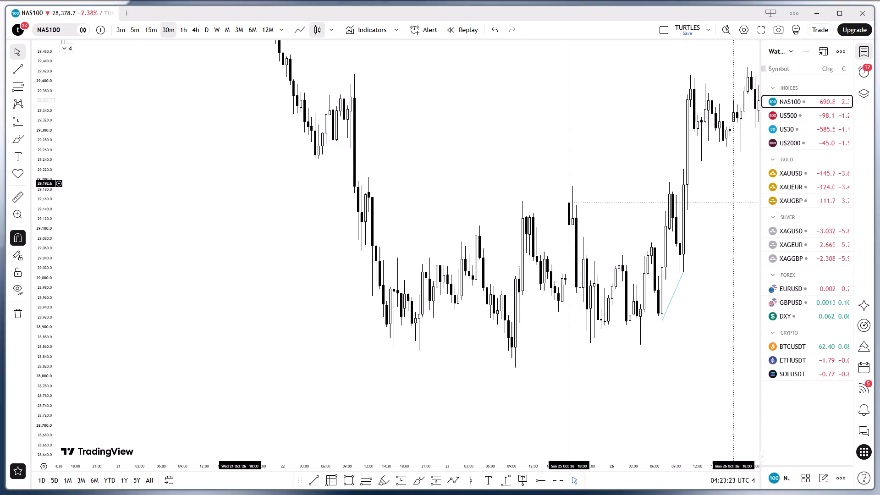
pyautogui.moveTo(367, 214); pyautogui.dragTo(241, 214)
pyautogui.scroll(4, 499, 249)
pyautogui.moveTo(494, 362); pyautogui.dragTo(503, 339)
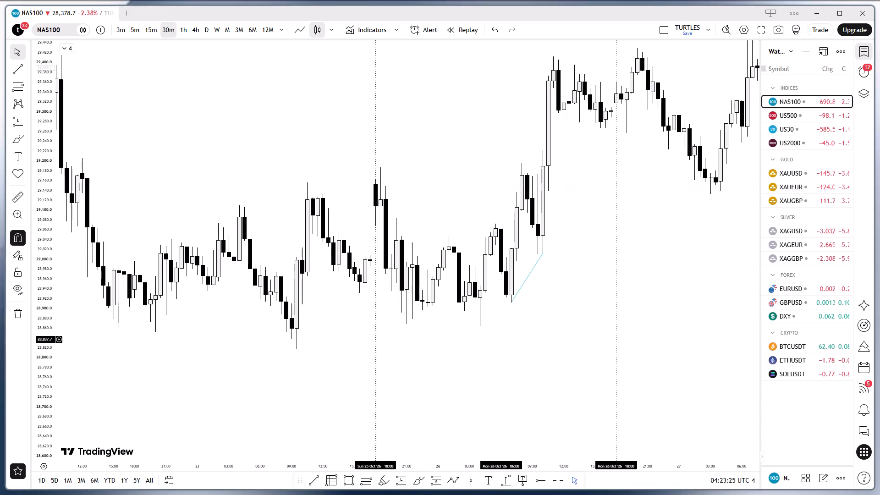
pyautogui.scroll(1, 503, 339)
pyautogui.moveTo(484, 342); pyautogui.dragTo(489, 339)
pyautogui.moveTo(462, 346); pyautogui.dragTo(462, 337)
pyautogui.scroll(3, 462, 337)
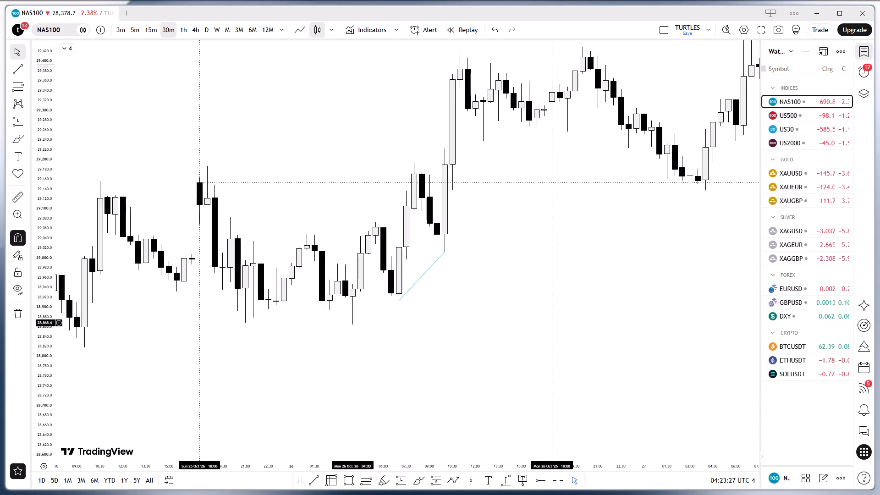
# Draw a horizontal trend line at about 28,868 from the 25 October 21:00 low to 26 October 04:00, using the "line" template.
pyautogui.moveTo(46, 394); pyautogui.dragTo(54, 369)
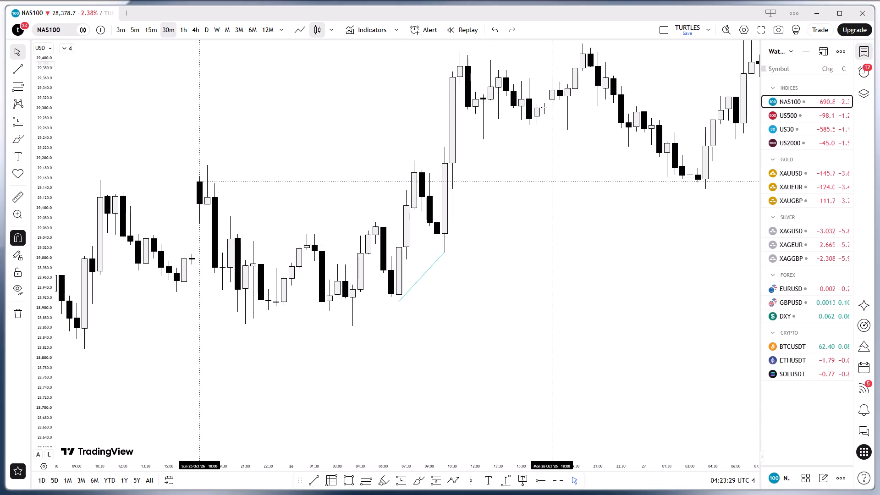
pyautogui.moveTo(54, 369); pyautogui.dragTo(69, 312)
pyautogui.moveTo(330, 403); pyautogui.dragTo(333, 382)
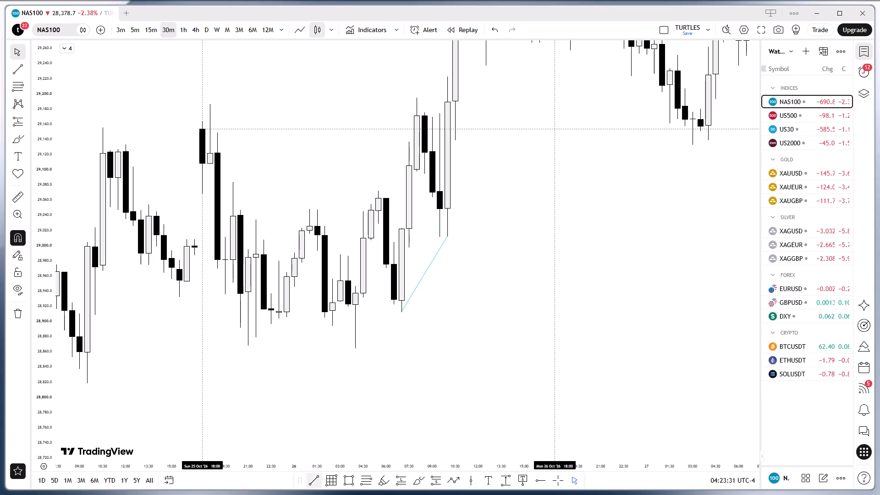
pyautogui.click(310, 484)
pyautogui.click(246, 346)
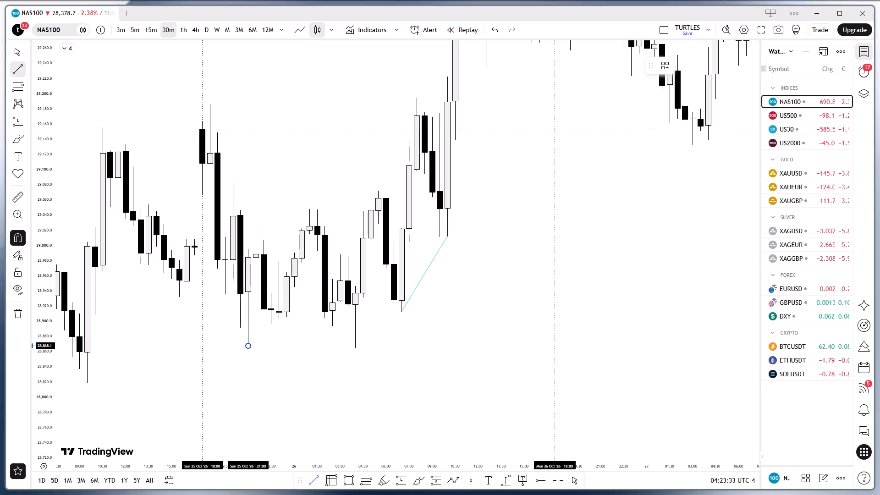
pyautogui.keyDown('shift'); pyautogui.click(359, 348); pyautogui.keyUp('shift')
pyautogui.click(379, 370)
pyautogui.click(356, 343)
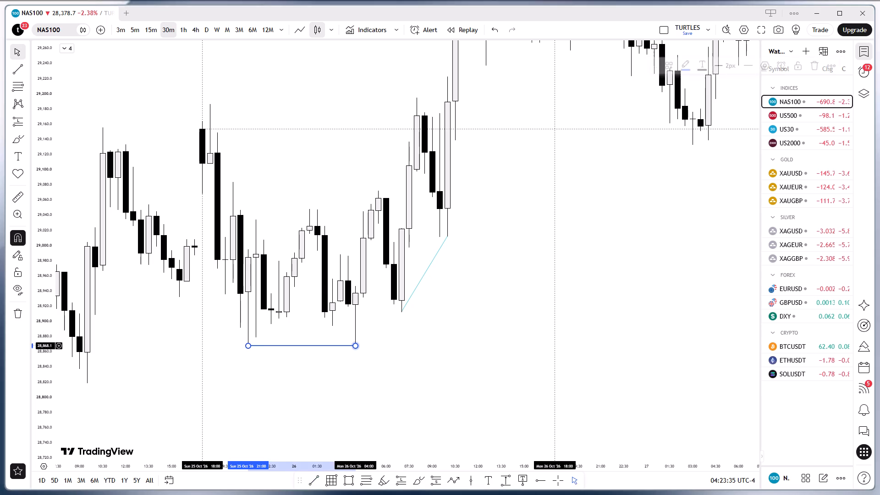
pyautogui.click(662, 64)
pyautogui.click(666, 242)
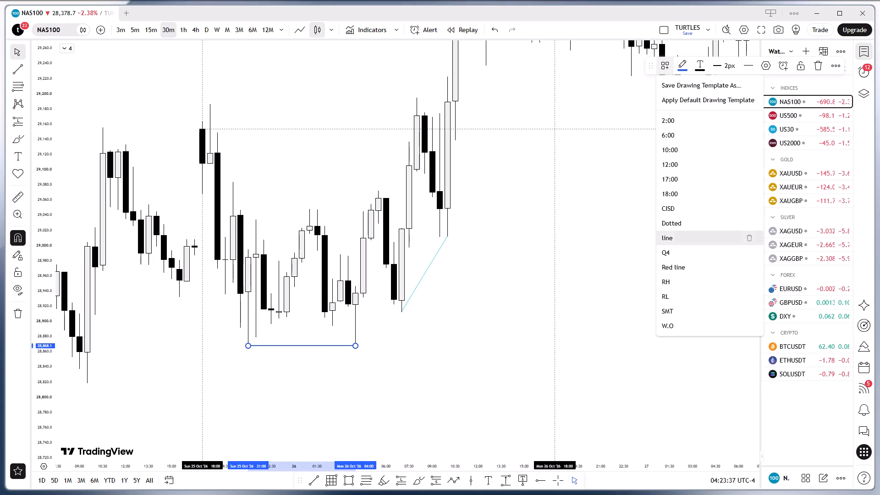
pyautogui.click(648, 280)
pyautogui.click(389, 362)
# Change the NAS100 chart to the 1-hour timeframe.
pyautogui.moveTo(383, 378); pyautogui.dragTo(466, 370)
pyautogui.scroll(1, 466, 368)
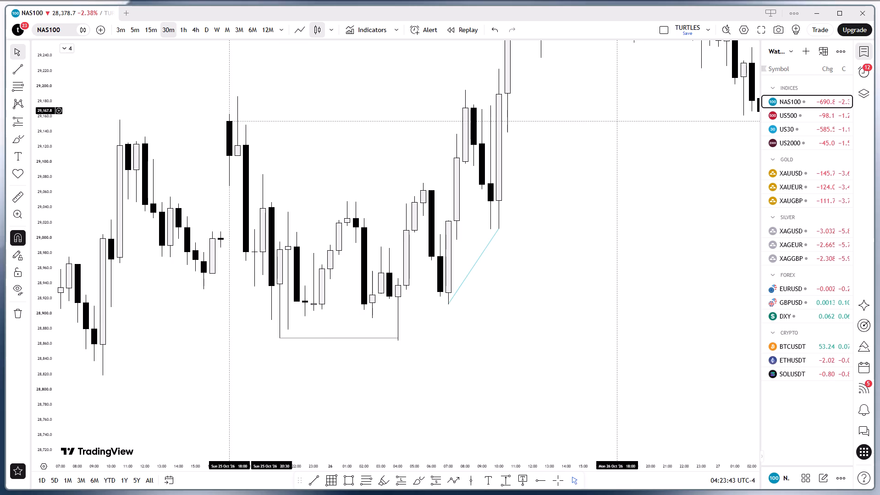
pyautogui.click(185, 29)
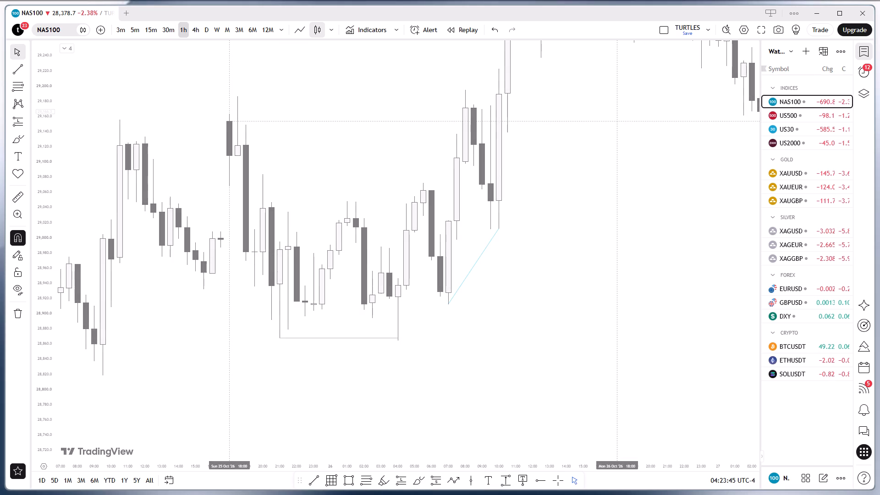
# Draw a short horizontal trend line on the NAS100 1-hour chart at about 29,023, from 26 October 00:00 to 02:00.
pyautogui.moveTo(506, 333); pyautogui.dragTo(221, 374)
pyautogui.moveTo(406, 264); pyautogui.dragTo(256, 287)
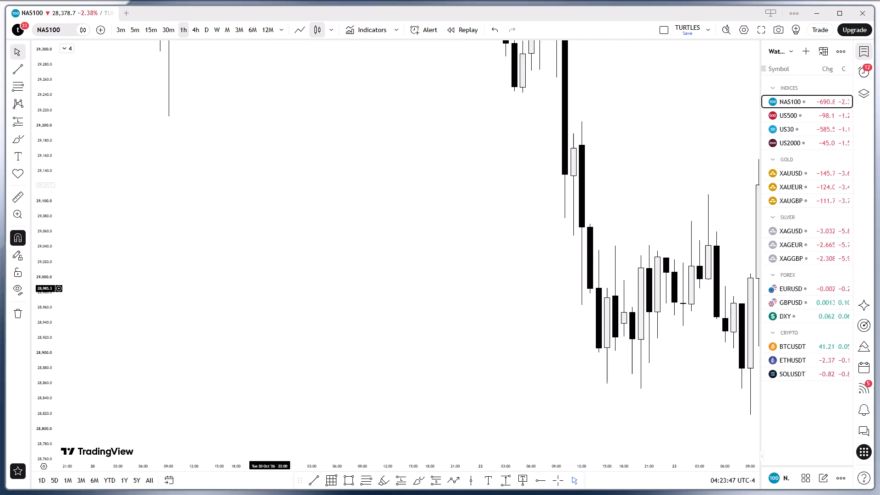
pyautogui.moveTo(463, 337); pyautogui.dragTo(299, 173)
pyautogui.moveTo(400, 181); pyautogui.dragTo(290, 202)
pyautogui.scroll(2, 324, 207)
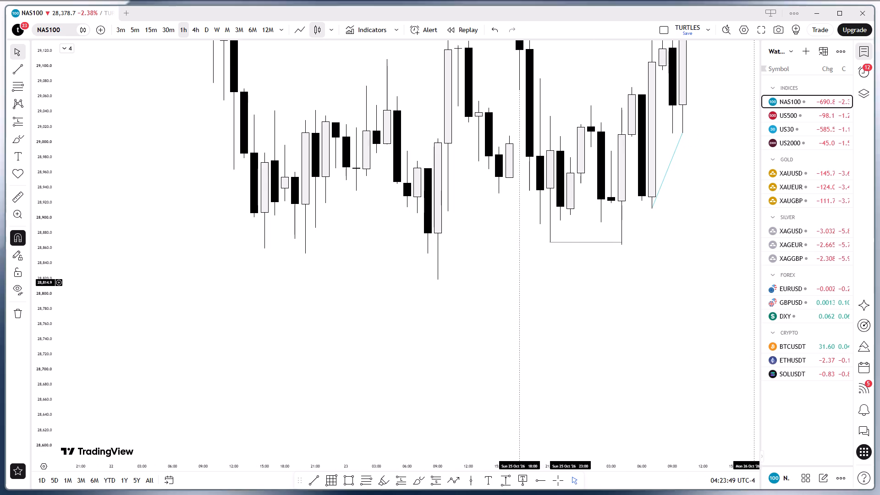
pyautogui.moveTo(588, 291); pyautogui.dragTo(499, 308)
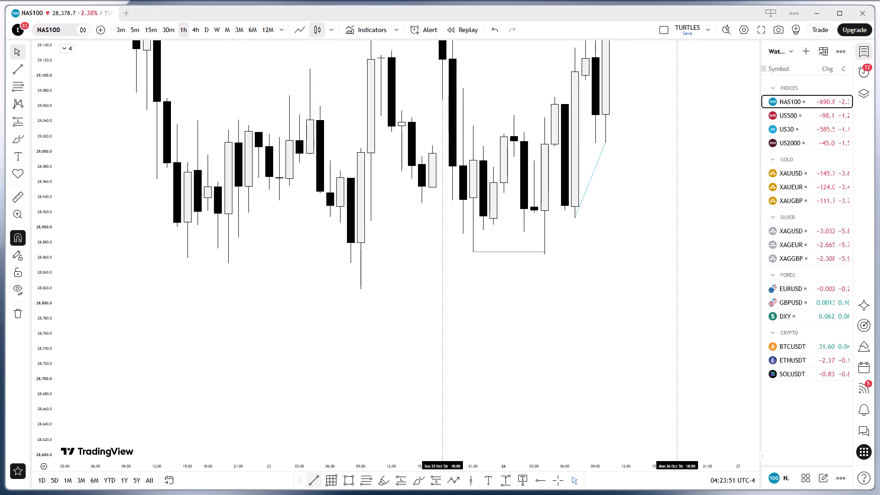
pyautogui.click(312, 482)
pyautogui.click(503, 133)
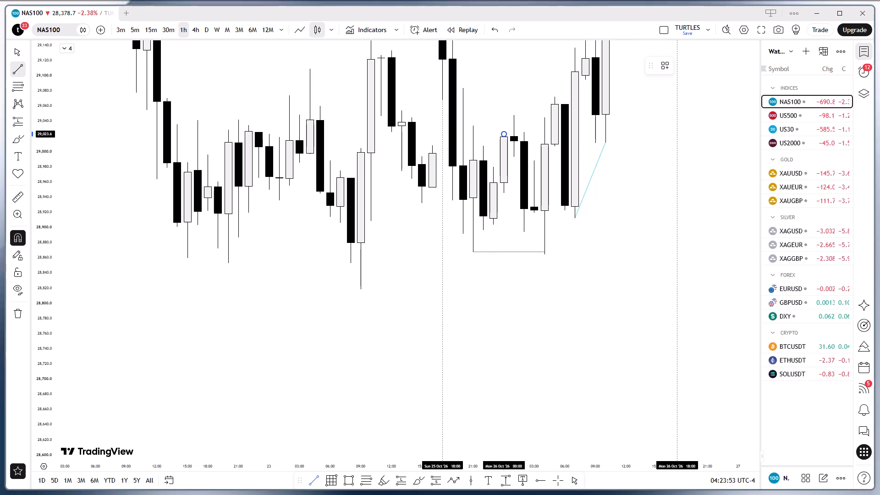
pyautogui.keyDown('shift'); pyautogui.click(519, 132); pyautogui.keyUp('shift')
pyautogui.click(520, 185)
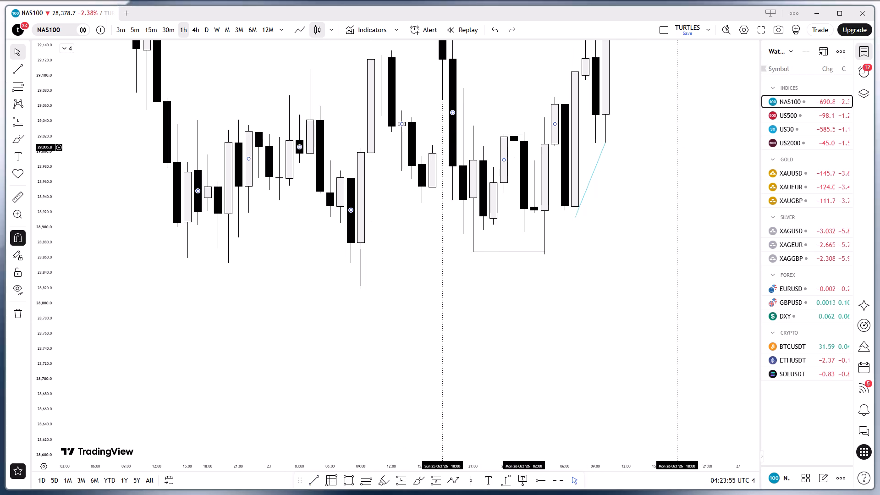
pyautogui.click(508, 341)
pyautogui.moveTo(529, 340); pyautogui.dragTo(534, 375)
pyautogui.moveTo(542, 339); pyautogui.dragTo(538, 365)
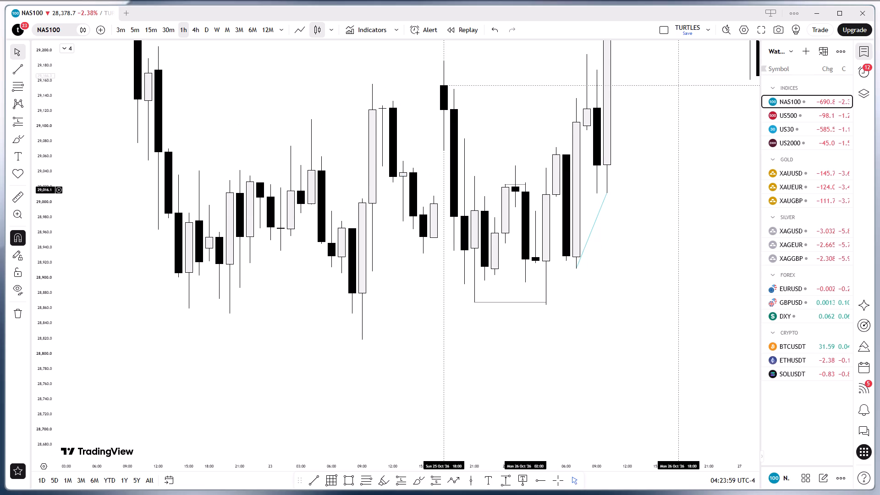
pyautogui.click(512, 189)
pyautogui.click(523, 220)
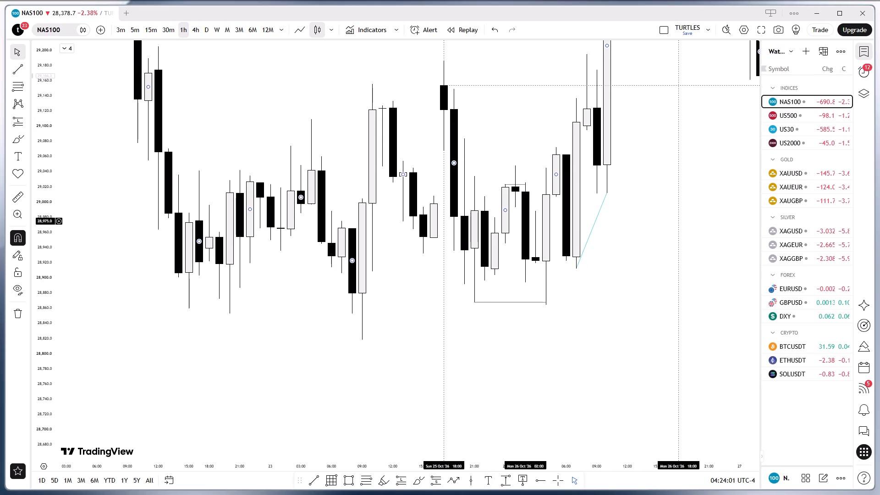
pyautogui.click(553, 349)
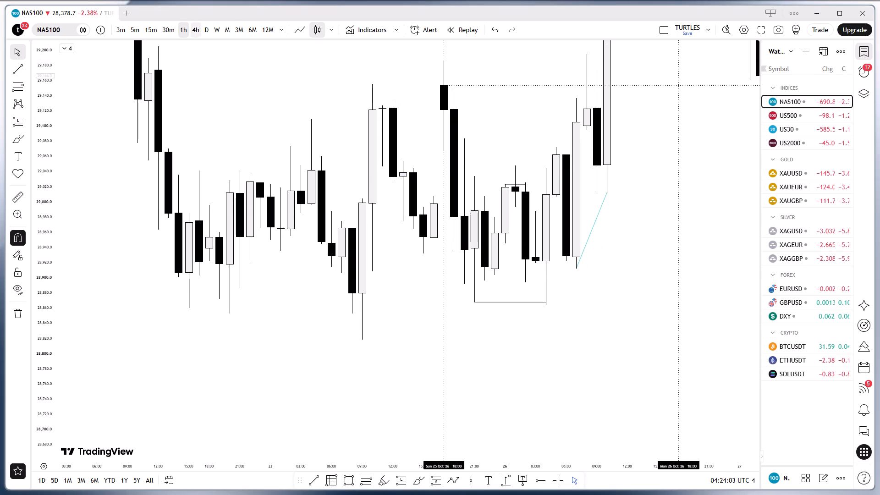
# Change NAS100 to the 4-hour timeframe and bring the price action around the 23–26 October lows into view.
pyautogui.click(199, 29)
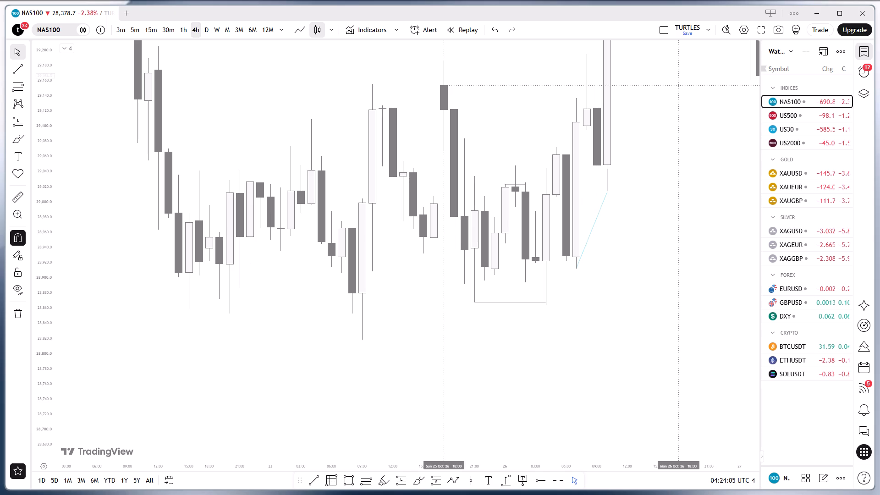
pyautogui.moveTo(583, 363); pyautogui.dragTo(394, 300)
pyautogui.moveTo(528, 268); pyautogui.dragTo(328, 283)
pyautogui.moveTo(507, 214); pyautogui.dragTo(408, 336)
pyautogui.moveTo(496, 227); pyautogui.dragTo(324, 370)
pyautogui.moveTo(474, 266); pyautogui.dragTo(310, 266)
pyautogui.moveTo(452, 334); pyautogui.dragTo(363, 285)
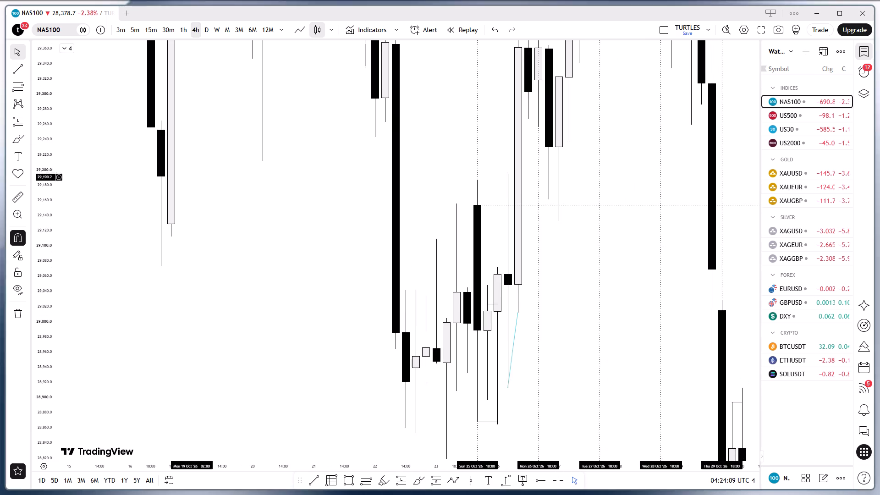
pyautogui.moveTo(52, 132); pyautogui.dragTo(67, 381)
pyautogui.scroll(3, 231, 338)
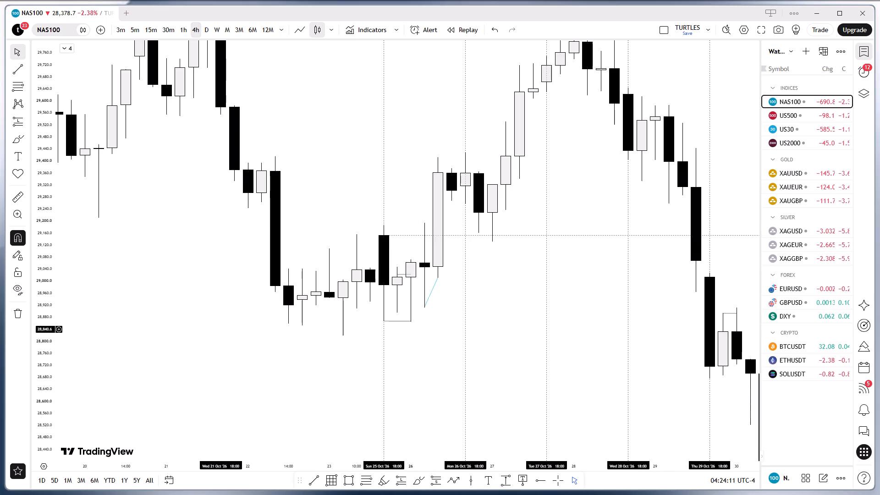
pyautogui.click(214, 329)
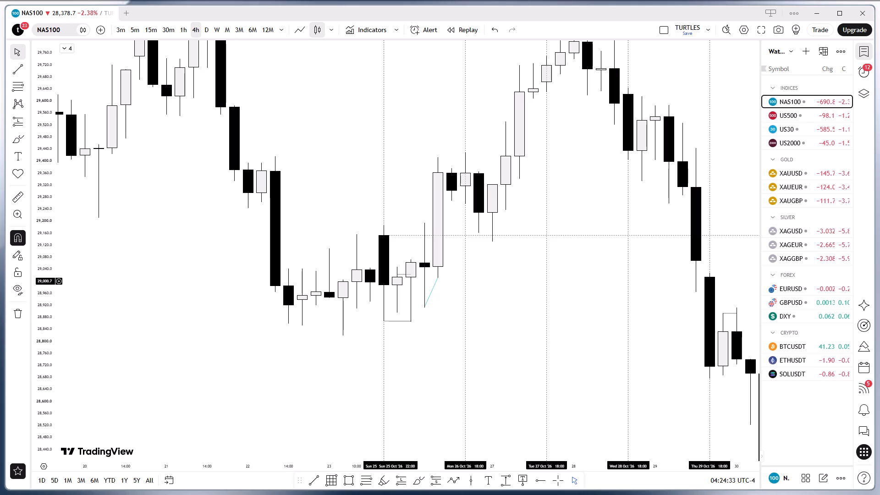
# Compare the 4-hour lows of 23–26 October on US500 and US30 with those on NAS100.
pyautogui.click(786, 112)
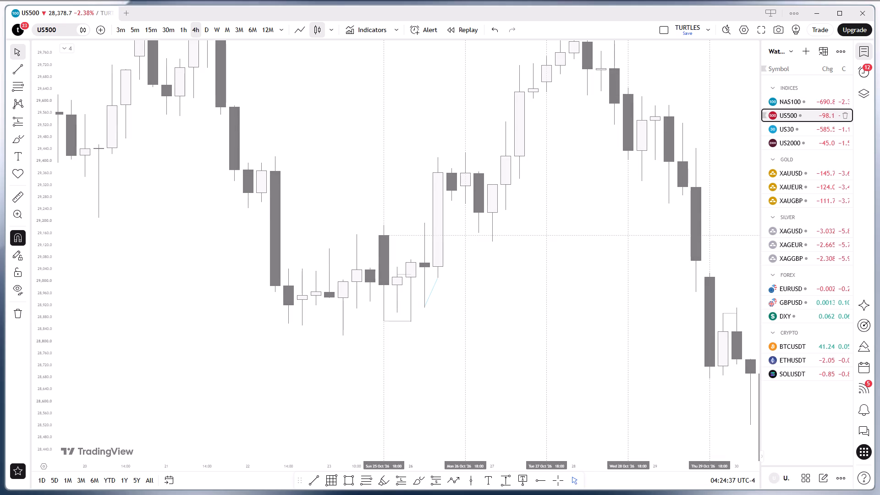
pyautogui.moveTo(536, 326); pyautogui.dragTo(319, 253)
pyautogui.moveTo(452, 275); pyautogui.dragTo(362, 276)
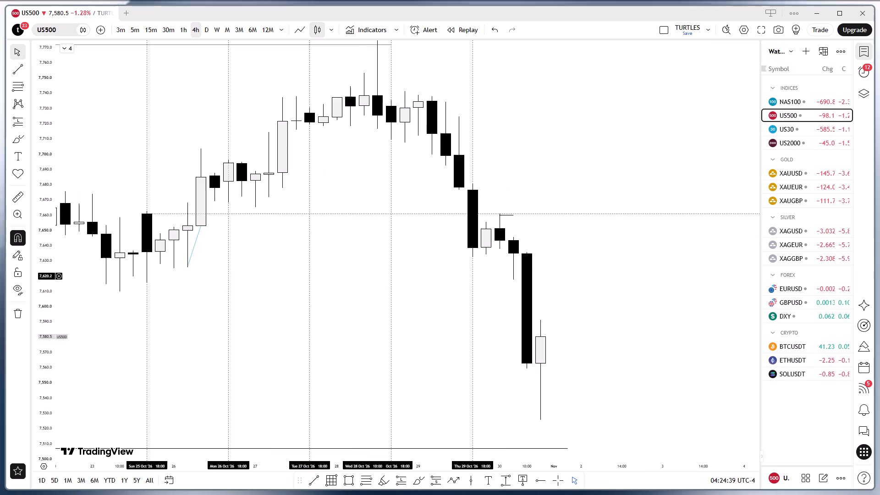
pyautogui.moveTo(357, 265); pyautogui.dragTo(526, 300)
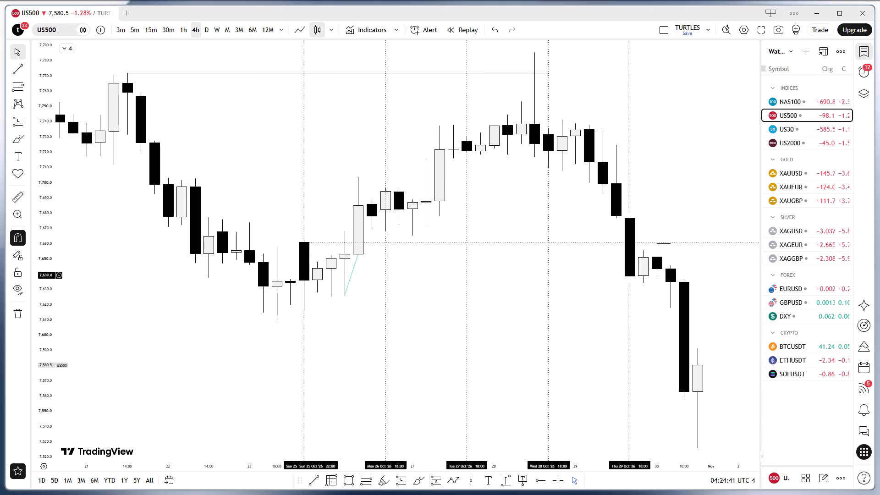
pyautogui.click(790, 128)
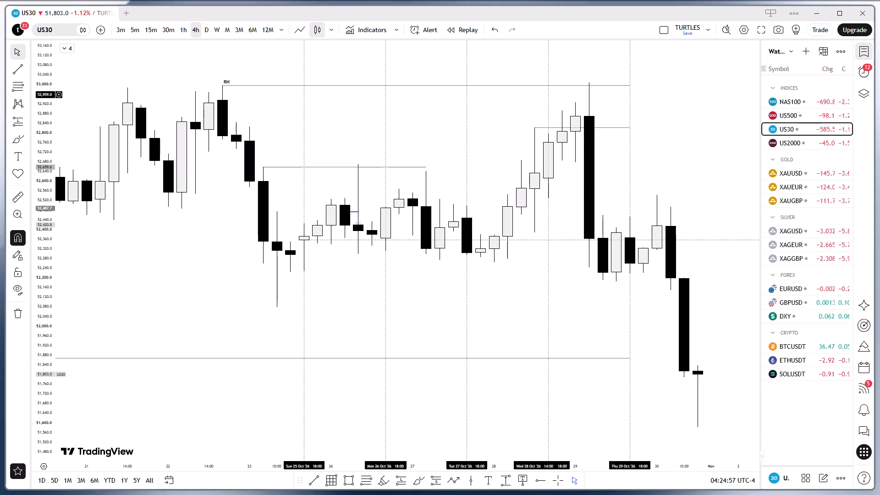
pyautogui.click(803, 100)
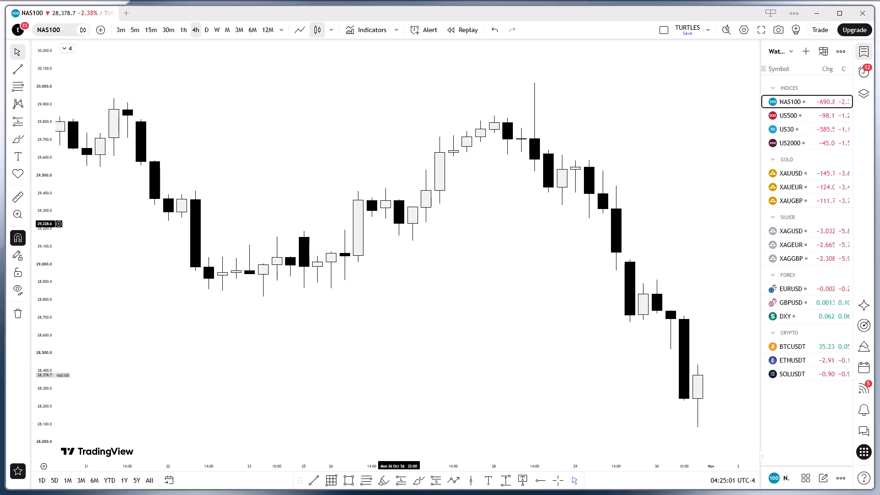
pyautogui.moveTo(39, 378); pyautogui.dragTo(46, 281)
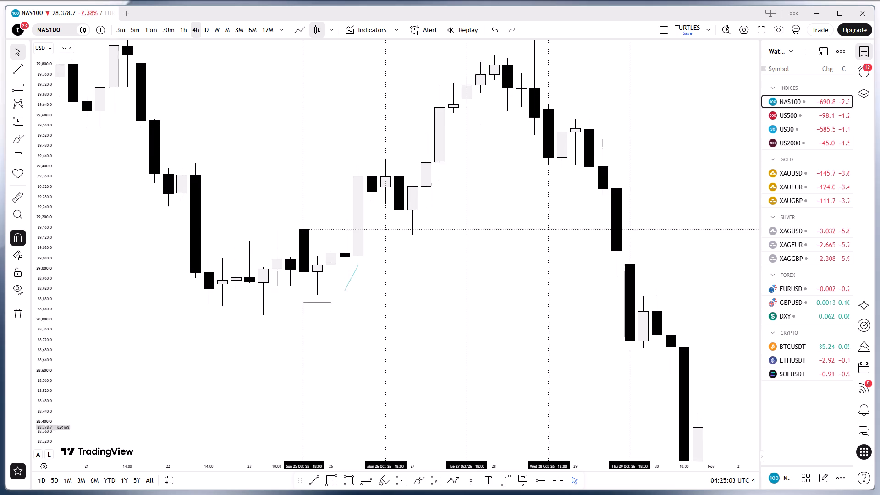
pyautogui.moveTo(46, 281); pyautogui.dragTo(49, 236)
pyautogui.click(49, 236)
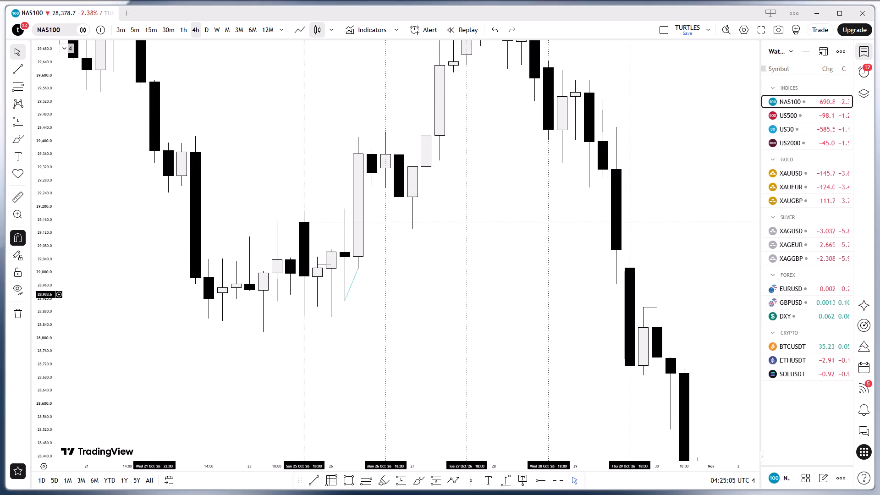
pyautogui.moveTo(210, 385); pyautogui.dragTo(215, 355)
pyautogui.click(215, 355)
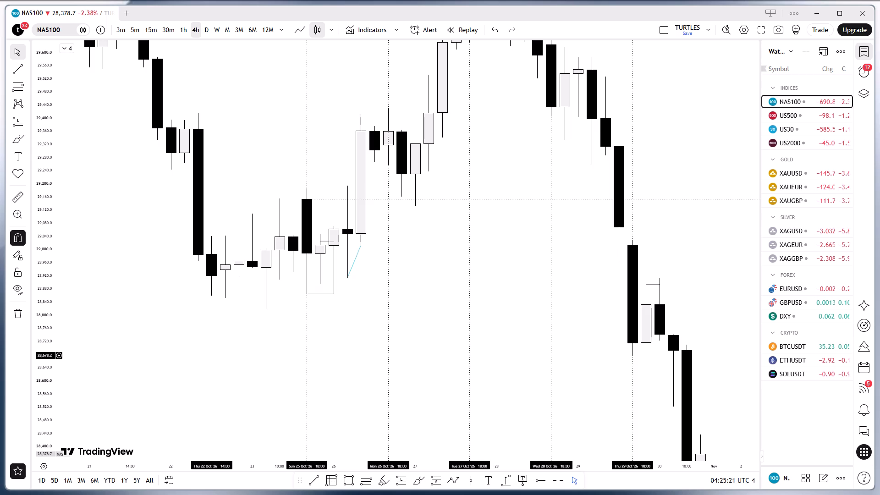
# Draw a descending trend line on US30's 4-hour chart from the 23 October 10:00 high to the 25 October 18:00 high.
pyautogui.click(800, 131)
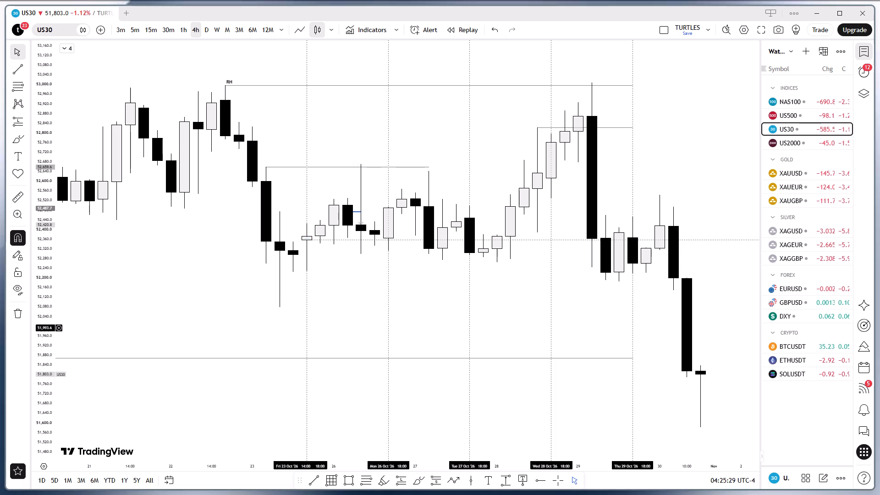
pyautogui.click(319, 480)
pyautogui.click(277, 212)
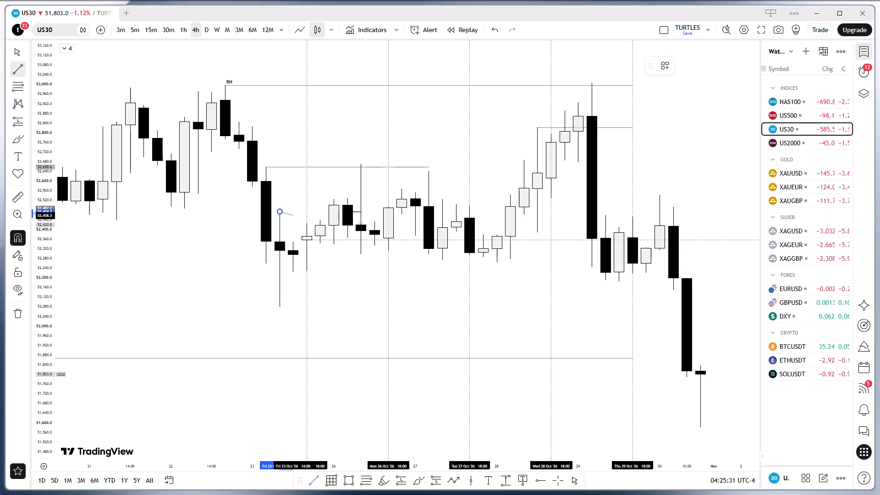
pyautogui.click(305, 220)
pyautogui.click(353, 275)
pyautogui.moveTo(332, 302); pyautogui.dragTo(344, 298)
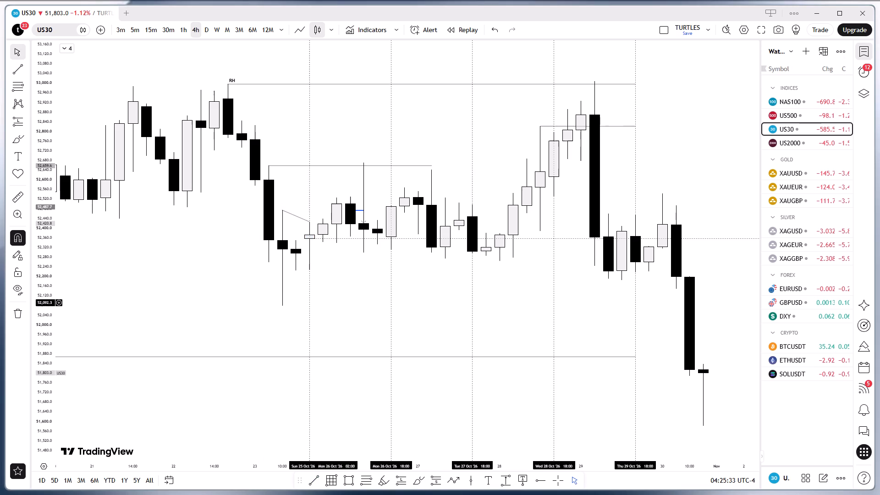
pyautogui.moveTo(344, 298); pyautogui.dragTo(380, 242)
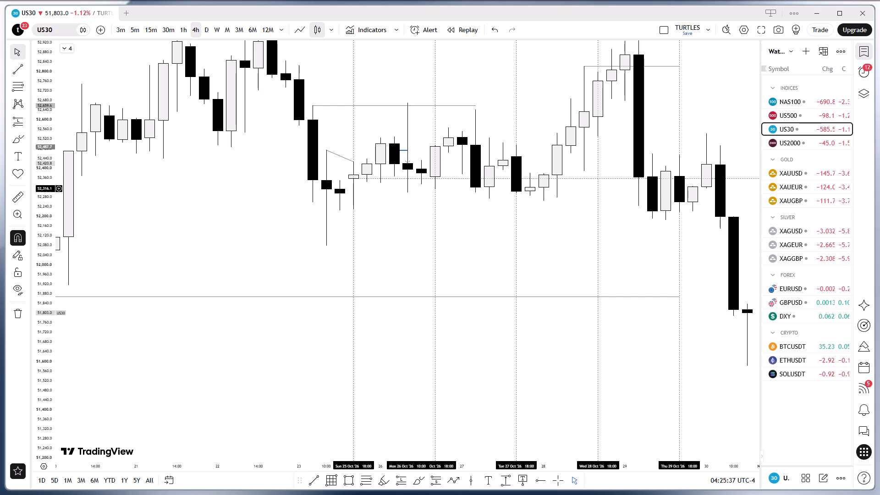
# Compare the 23–26 October 4-hour swings on US500 and NAS100, examining NAS100's lows around the 25 October open closely.
pyautogui.click(818, 114)
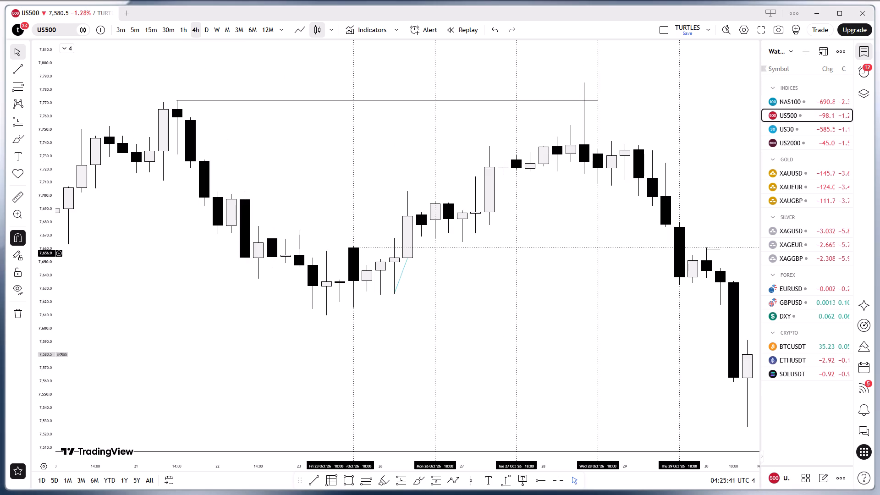
pyautogui.click(769, 106)
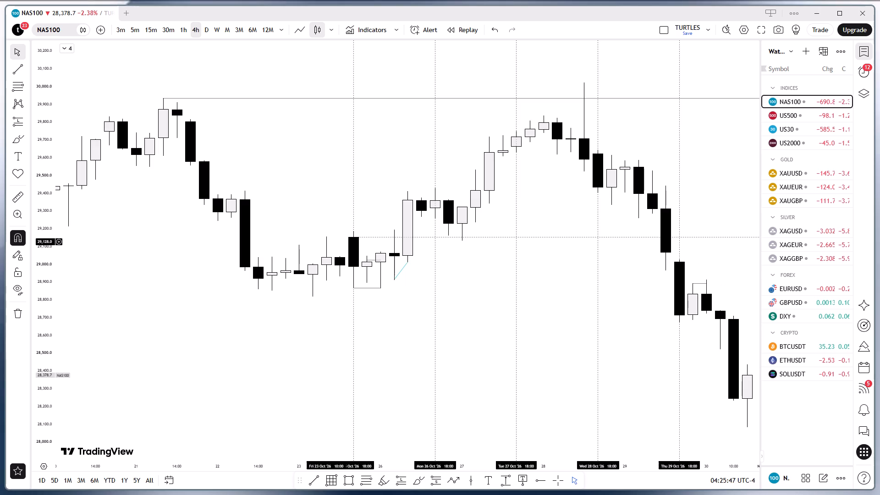
pyautogui.click(319, 303)
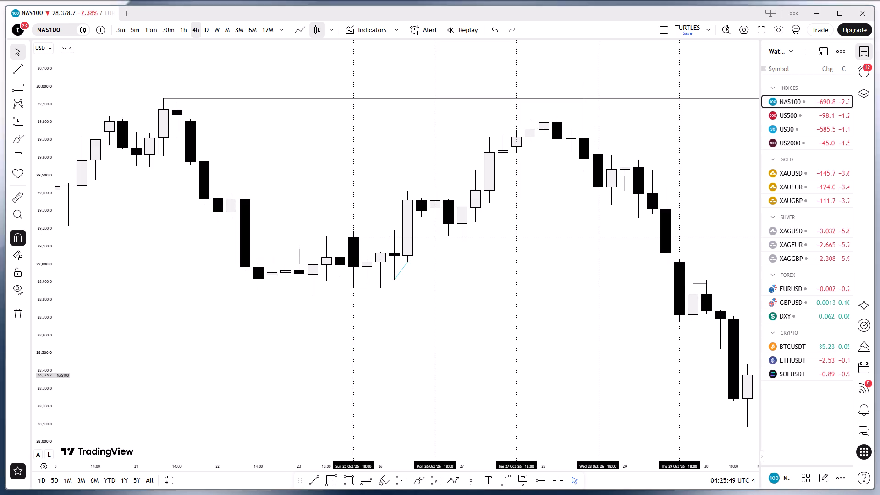
pyautogui.moveTo(43, 437); pyautogui.dragTo(64, 301)
pyautogui.moveTo(264, 392); pyautogui.dragTo(291, 340)
pyautogui.moveTo(296, 291); pyautogui.dragTo(296, 291)
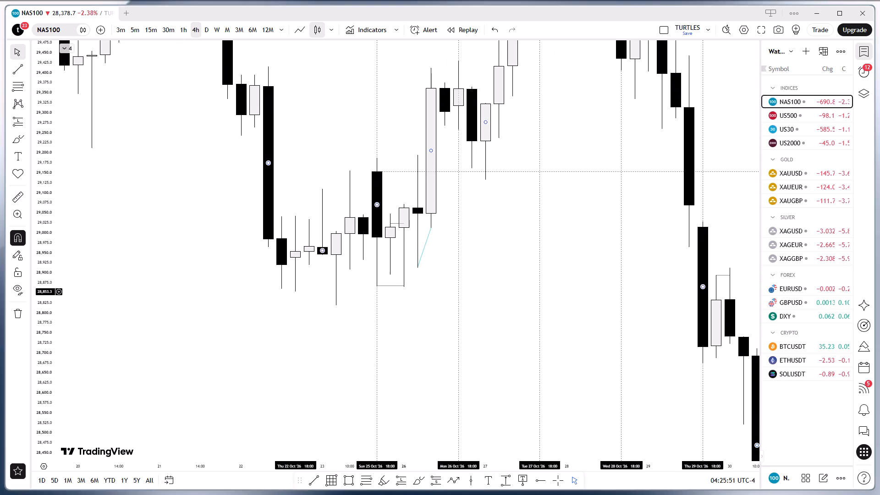
pyautogui.moveTo(296, 291); pyautogui.dragTo(284, 331)
pyautogui.scroll(2, 287, 333)
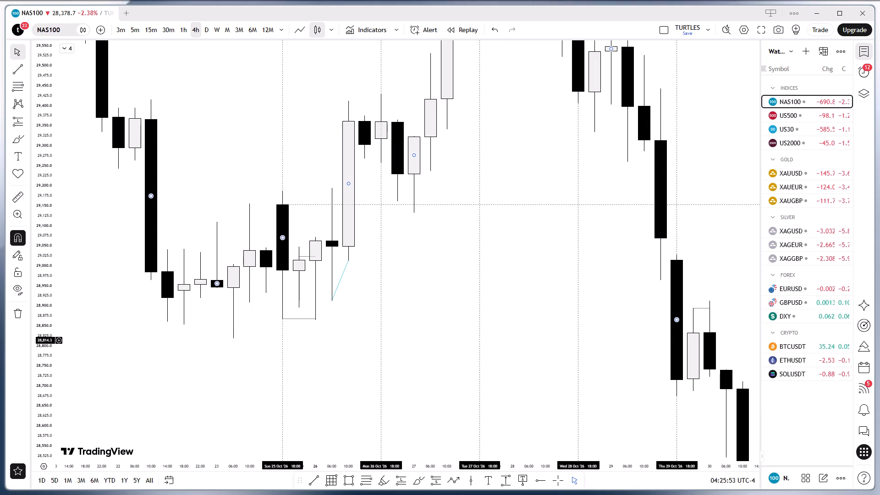
pyautogui.click(266, 360)
pyautogui.moveTo(245, 364); pyautogui.dragTo(303, 338)
pyautogui.moveTo(301, 337); pyautogui.dragTo(301, 357)
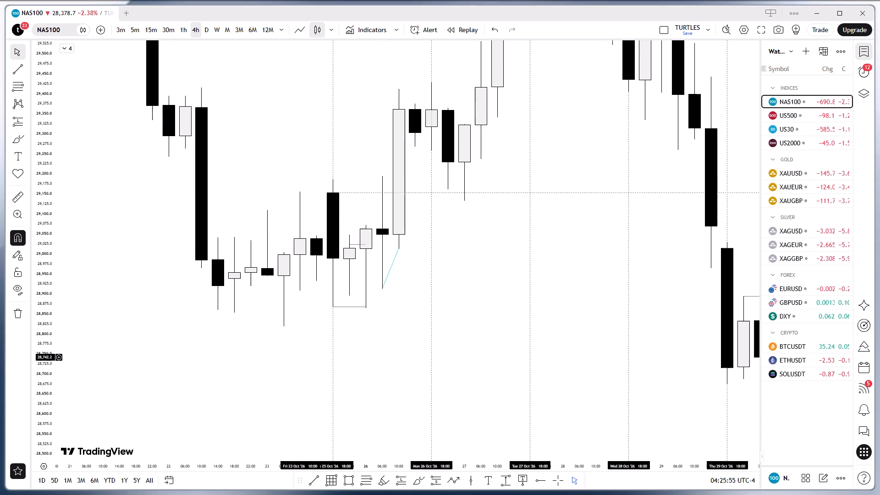
pyautogui.moveTo(301, 357); pyautogui.dragTo(320, 343)
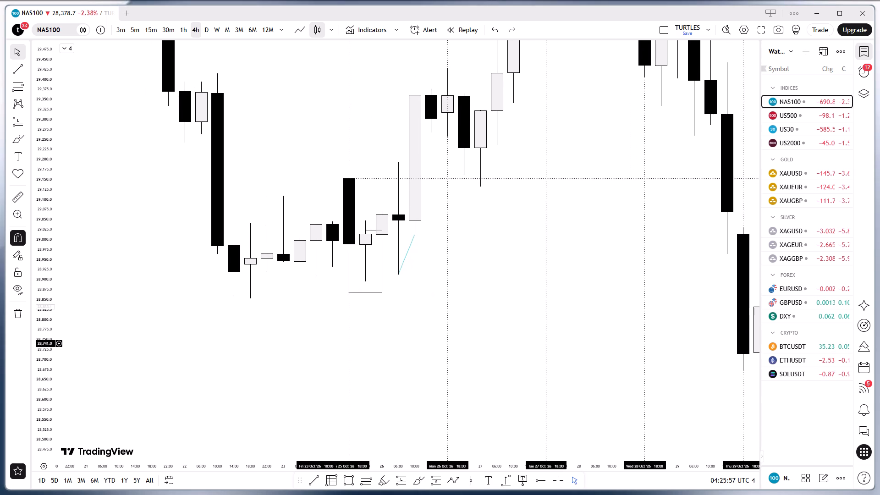
pyautogui.moveTo(319, 343); pyautogui.dragTo(316, 353)
pyautogui.moveTo(300, 350); pyautogui.dragTo(312, 345)
pyautogui.moveTo(295, 353); pyautogui.dragTo(302, 349)
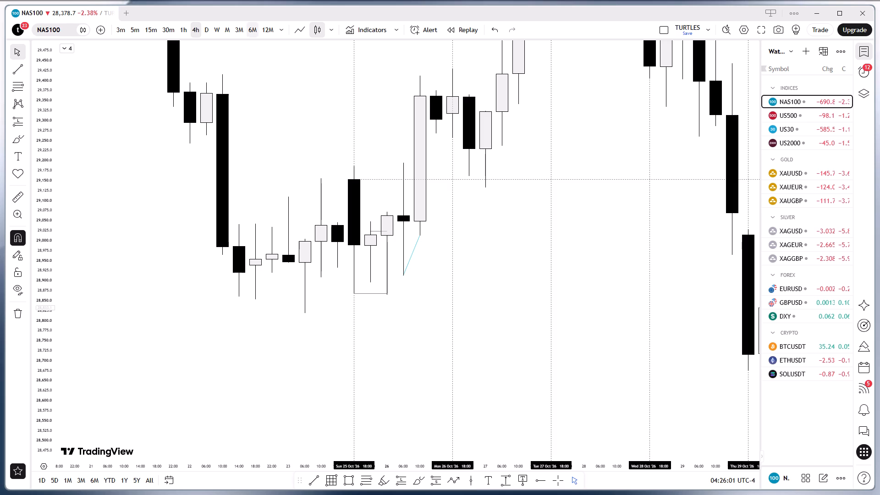
pyautogui.click(294, 371)
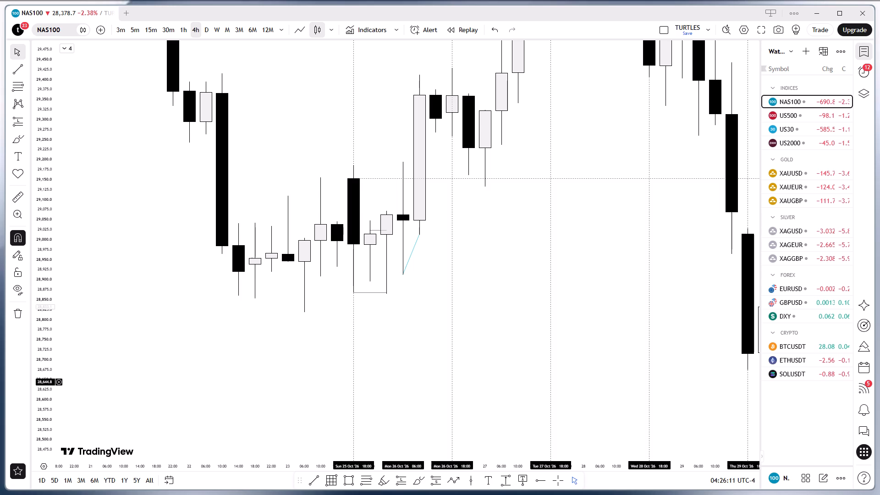
pyautogui.moveTo(407, 345); pyautogui.dragTo(362, 350)
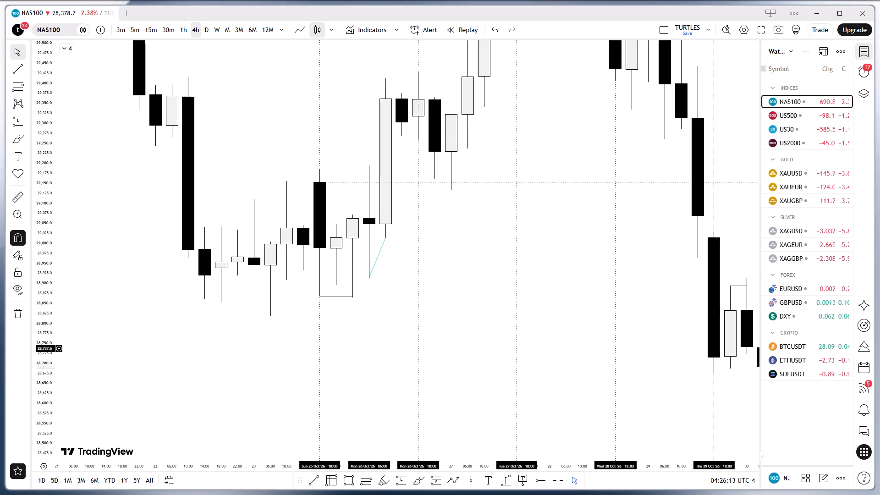
pyautogui.moveTo(372, 343); pyautogui.dragTo(380, 341)
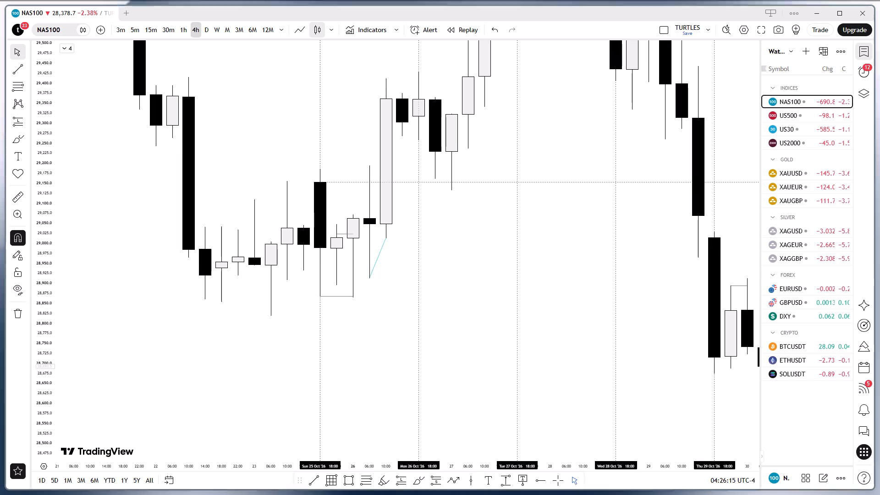
# On NAS100's 1-hour chart, place a dotted vertical line at 26 October 02:00.
pyautogui.click(186, 29)
pyautogui.scroll(-3, 293, 192)
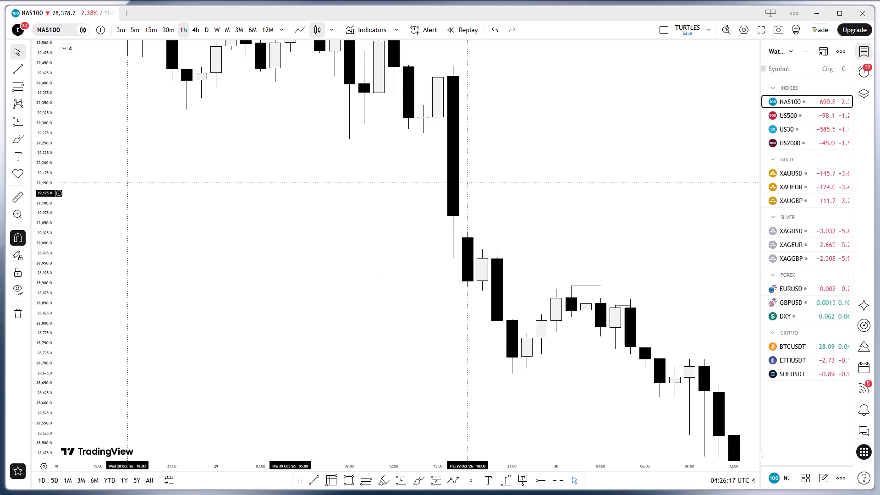
pyautogui.moveTo(290, 218); pyautogui.dragTo(419, 390)
pyautogui.moveTo(303, 241); pyautogui.dragTo(330, 343)
pyautogui.moveTo(177, 288); pyautogui.dragTo(423, 244)
pyautogui.moveTo(386, 307); pyautogui.dragTo(457, 266)
pyautogui.moveTo(408, 326); pyautogui.dragTo(491, 287)
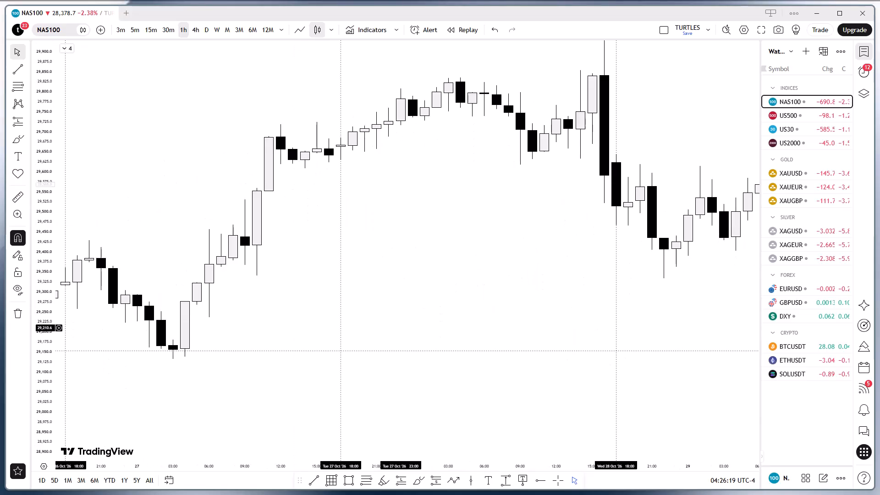
pyautogui.moveTo(181, 383); pyautogui.dragTo(394, 315)
pyautogui.moveTo(335, 354); pyautogui.dragTo(442, 304)
pyautogui.moveTo(144, 403); pyautogui.dragTo(286, 376)
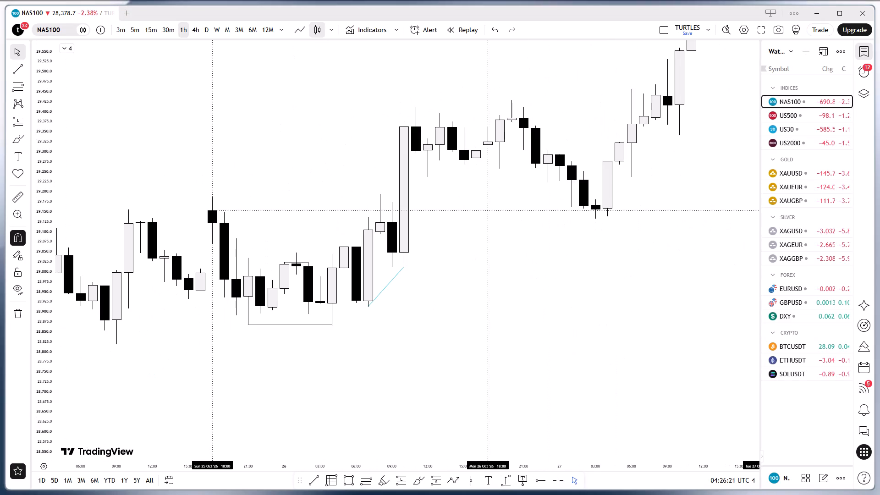
pyautogui.moveTo(32, 425); pyautogui.dragTo(69, 281)
pyautogui.moveTo(281, 368); pyautogui.dragTo(311, 266)
pyautogui.moveTo(309, 308); pyautogui.dragTo(311, 327)
pyautogui.moveTo(350, 366); pyautogui.dragTo(345, 370)
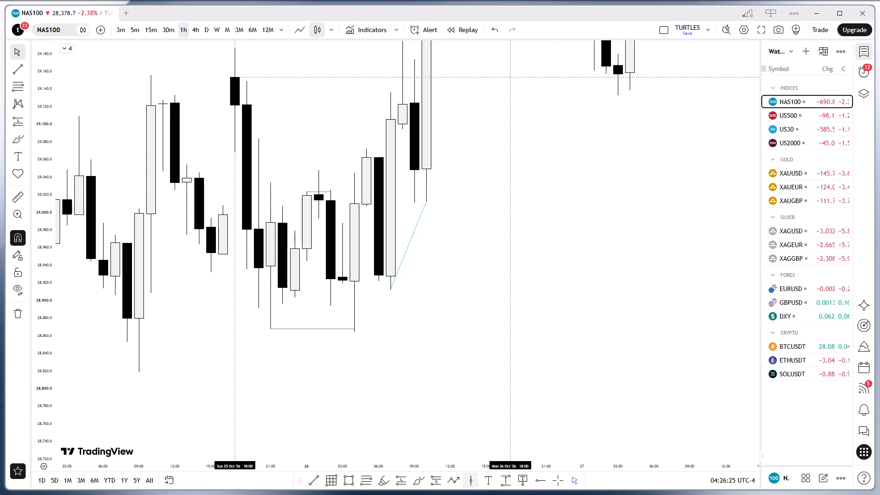
pyautogui.click(468, 478)
pyautogui.click(326, 239)
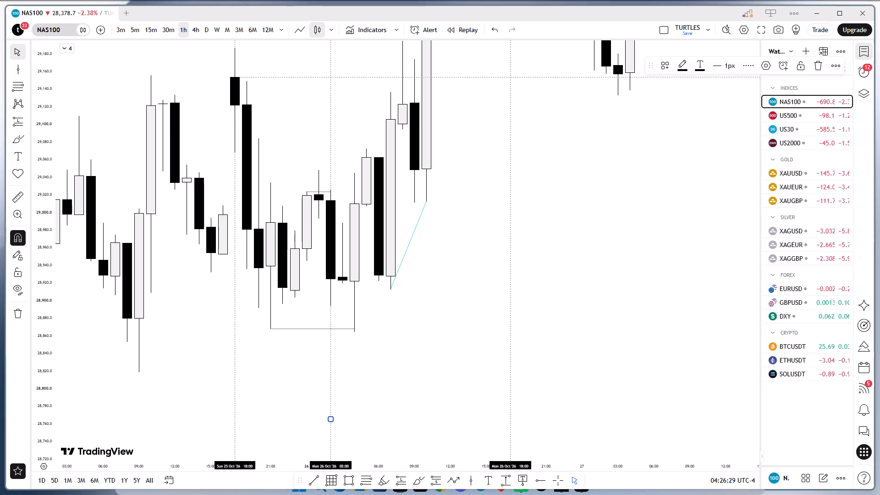
# Show NAS100 on the 5-minute timeframe and go to the date 2026-10-26 at 02:00.
pyautogui.click(131, 30)
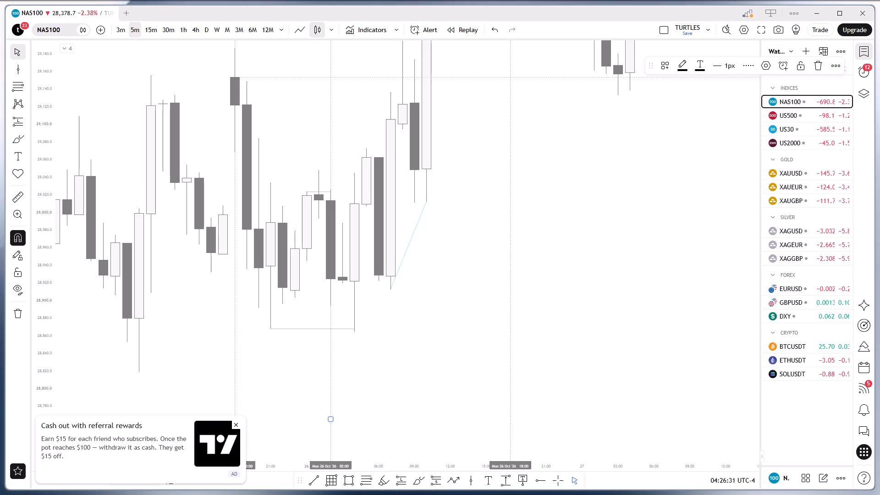
pyautogui.click(233, 425)
pyautogui.click(172, 484)
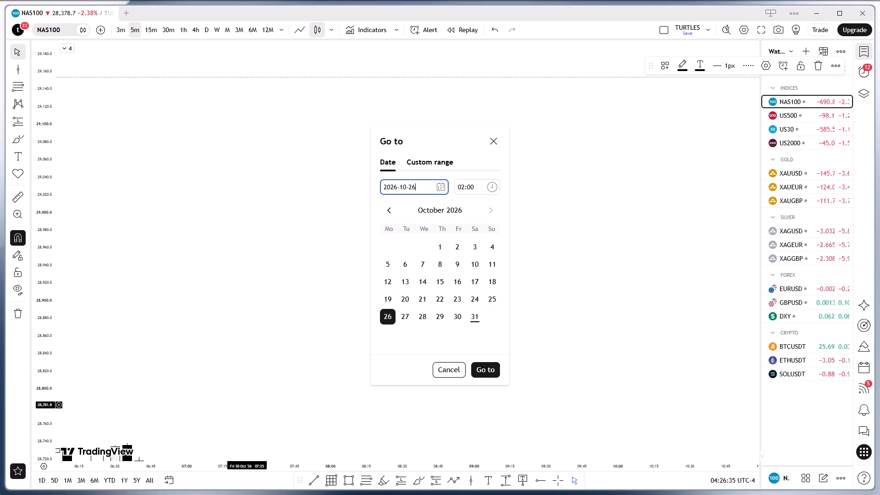
pyautogui.click(478, 365)
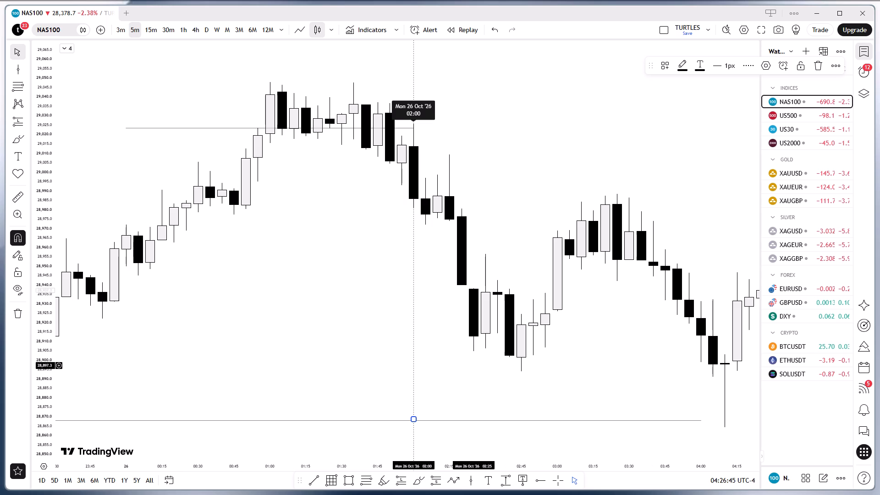
pyautogui.click(439, 314)
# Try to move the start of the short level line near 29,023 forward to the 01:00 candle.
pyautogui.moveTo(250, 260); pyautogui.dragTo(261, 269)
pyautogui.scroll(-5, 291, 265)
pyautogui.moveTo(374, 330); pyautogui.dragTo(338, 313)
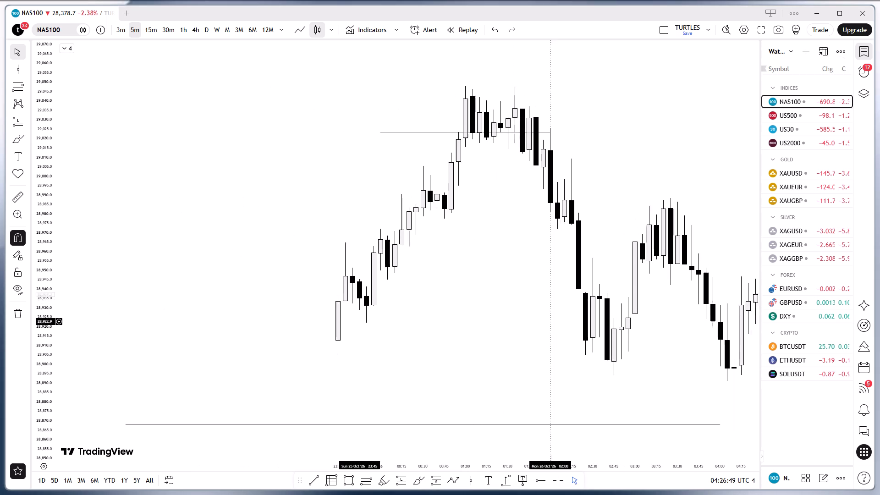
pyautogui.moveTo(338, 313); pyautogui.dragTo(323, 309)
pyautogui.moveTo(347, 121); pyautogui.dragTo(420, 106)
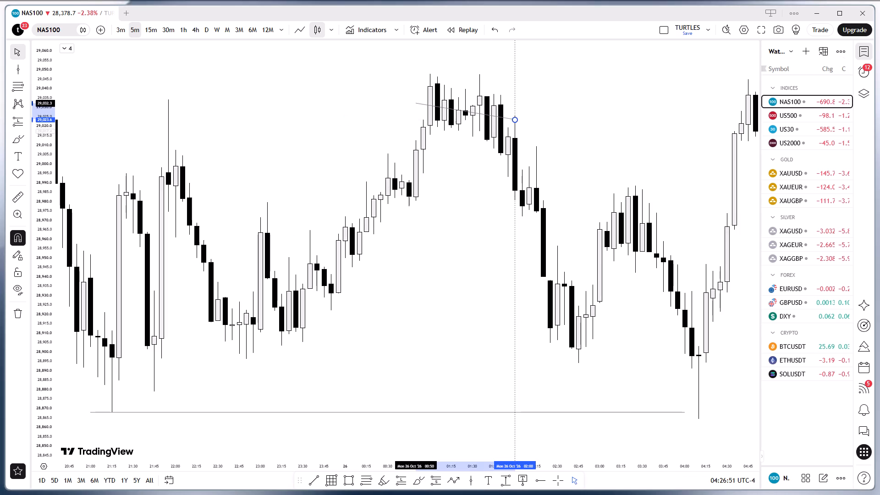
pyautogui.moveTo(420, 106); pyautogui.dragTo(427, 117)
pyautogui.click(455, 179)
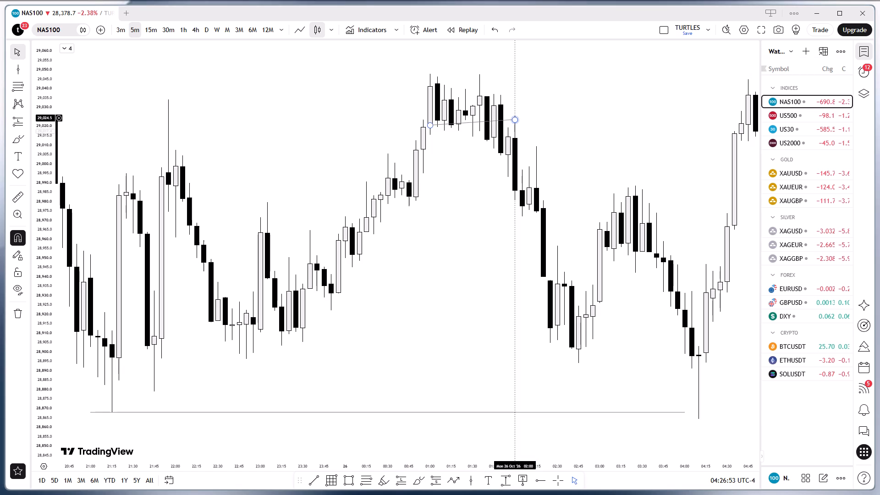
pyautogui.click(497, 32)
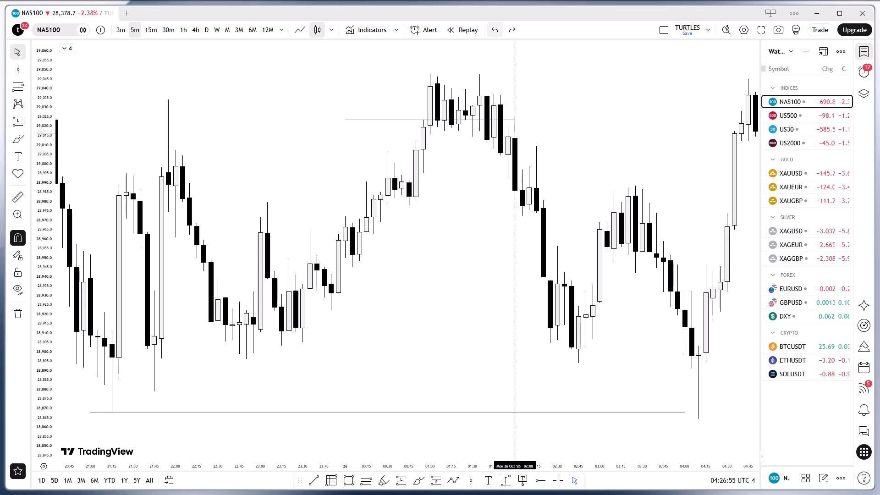
# Shorten the level line near 29,023 so it starts at about 00:55 on 26 October, keeping it horizontal.
pyautogui.moveTo(345, 118); pyautogui.dragTo(425, 115)
pyautogui.click(464, 183)
# Draw a horizontal trend line at 29,004.9 from 01:55 to about 02:10 on 26 October and apply the CISD template.
pyautogui.moveTo(472, 229); pyautogui.dragTo(403, 226)
pyautogui.scroll(1, 407, 221)
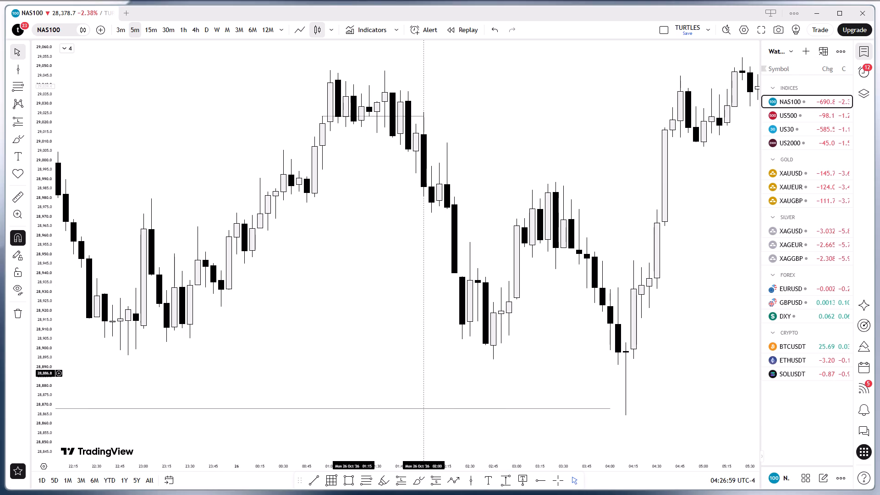
pyautogui.click(311, 484)
pyautogui.click(669, 62)
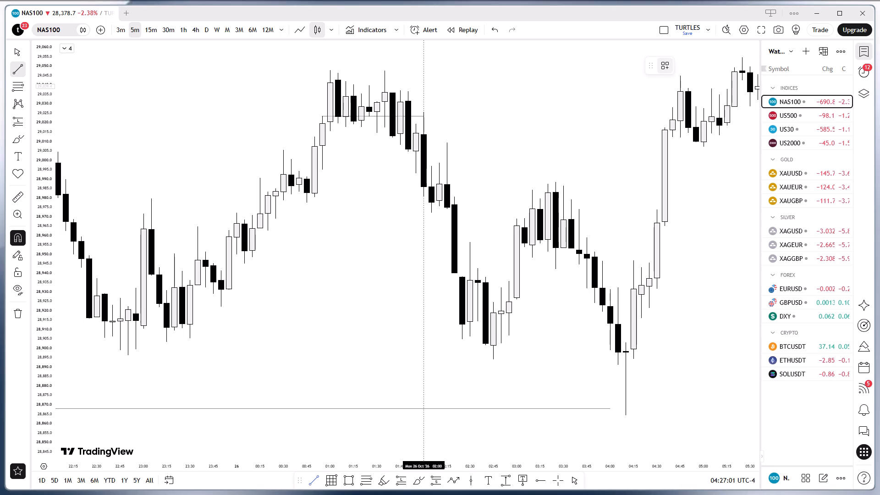
pyautogui.click(417, 154)
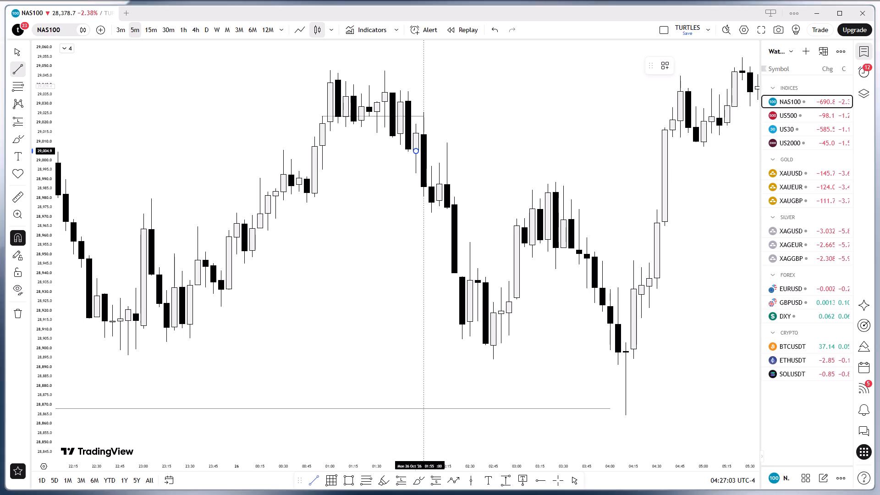
pyautogui.keyDown('shift'); pyautogui.click(438, 149); pyautogui.keyUp('shift')
pyautogui.click(660, 67)
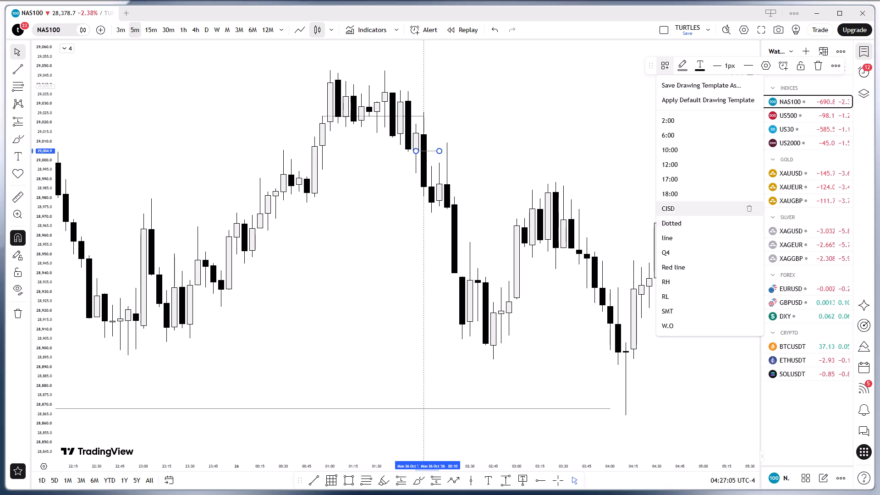
pyautogui.click(674, 209)
pyautogui.click(510, 203)
pyautogui.moveTo(495, 218); pyautogui.dragTo(504, 206)
pyautogui.click(496, 220)
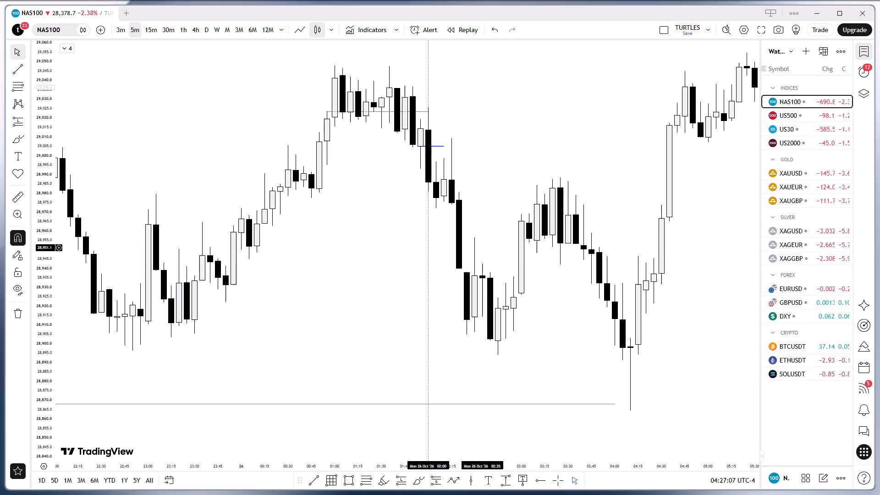
# Place a short position starting at 26 October 02:05 with its entry at about 28,990.2.
pyautogui.click(440, 484)
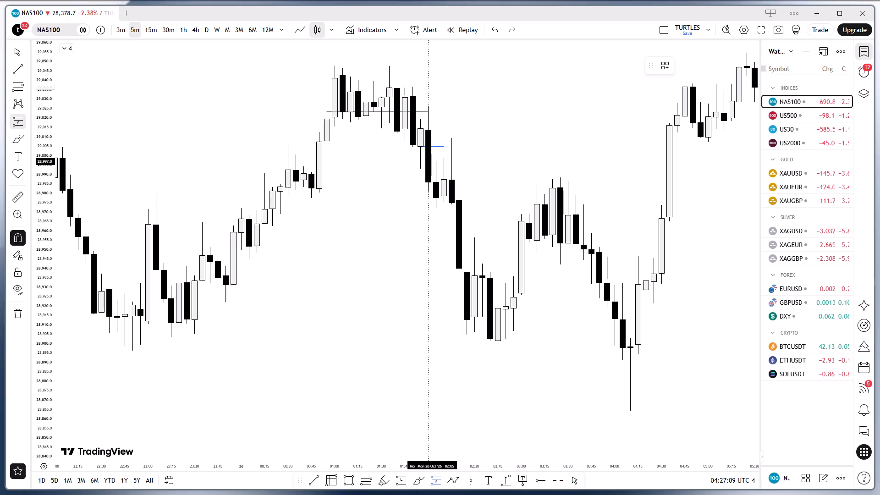
pyautogui.click(434, 164)
pyautogui.moveTo(450, 191); pyautogui.dragTo(460, 207)
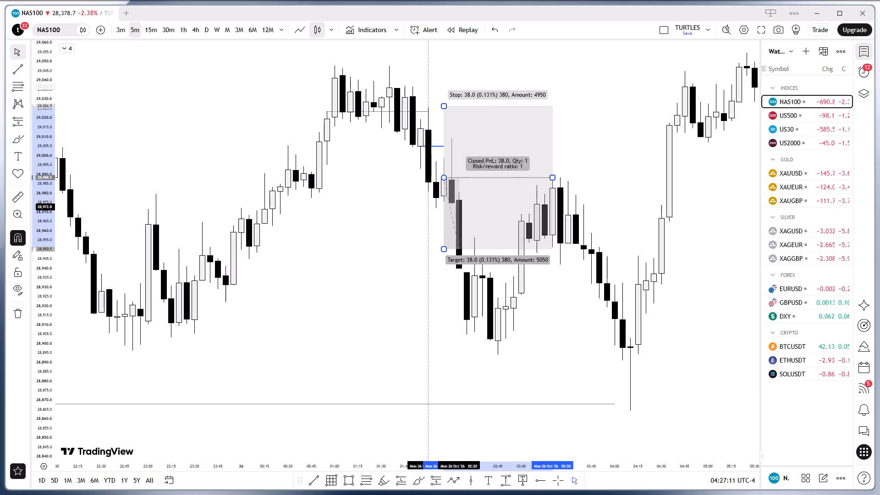
pyautogui.moveTo(460, 207); pyautogui.dragTo(449, 203)
# Set the short position's stop to about 29,025.6 and target to about 28,901.4, and end it at about 02:50.
pyautogui.moveTo(438, 103); pyautogui.dragTo(434, 111)
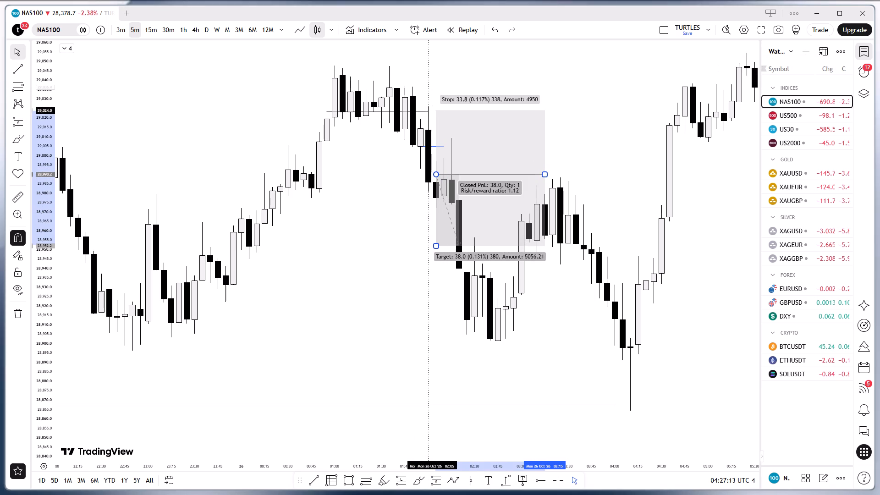
pyautogui.moveTo(434, 111); pyautogui.dragTo(431, 117)
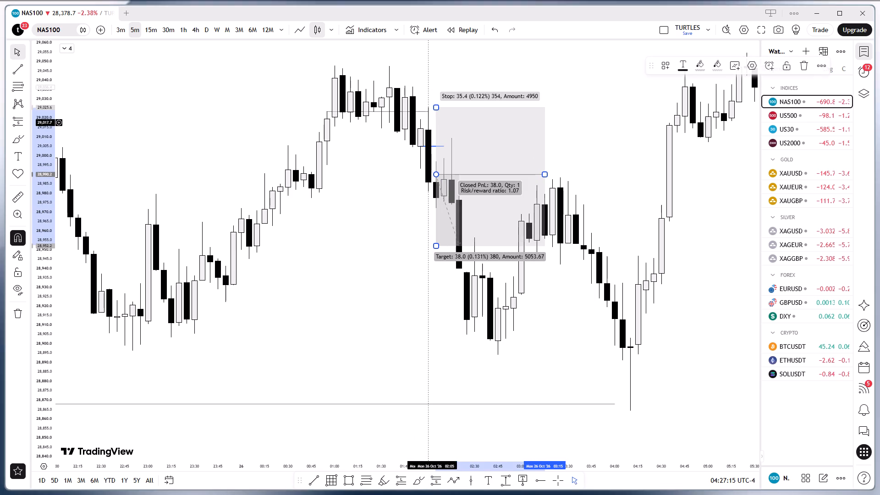
pyautogui.moveTo(435, 246); pyautogui.dragTo(439, 341)
pyautogui.click(573, 366)
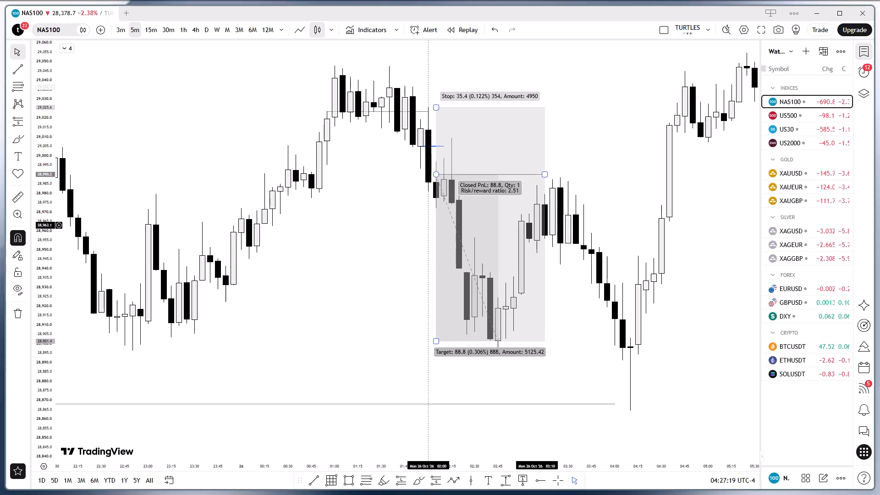
pyautogui.moveTo(546, 175); pyautogui.dragTo(506, 186)
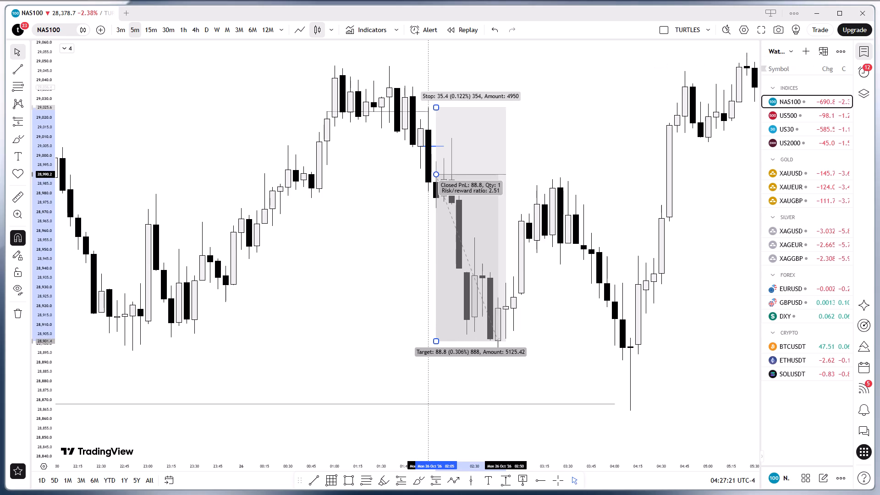
pyautogui.click(566, 269)
# Move the start of the long horizontal level near 28,868 onto the 25 October 21:15 low.
pyautogui.click(562, 389)
pyautogui.moveTo(563, 376); pyautogui.dragTo(584, 340)
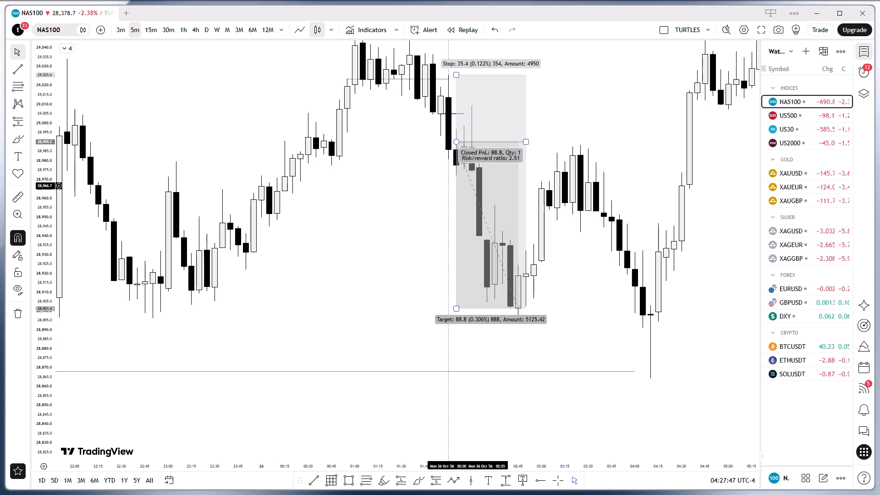
pyautogui.click(544, 243)
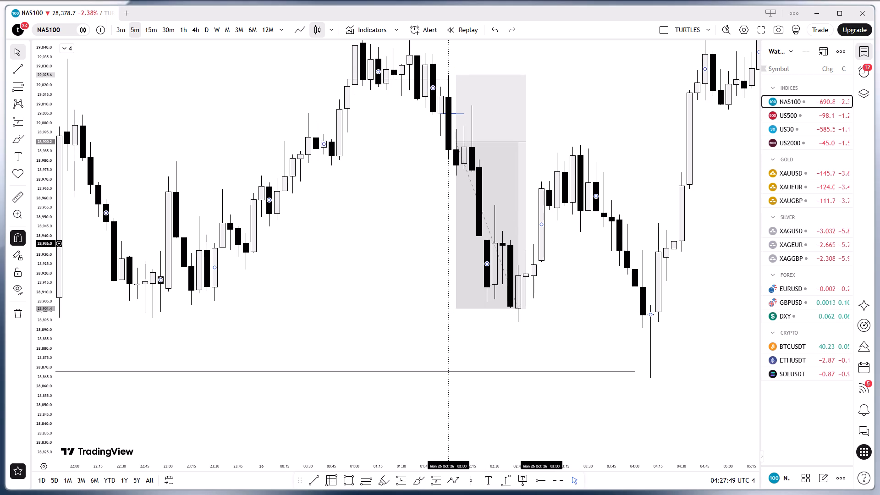
pyautogui.scroll(-4, 561, 248)
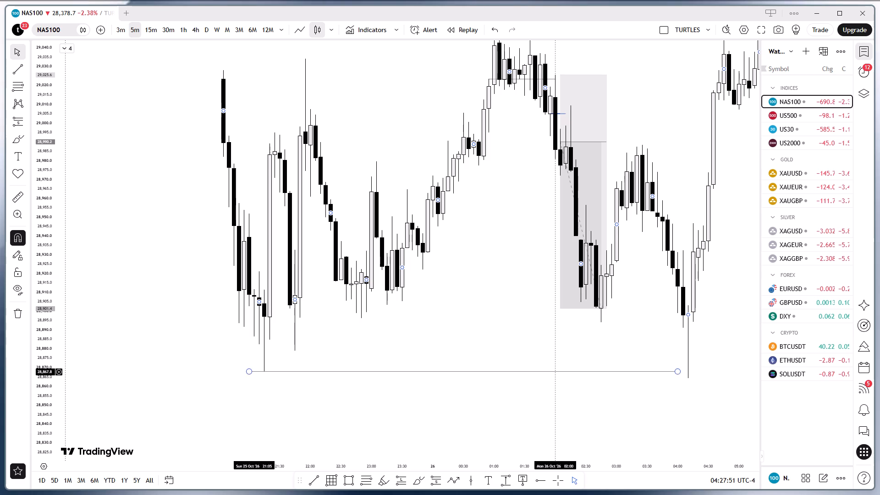
pyautogui.moveTo(249, 372); pyautogui.dragTo(255, 381)
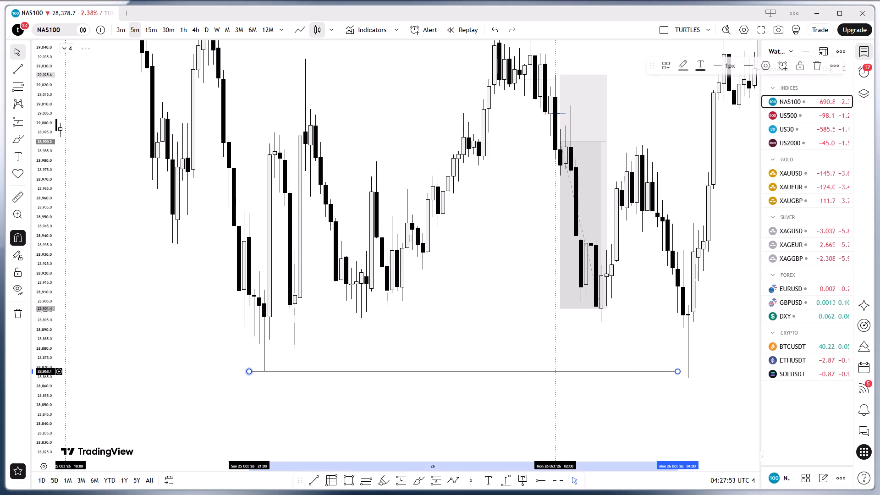
pyautogui.moveTo(255, 381); pyautogui.dragTo(266, 378)
pyautogui.click(338, 326)
# Examine NAS100's 5-minute price action around the short setup, between the 25 October 21:15 low and the 26 October 04:10 low.
pyautogui.moveTo(353, 313); pyautogui.dragTo(291, 306)
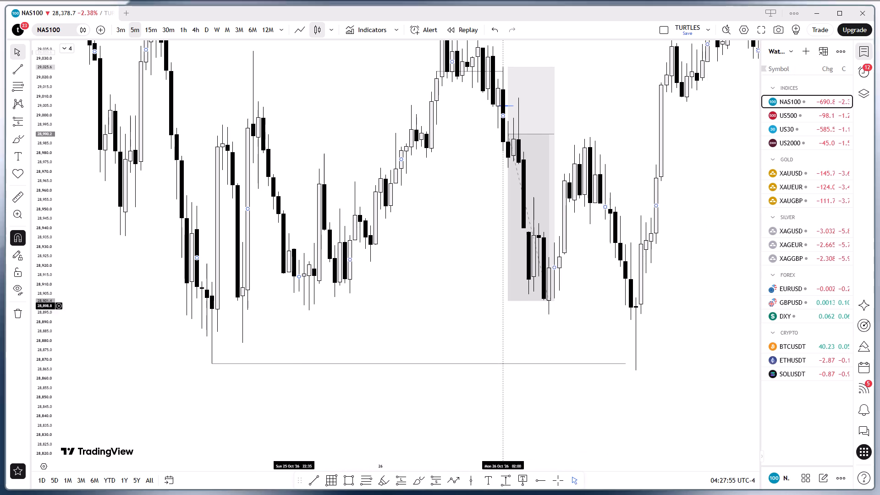
pyautogui.scroll(2, 405, 262)
pyautogui.click(382, 256)
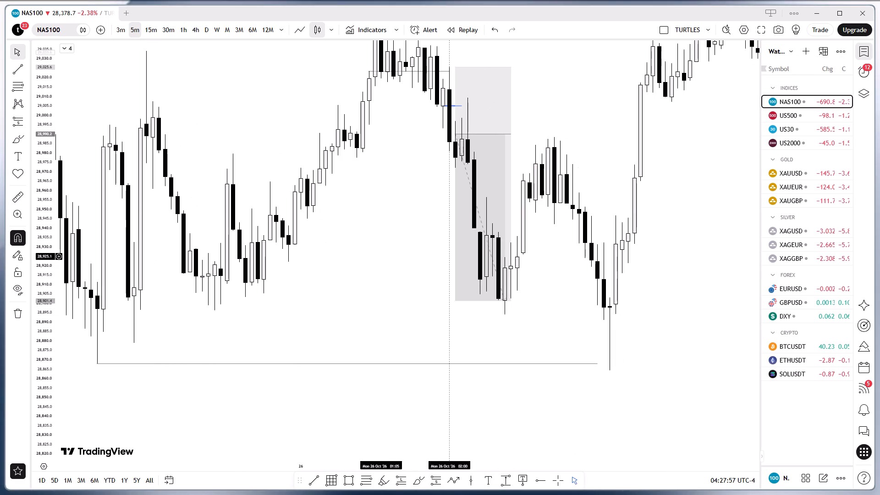
pyautogui.moveTo(380, 225); pyautogui.dragTo(385, 307)
pyautogui.moveTo(387, 269); pyautogui.dragTo(386, 312)
pyautogui.moveTo(386, 303); pyautogui.dragTo(428, 192)
pyautogui.moveTo(413, 242); pyautogui.dragTo(470, 241)
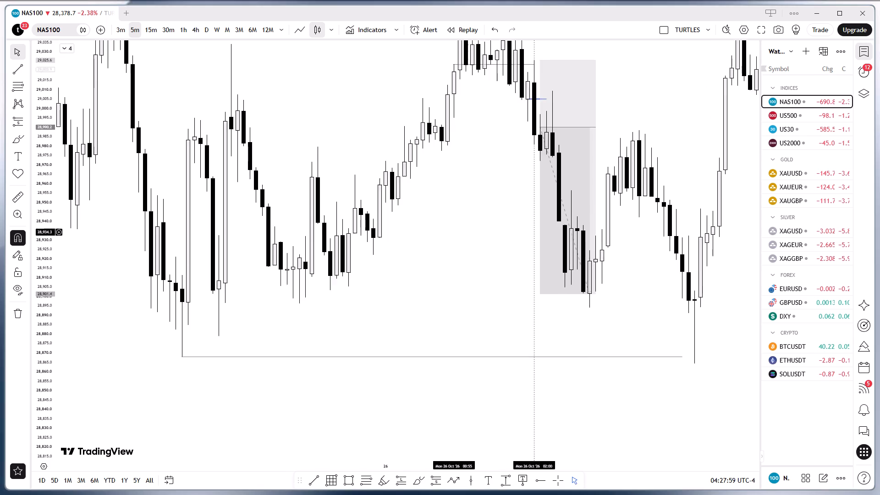
pyautogui.moveTo(406, 175); pyautogui.dragTo(379, 275)
pyautogui.moveTo(392, 247); pyautogui.dragTo(385, 263)
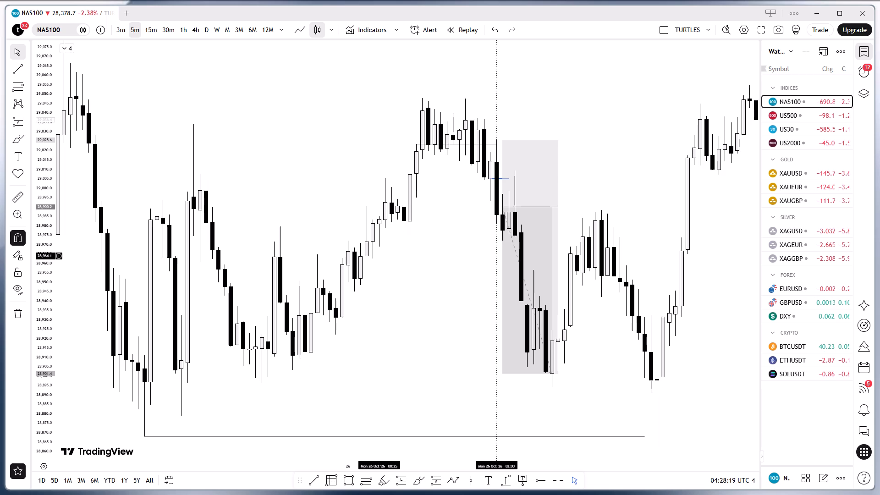
pyautogui.moveTo(397, 321); pyautogui.dragTo(395, 300)
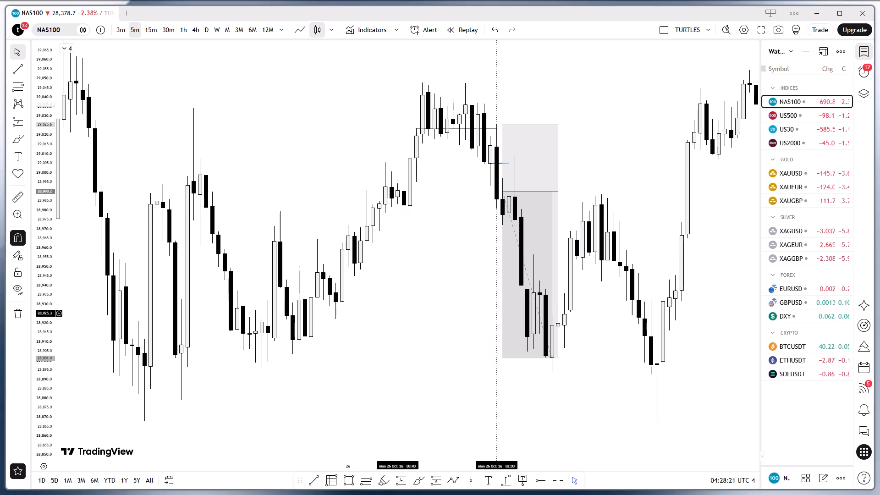
pyautogui.moveTo(395, 300); pyautogui.dragTo(392, 279)
pyautogui.moveTo(394, 250); pyautogui.dragTo(382, 327)
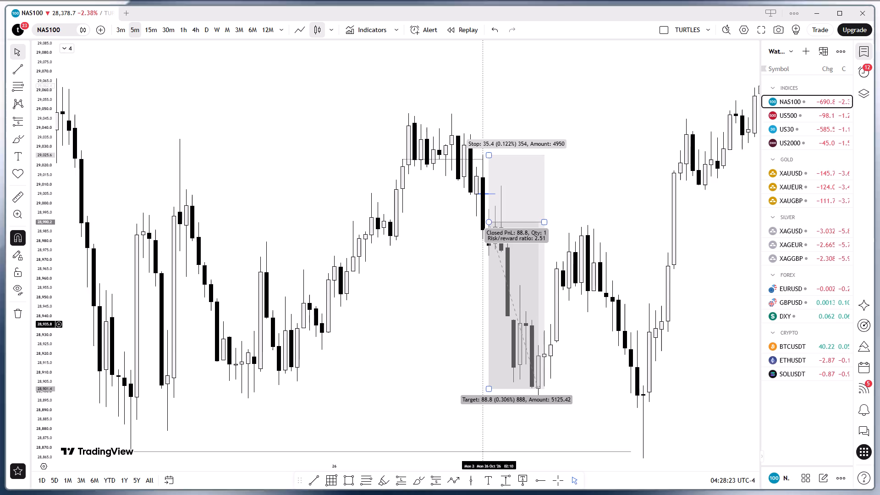
# Move the short position so it starts at 26 October 02:20 with its entry at about 28,965.6.
pyautogui.click(531, 266)
pyautogui.click(578, 373)
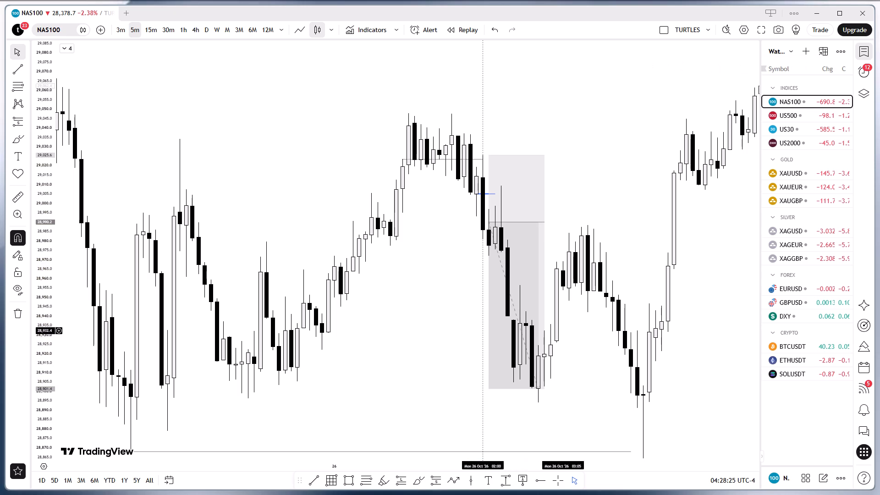
pyautogui.moveTo(525, 259); pyautogui.dragTo(540, 314)
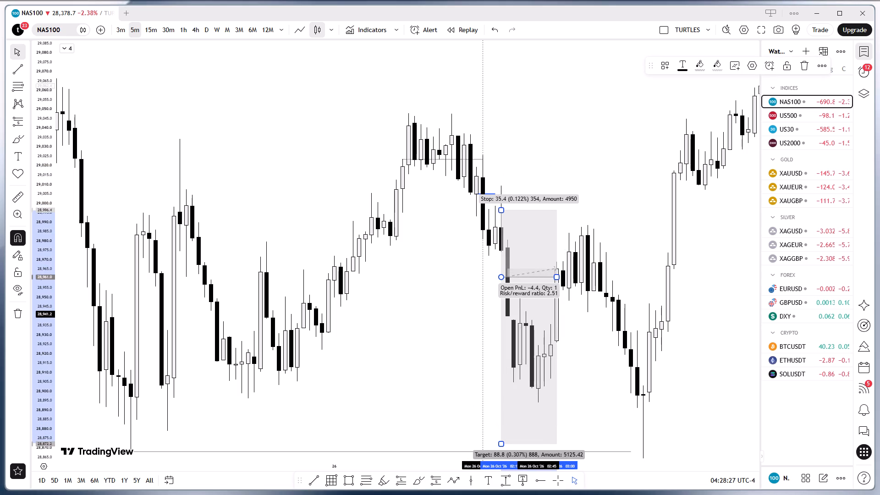
pyautogui.moveTo(540, 314); pyautogui.dragTo(544, 308)
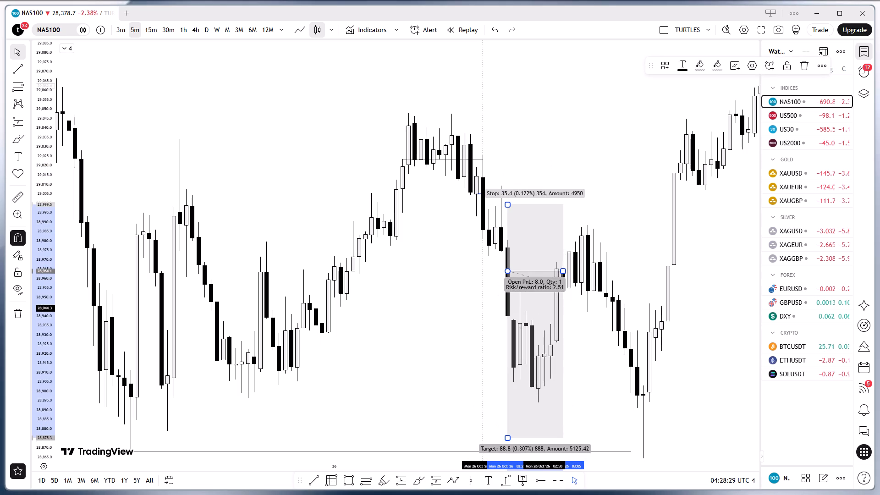
pyautogui.moveTo(544, 308); pyautogui.dragTo(544, 306)
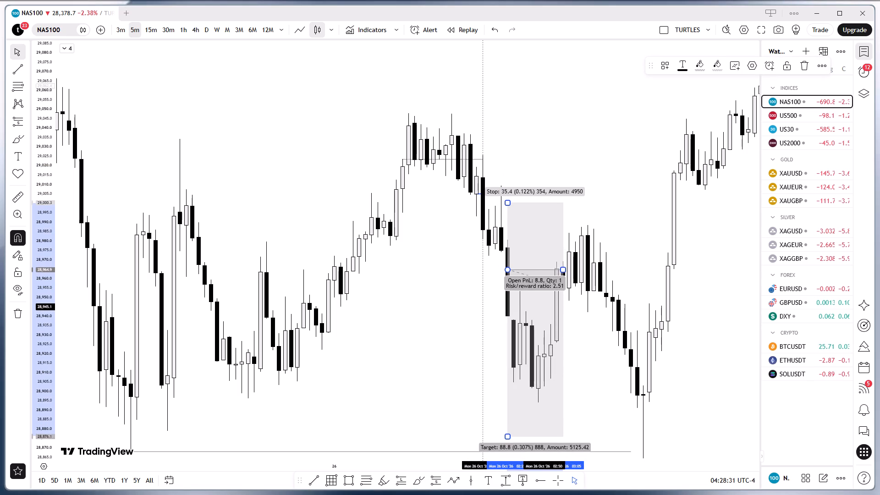
pyautogui.moveTo(544, 306); pyautogui.dragTo(544, 305)
pyautogui.click(623, 371)
# Set the short position's stop to about 28,995.3 and its target to about 28,868.3, on the long horizontal level.
pyautogui.moveTo(616, 383); pyautogui.dragTo(617, 348)
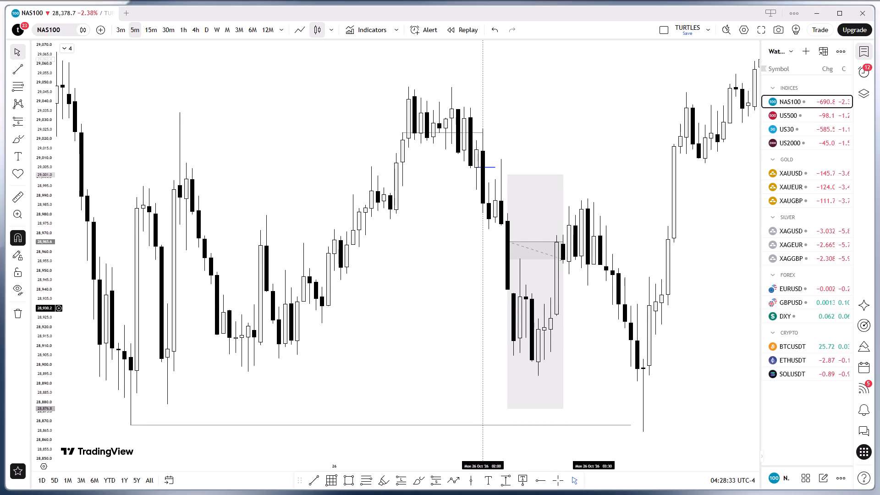
pyautogui.moveTo(508, 176); pyautogui.dragTo(511, 186)
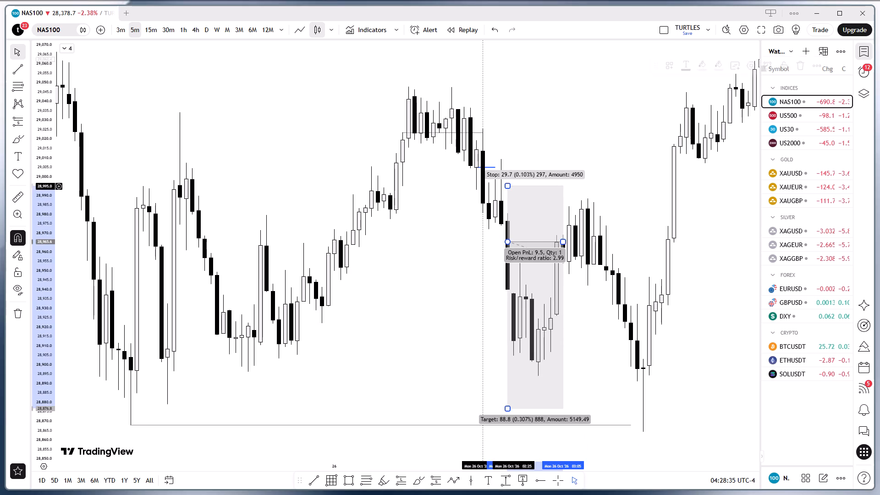
pyautogui.click(602, 341)
pyautogui.moveTo(602, 343); pyautogui.dragTo(607, 300)
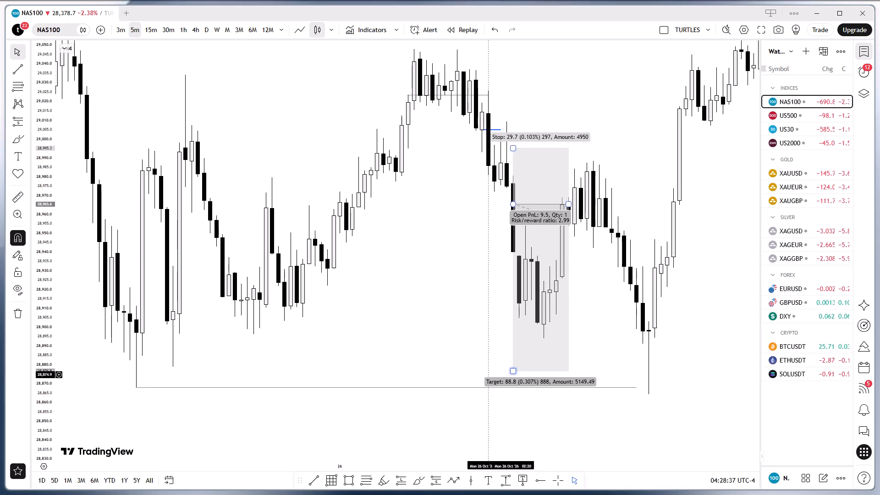
pyautogui.moveTo(514, 368); pyautogui.dragTo(517, 387)
pyautogui.click(609, 338)
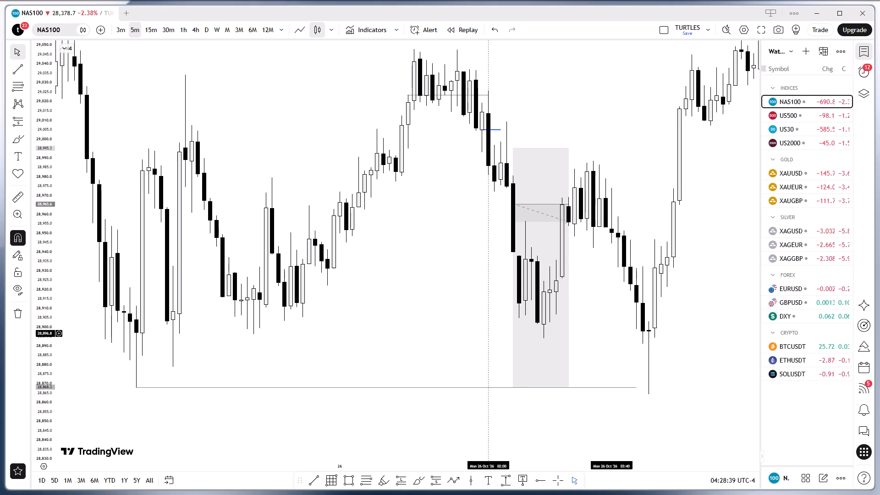
# Extend the end of the short position to 26 October 04:15, just past the candle that sweeps the long horizontal level.
pyautogui.moveTo(609, 332); pyautogui.dragTo(614, 337)
pyautogui.click(613, 329)
pyautogui.click(584, 262)
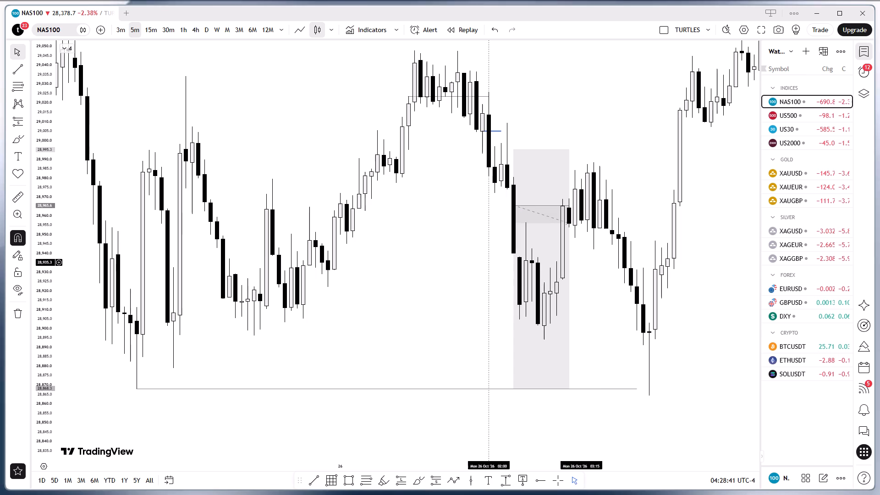
pyautogui.click(592, 268)
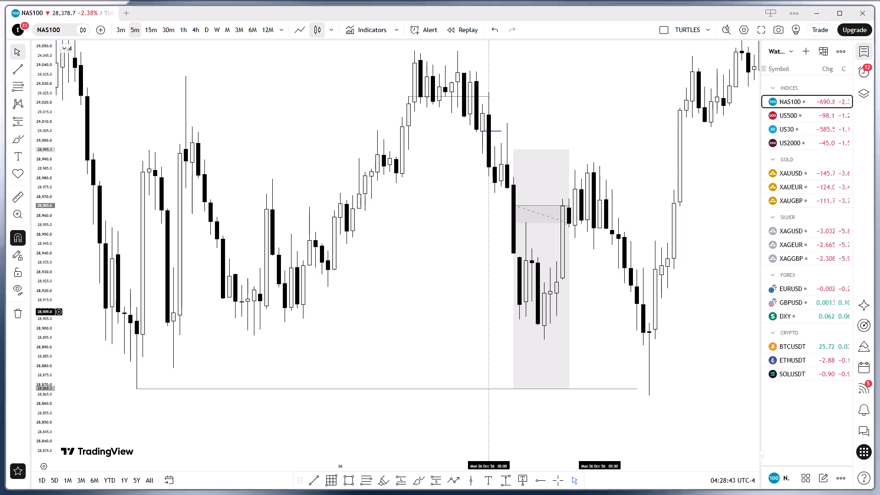
pyautogui.click(599, 312)
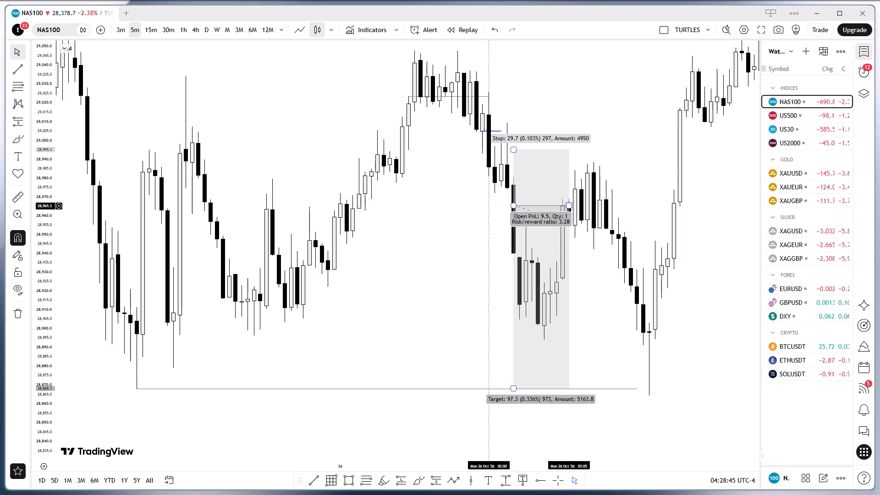
pyautogui.moveTo(568, 206); pyautogui.dragTo(658, 227)
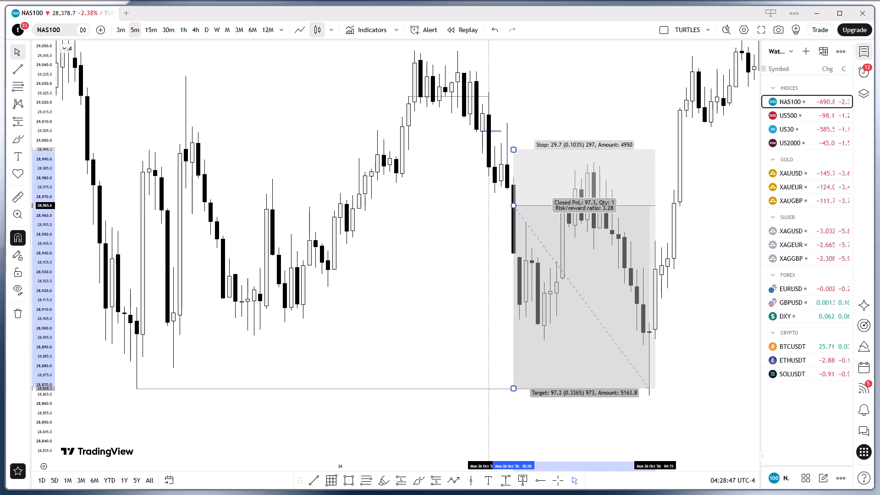
pyautogui.click(703, 293)
pyautogui.click(706, 372)
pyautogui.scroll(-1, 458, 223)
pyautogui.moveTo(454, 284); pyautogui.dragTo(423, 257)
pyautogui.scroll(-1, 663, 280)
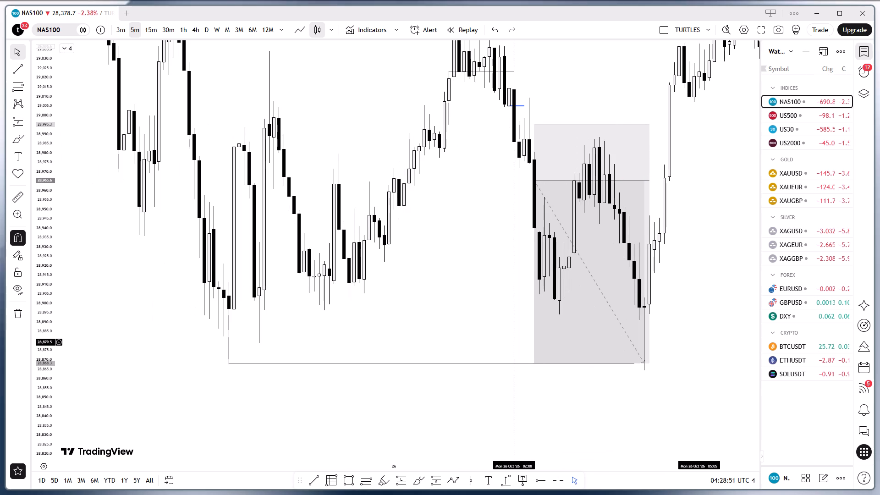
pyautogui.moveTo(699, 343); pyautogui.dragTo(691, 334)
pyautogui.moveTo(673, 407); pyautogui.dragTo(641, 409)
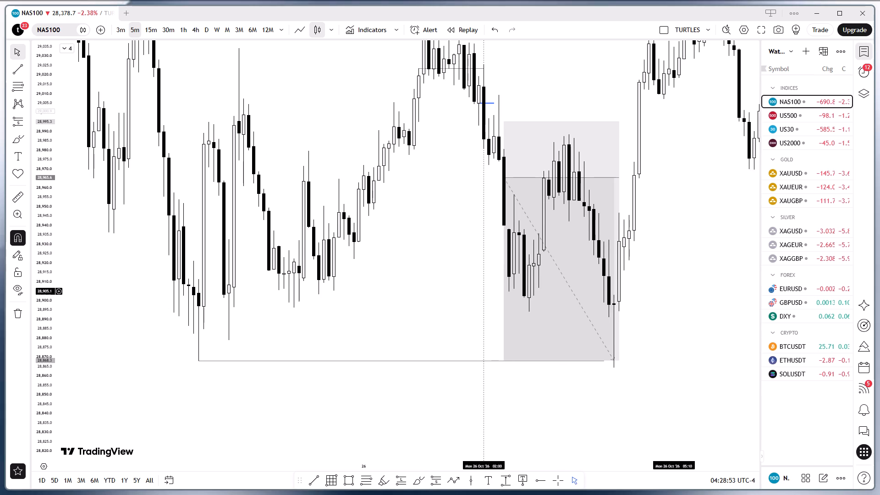
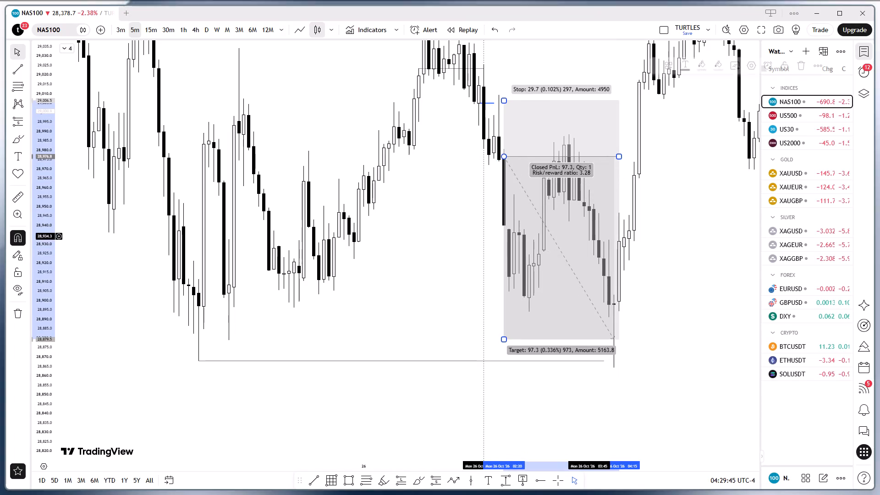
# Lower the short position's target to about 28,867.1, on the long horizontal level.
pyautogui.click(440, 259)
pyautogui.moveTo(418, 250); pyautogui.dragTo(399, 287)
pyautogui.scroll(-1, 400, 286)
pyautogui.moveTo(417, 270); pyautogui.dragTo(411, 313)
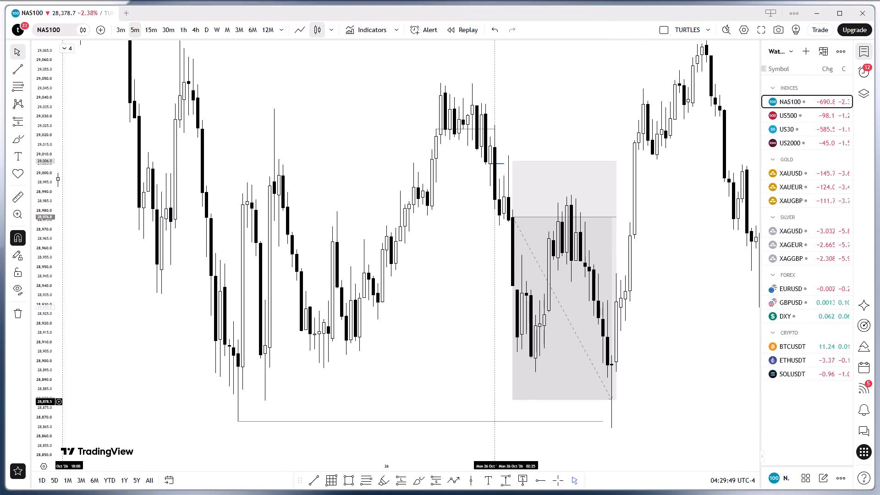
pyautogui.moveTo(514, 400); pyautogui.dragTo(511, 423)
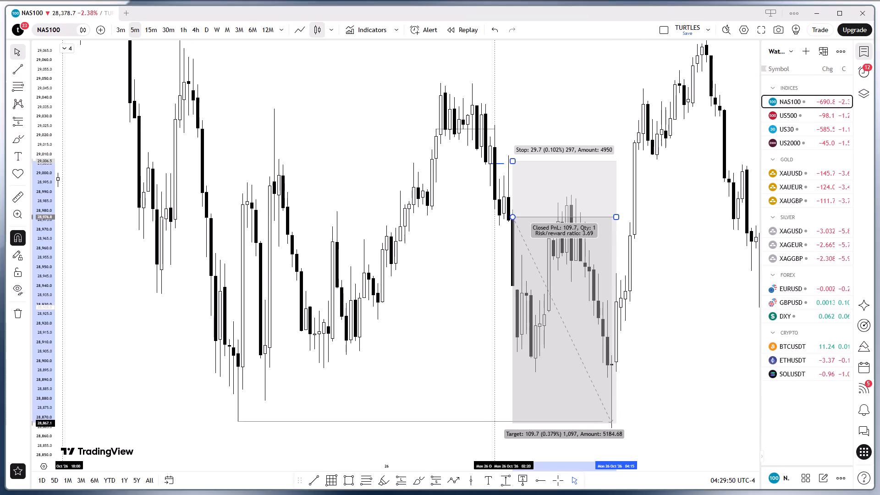
# Delete the short position from the NAS100 5-minute chart.
pyautogui.click(637, 368)
pyautogui.moveTo(652, 381); pyautogui.dragTo(658, 336)
pyautogui.moveTo(658, 332); pyautogui.dragTo(649, 347)
pyautogui.click(583, 331)
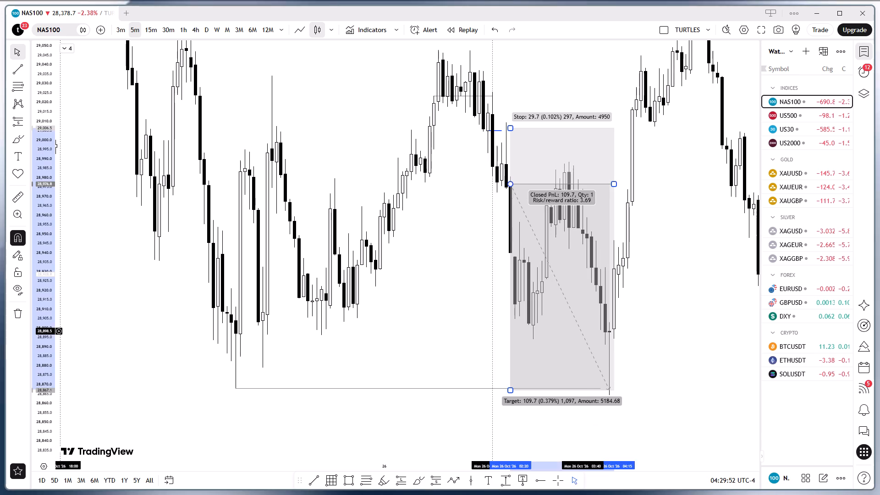
pyautogui.click(811, 66)
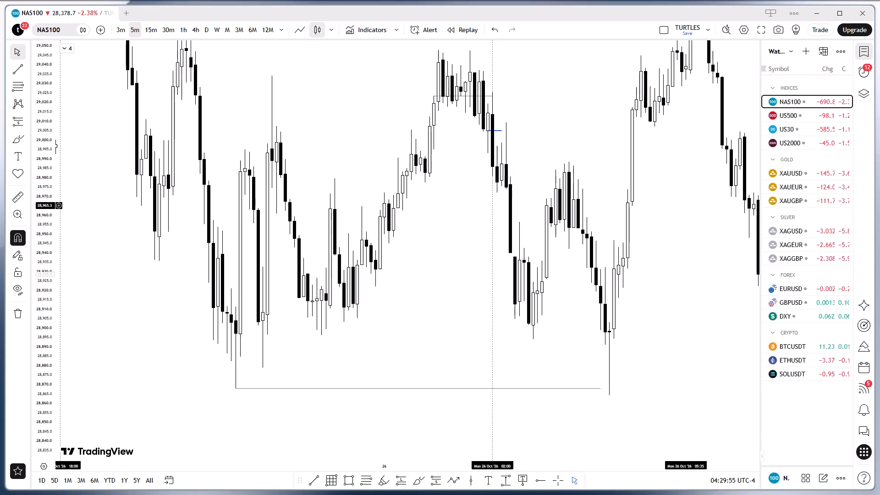
# Delete the three horizontal lines around the former short setup together with the 26 October 02:00 vertical line.
pyautogui.click(688, 214)
pyautogui.moveTo(681, 228); pyautogui.dragTo(667, 278)
pyautogui.moveTo(662, 254); pyautogui.dragTo(660, 266)
pyautogui.moveTo(579, 155); pyautogui.dragTo(576, 191)
pyautogui.moveTo(577, 188); pyautogui.dragTo(594, 159)
pyautogui.keyDown('ctrl'); pyautogui.moveTo(404, 62); pyautogui.dragTo(495, 308); pyautogui.keyUp('ctrl')
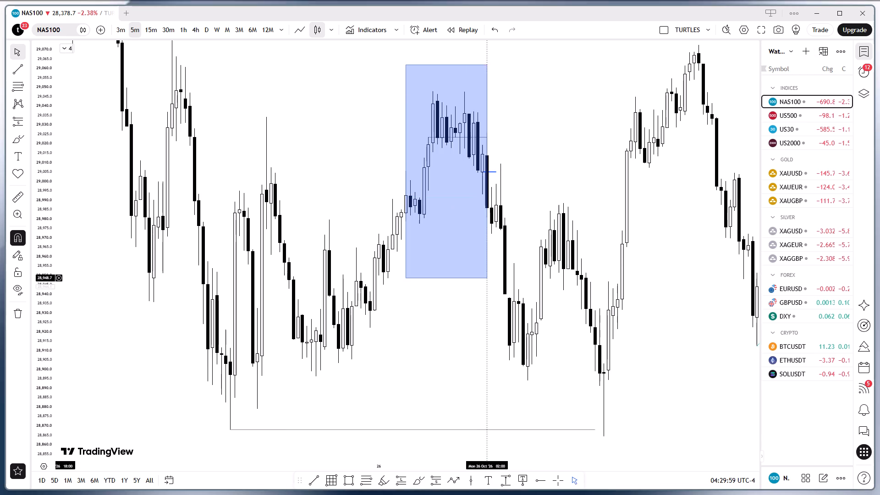
pyautogui.keyDown('ctrl'); pyautogui.moveTo(495, 308); pyautogui.dragTo(607, 452); pyautogui.keyUp('ctrl')
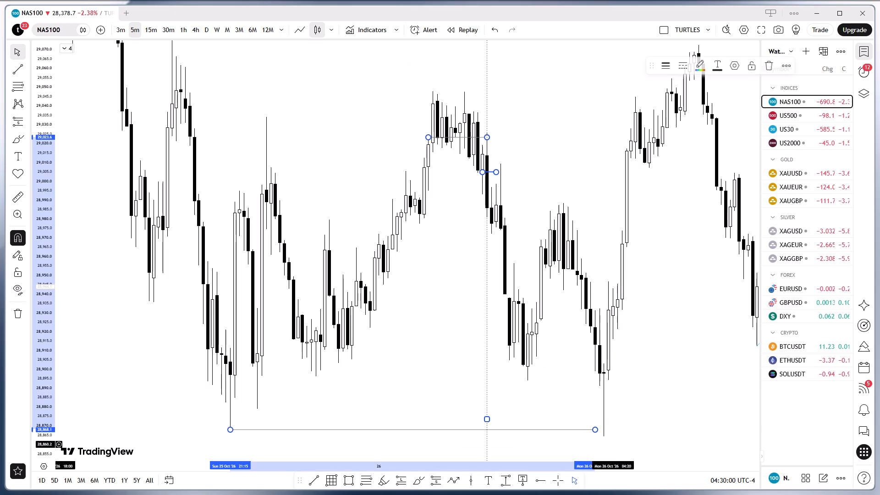
pyautogui.click(770, 67)
# Delete the teal diagonal line joining the 26 October 07:00 and 10:00 lows.
pyautogui.click(547, 206)
pyautogui.moveTo(525, 227); pyautogui.dragTo(525, 213)
pyautogui.moveTo(525, 133); pyautogui.dragTo(538, 71)
pyautogui.moveTo(524, 223); pyautogui.dragTo(395, 348)
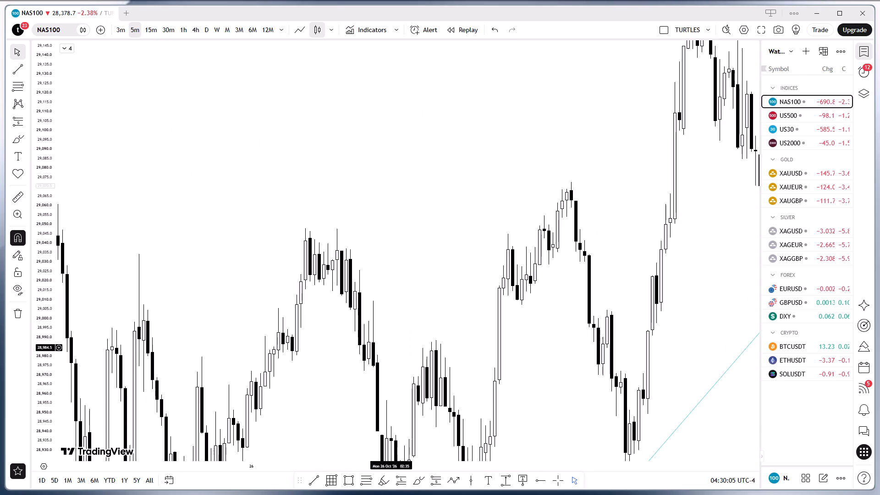
pyautogui.moveTo(392, 329); pyautogui.dragTo(464, 198)
pyautogui.moveTo(463, 198); pyautogui.dragTo(118, 148)
pyautogui.moveTo(218, 154); pyautogui.dragTo(205, 228)
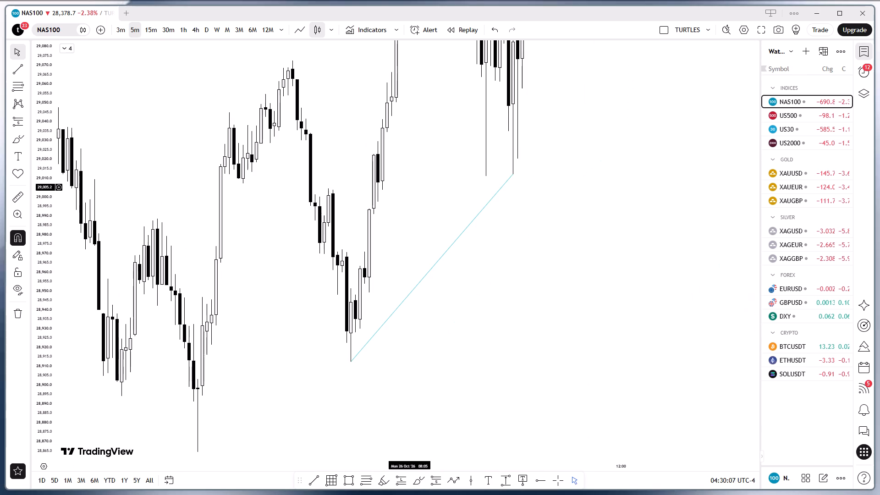
pyautogui.click(511, 174)
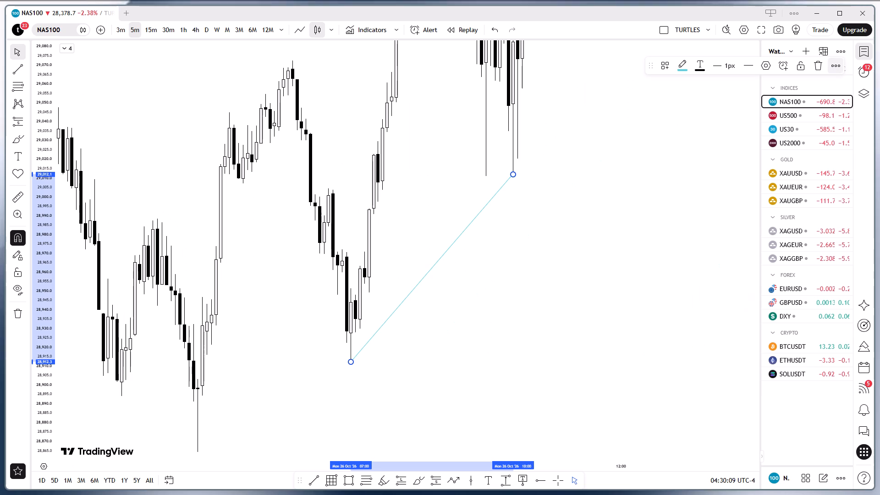
pyautogui.click(822, 63)
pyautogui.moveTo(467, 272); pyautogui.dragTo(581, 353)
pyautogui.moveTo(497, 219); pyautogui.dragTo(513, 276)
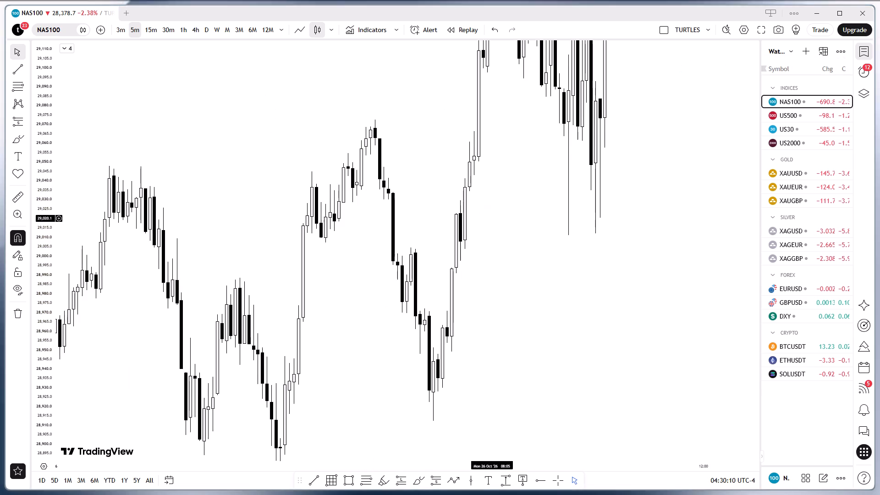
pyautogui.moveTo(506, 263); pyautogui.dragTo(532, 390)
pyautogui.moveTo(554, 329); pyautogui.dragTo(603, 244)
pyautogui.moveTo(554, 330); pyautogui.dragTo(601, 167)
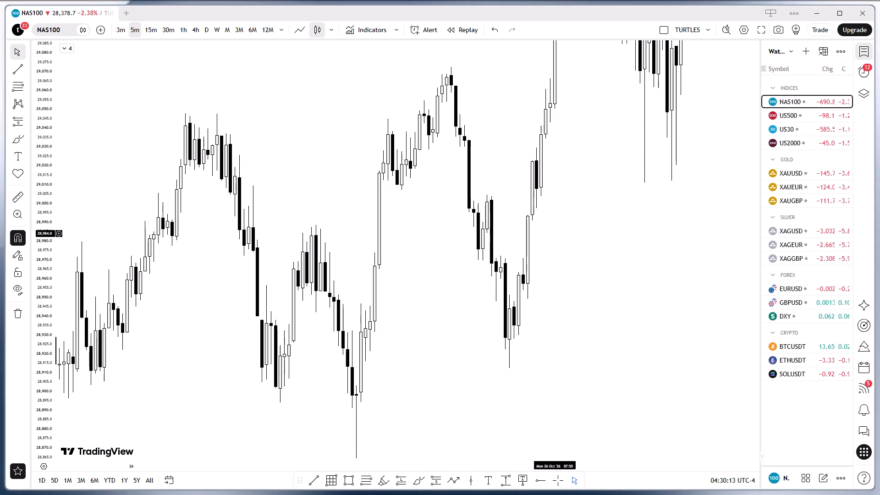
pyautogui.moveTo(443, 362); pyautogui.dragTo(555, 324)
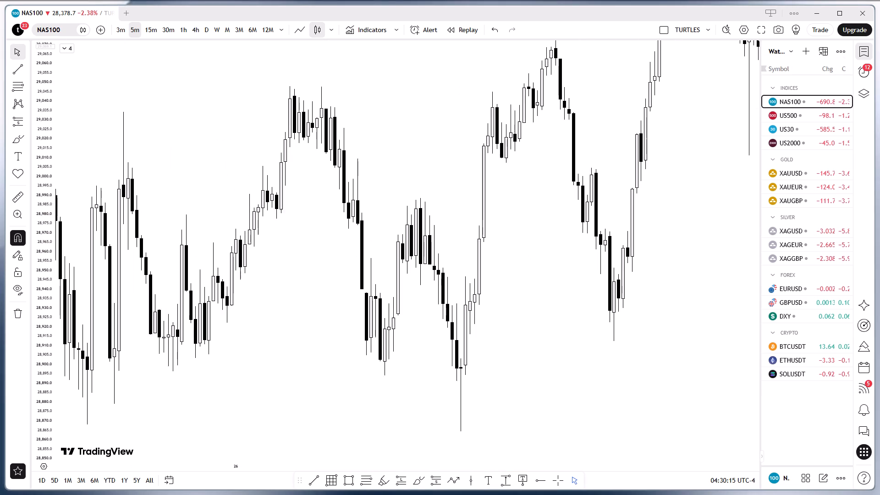
# Switch NAS100 to the 4-hour timeframe and return to the latest candles, covering the week from 25 October.
pyautogui.click(195, 28)
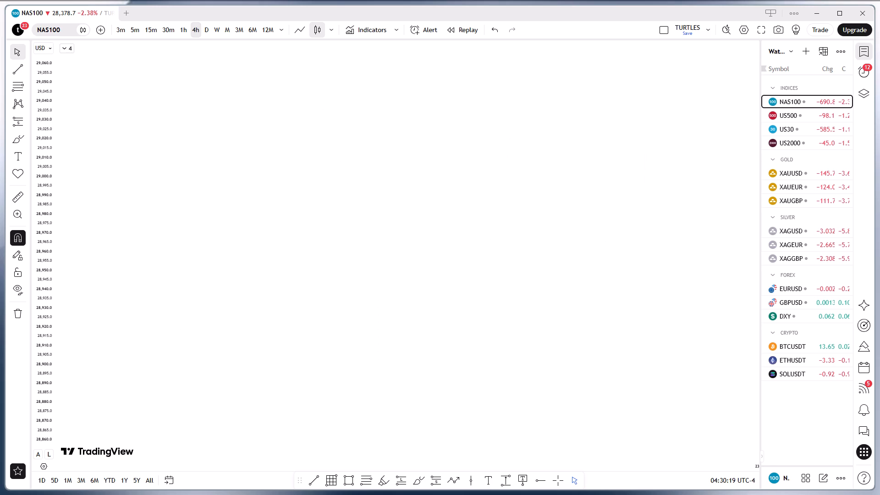
pyautogui.moveTo(41, 123); pyautogui.dragTo(49, 451)
pyautogui.scroll(6, 213, 358)
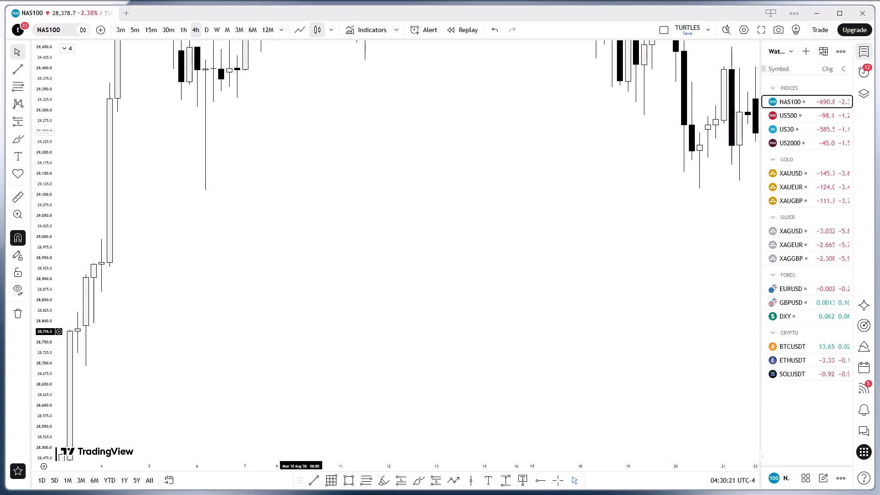
pyautogui.moveTo(307, 331); pyautogui.dragTo(167, 402)
pyautogui.moveTo(283, 290); pyautogui.dragTo(87, 302)
pyautogui.moveTo(263, 381); pyautogui.dragTo(150, 390)
pyautogui.moveTo(296, 206); pyautogui.dragTo(33, 324)
pyautogui.moveTo(283, 298); pyautogui.dragTo(141, 303)
pyautogui.moveTo(354, 241); pyautogui.dragTo(347, 249)
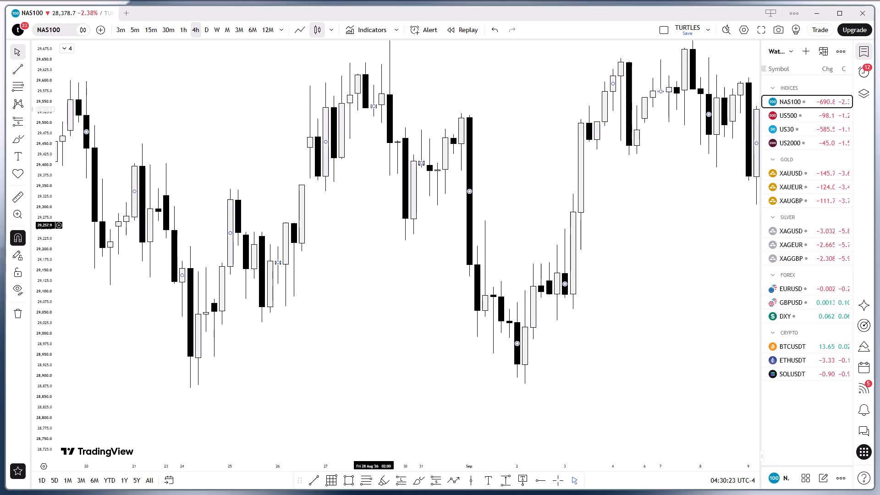
pyautogui.moveTo(347, 249); pyautogui.dragTo(196, 360)
pyautogui.moveTo(390, 259); pyautogui.dragTo(239, 243)
pyautogui.moveTo(482, 301); pyautogui.dragTo(302, 241)
pyautogui.moveTo(465, 237); pyautogui.dragTo(308, 269)
pyautogui.moveTo(387, 215); pyautogui.dragTo(236, 345)
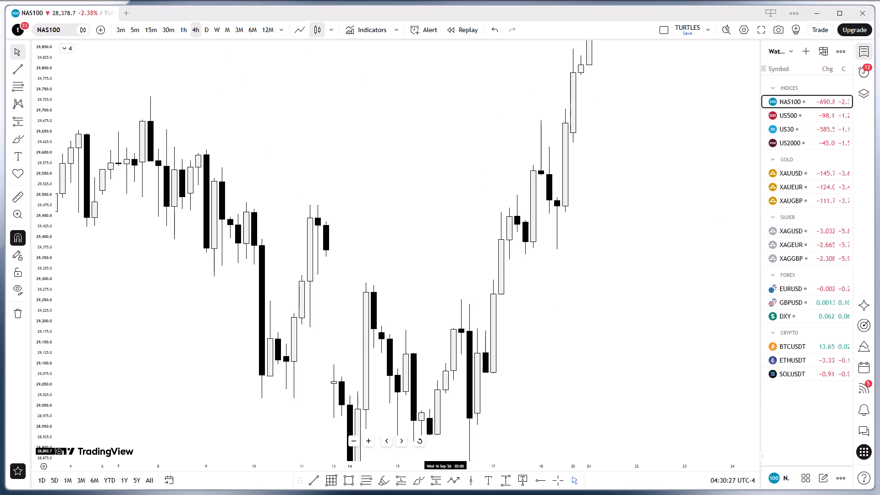
pyautogui.click(423, 439)
pyautogui.moveTo(537, 327); pyautogui.dragTo(323, 302)
pyautogui.scroll(4, 365, 291)
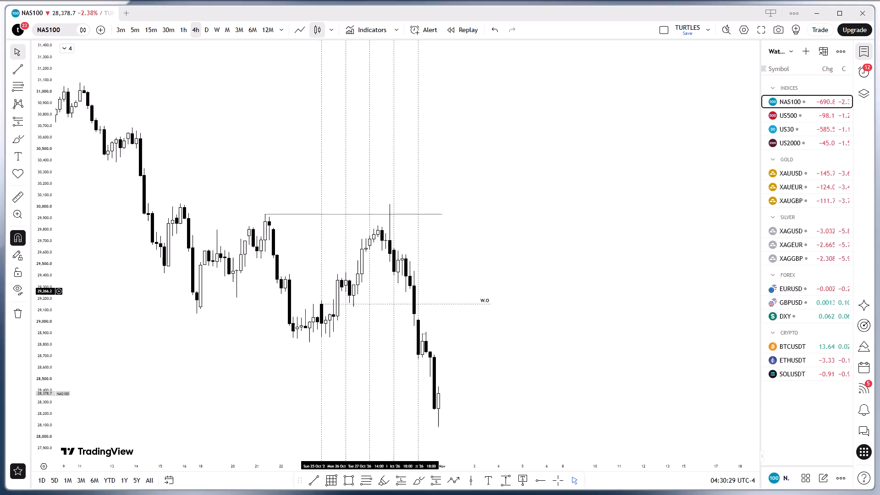
# Examine NAS100's 4-hour price action from 25 to 30 October against the weekly open and the horizontal level above it.
pyautogui.scroll(1, 365, 291)
pyautogui.moveTo(566, 372); pyautogui.dragTo(702, 322)
pyautogui.scroll(5, 581, 314)
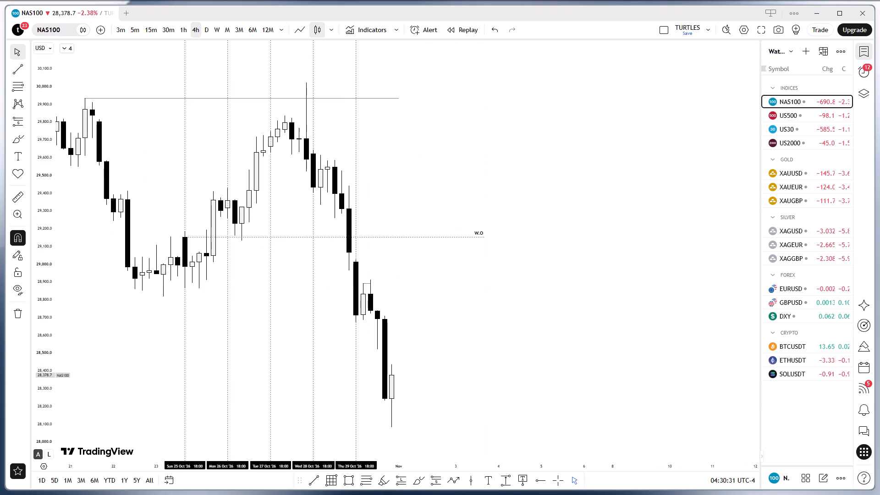
pyautogui.moveTo(44, 417); pyautogui.dragTo(52, 331)
pyautogui.moveTo(113, 400); pyautogui.dragTo(302, 350)
pyautogui.scroll(3, 346, 341)
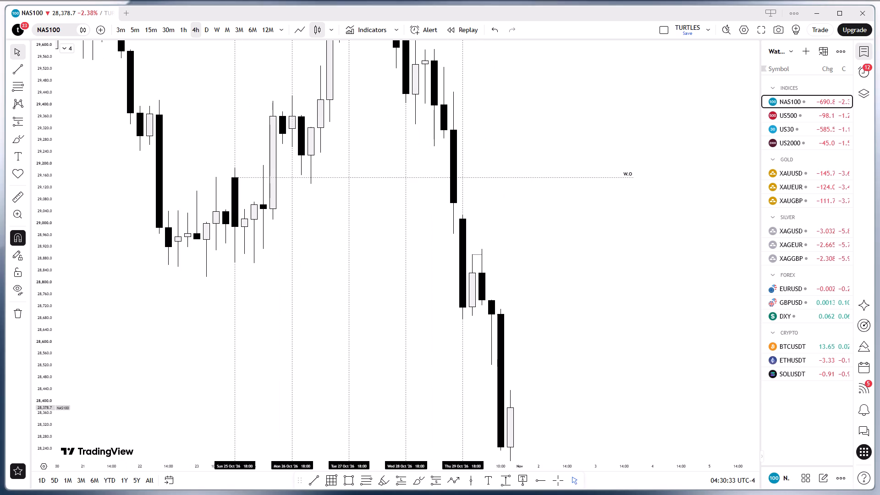
pyautogui.moveTo(53, 156); pyautogui.dragTo(67, 412)
pyautogui.moveTo(47, 392); pyautogui.dragTo(60, 324)
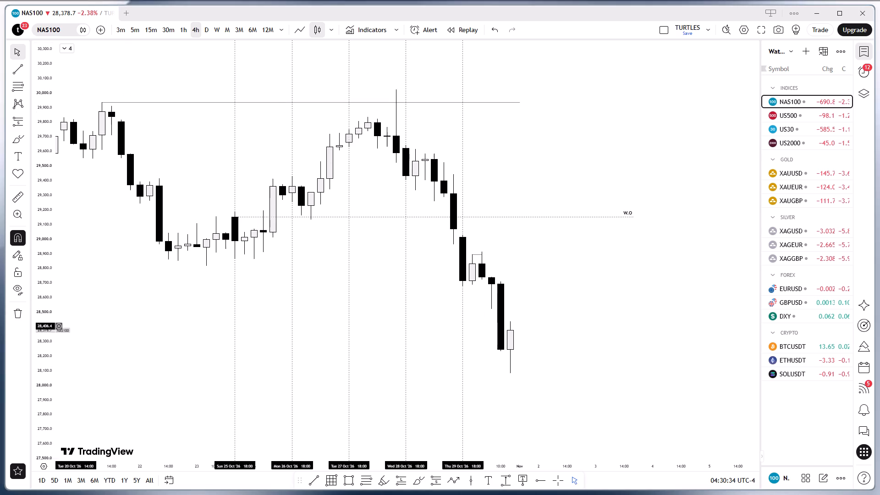
pyautogui.scroll(1, 114, 338)
pyautogui.moveTo(115, 341); pyautogui.dragTo(213, 339)
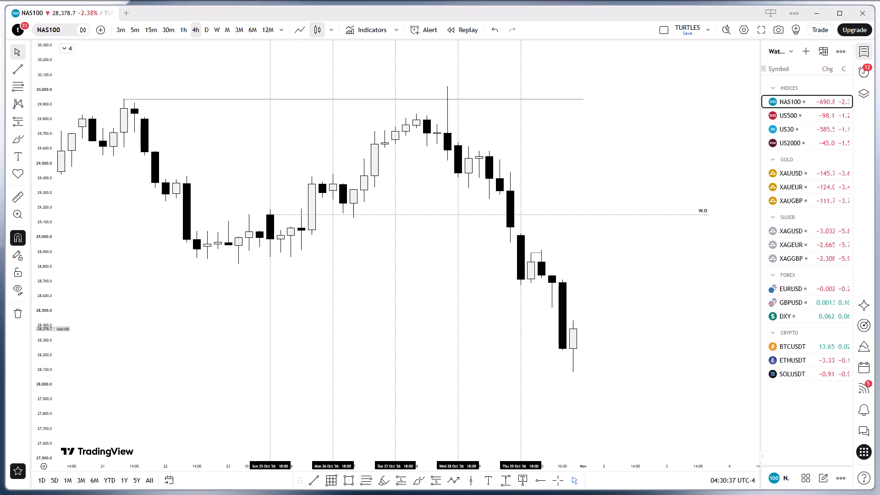
pyautogui.moveTo(47, 395); pyautogui.dragTo(82, 345)
pyautogui.moveTo(47, 408); pyautogui.dragTo(54, 371)
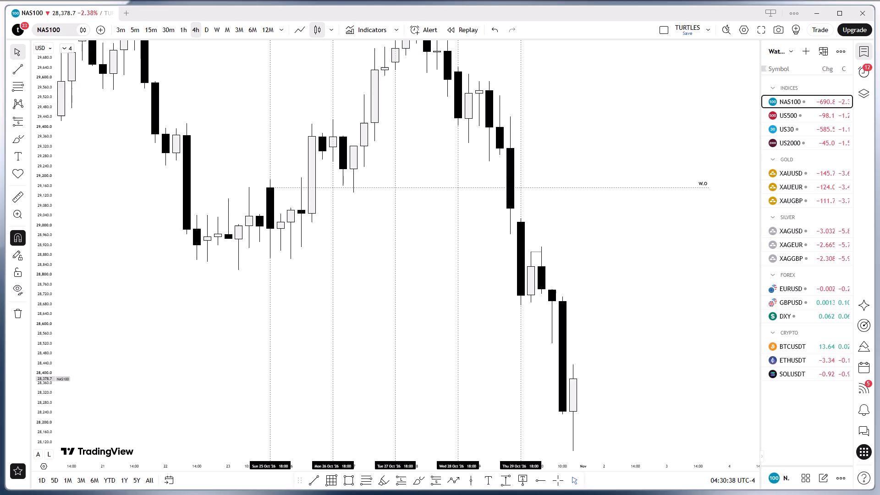
pyautogui.moveTo(54, 371); pyautogui.dragTo(55, 368)
pyautogui.moveTo(101, 274); pyautogui.dragTo(324, 390)
pyautogui.moveTo(319, 381); pyautogui.dragTo(187, 361)
pyautogui.moveTo(194, 363); pyautogui.dragTo(113, 344)
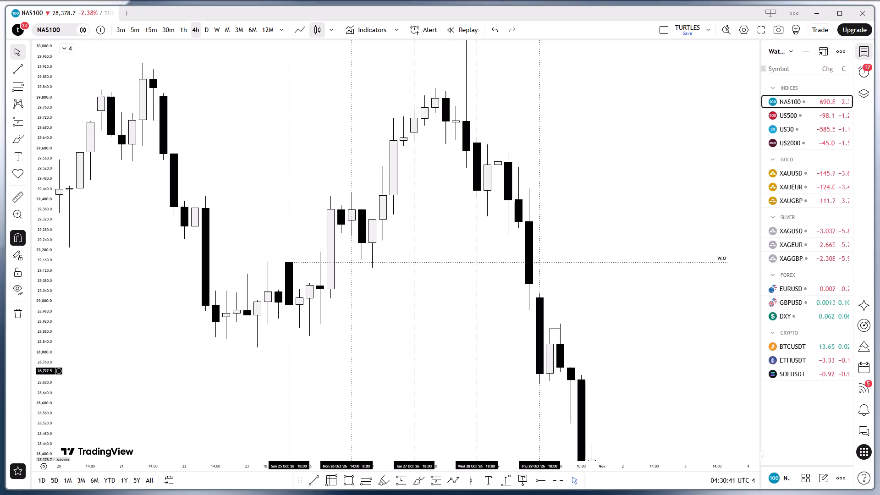
pyautogui.click(388, 357)
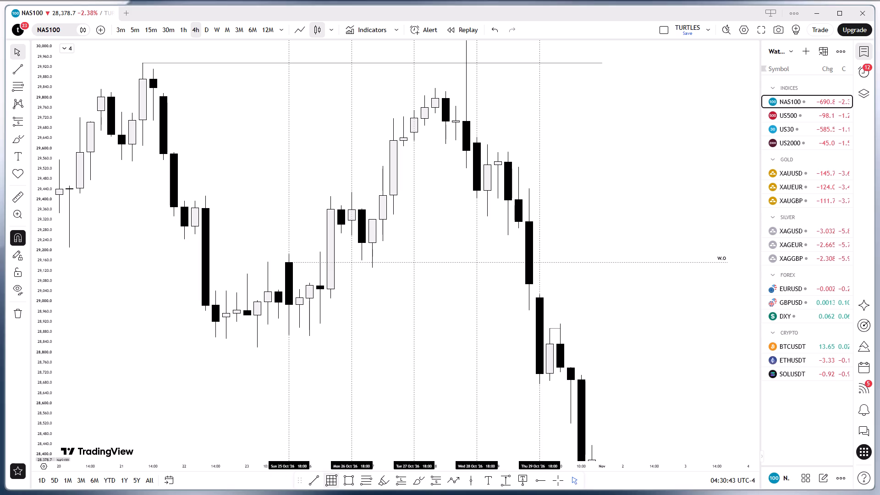
# Draw a thin grey horizontal line at about 29,161.3 from the 26 October 22:00 candle's low to 27 October 06:00.
pyautogui.click(315, 482)
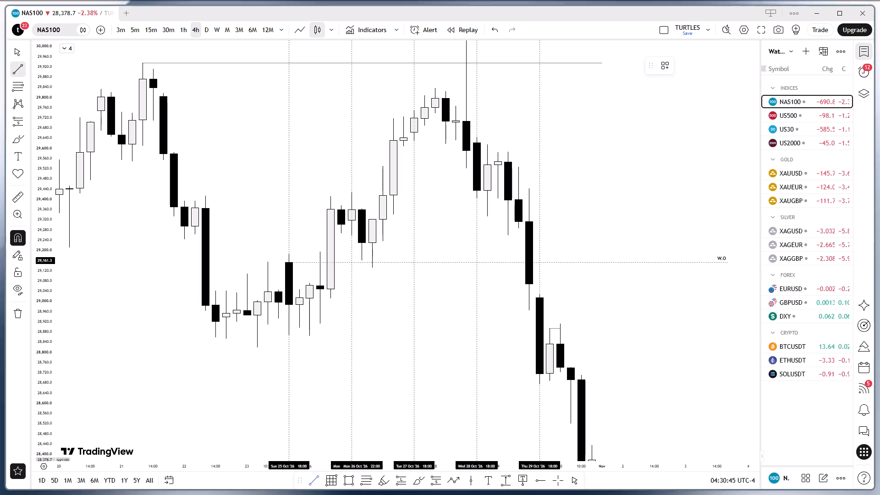
pyautogui.click(361, 258)
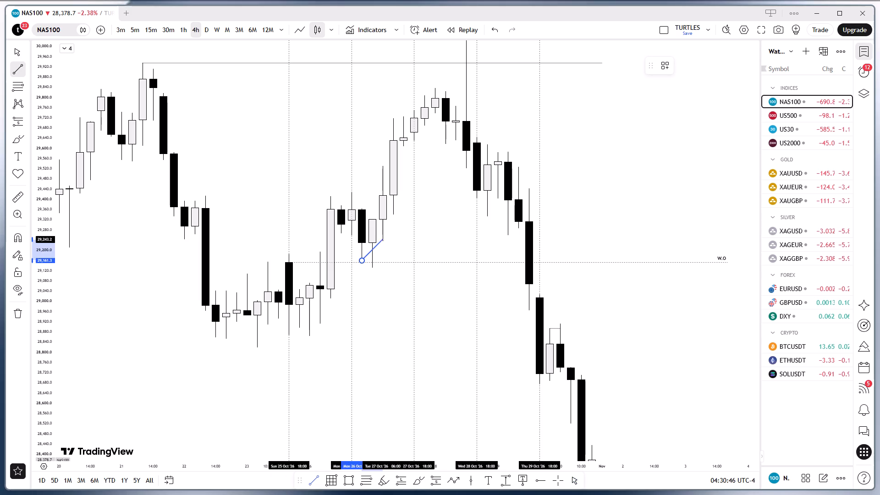
pyautogui.keyDown('shift'); pyautogui.click(387, 257); pyautogui.keyUp('shift')
pyautogui.click(671, 63)
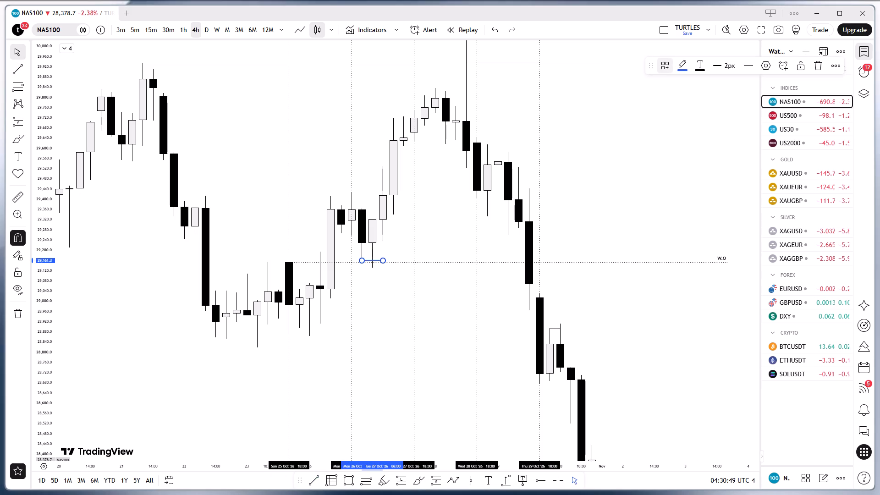
pyautogui.click(676, 234)
pyautogui.click(657, 211)
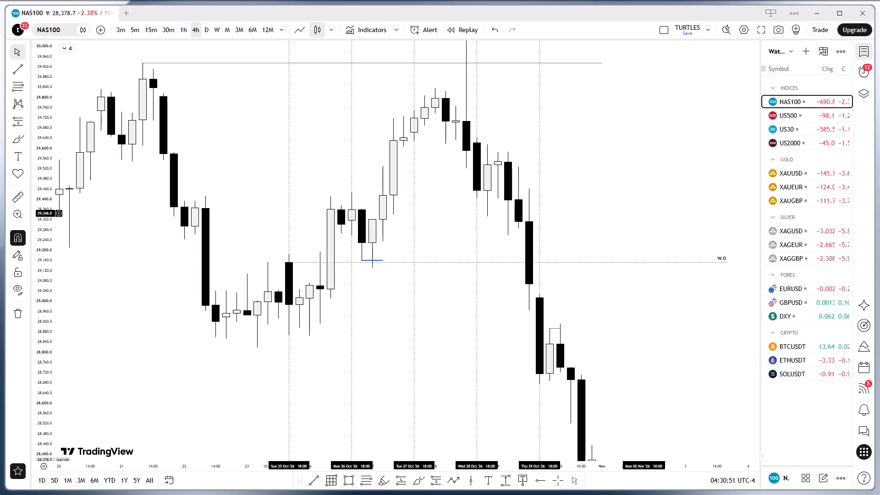
pyautogui.click(630, 211)
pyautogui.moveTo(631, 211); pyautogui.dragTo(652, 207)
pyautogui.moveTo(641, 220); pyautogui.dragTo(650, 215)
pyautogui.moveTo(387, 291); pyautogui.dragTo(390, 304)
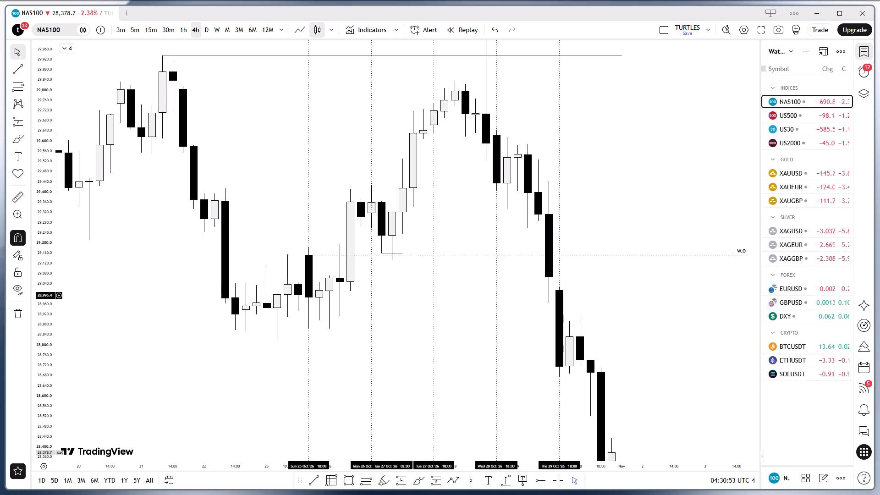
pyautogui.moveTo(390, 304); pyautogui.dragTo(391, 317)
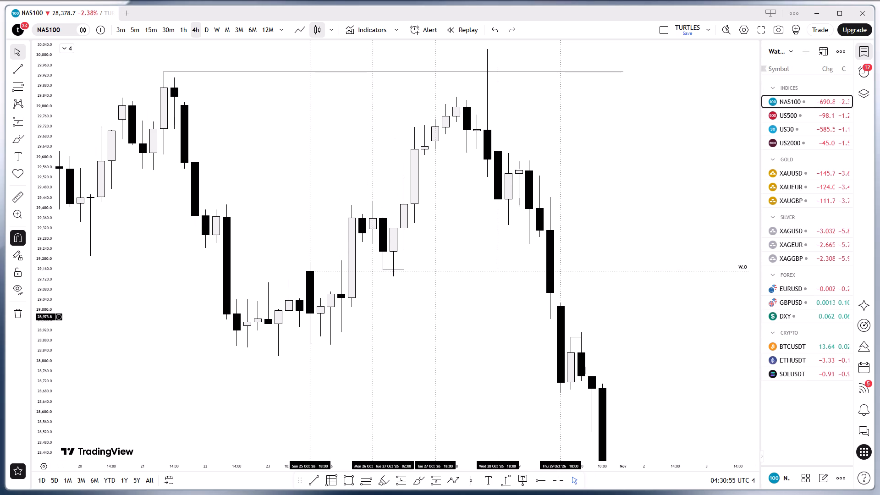
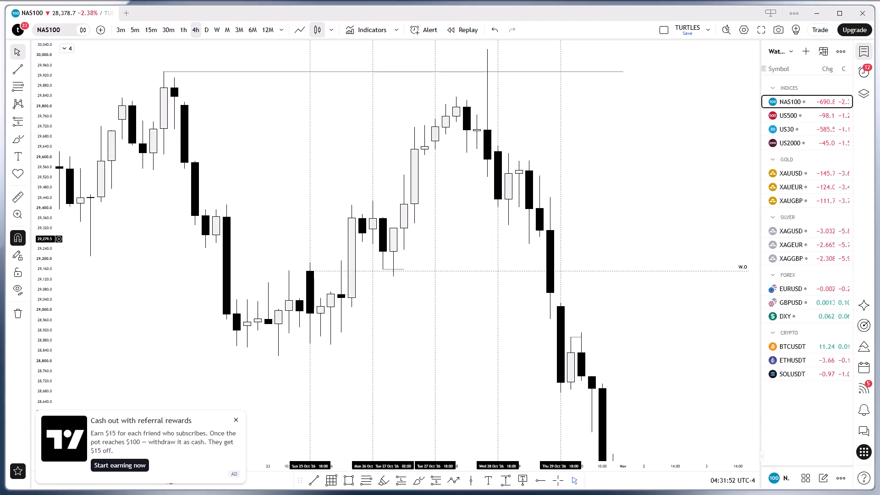
# On US500, delete the teal diagonal line running from the 26 October 06:00 low to the 10:00 candle.
pyautogui.click(410, 360)
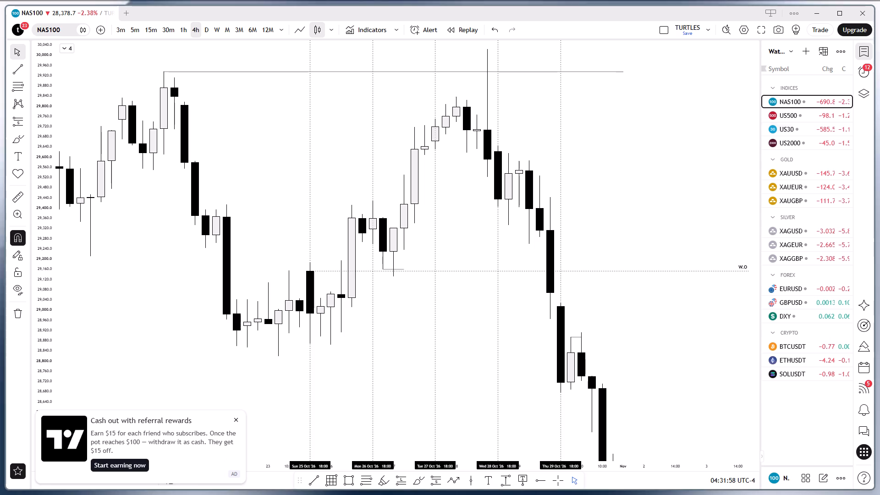
pyautogui.click(784, 113)
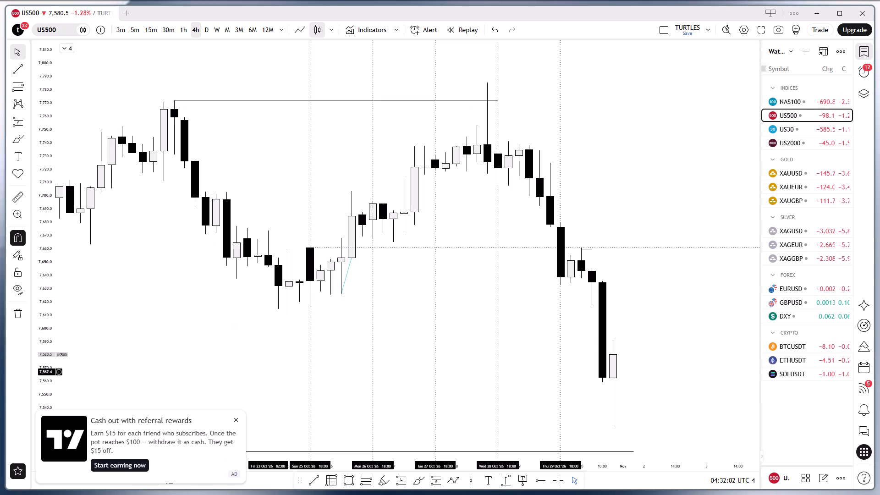
pyautogui.click(341, 293)
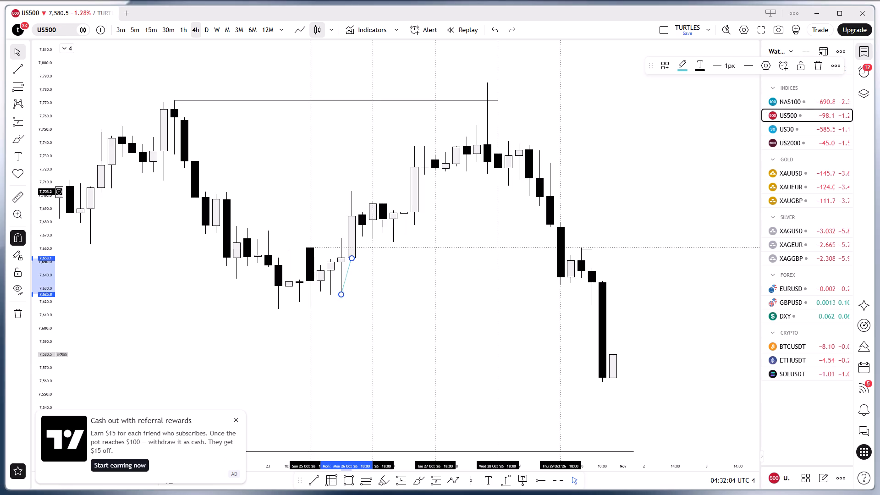
pyautogui.click(823, 67)
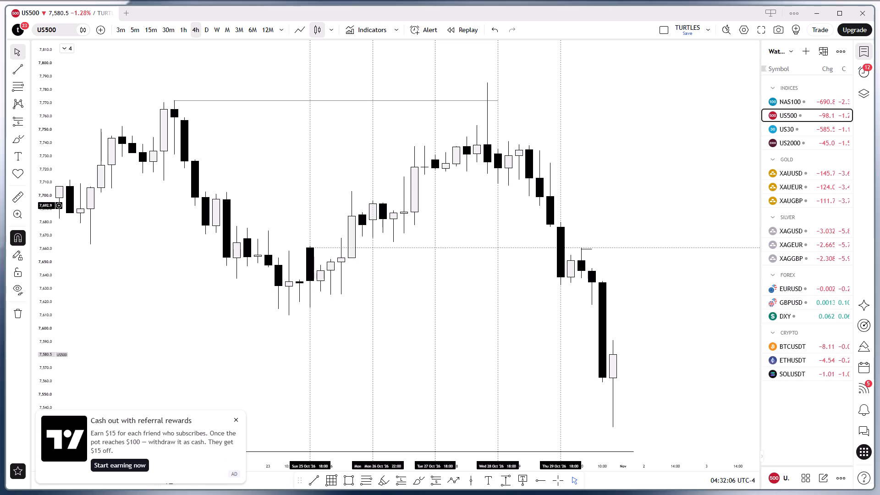
# On US30, delete the short blue line and the small line below it on 26 October, plus the diagonal line from 23 to 25 October.
pyautogui.click(793, 132)
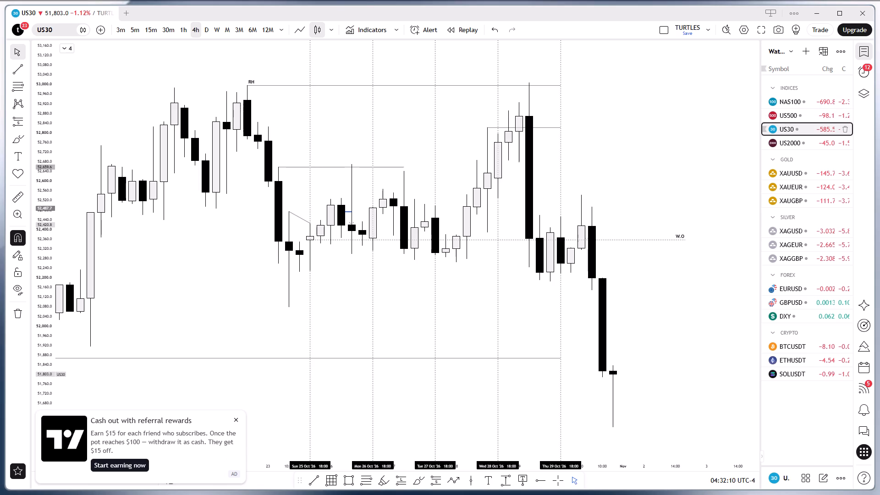
pyautogui.click(349, 229)
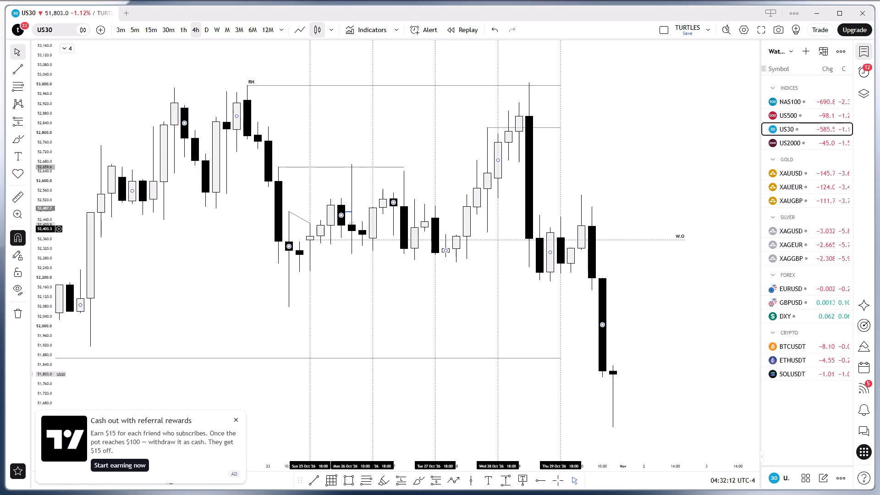
pyautogui.click(350, 225)
pyautogui.press('BackSpace')
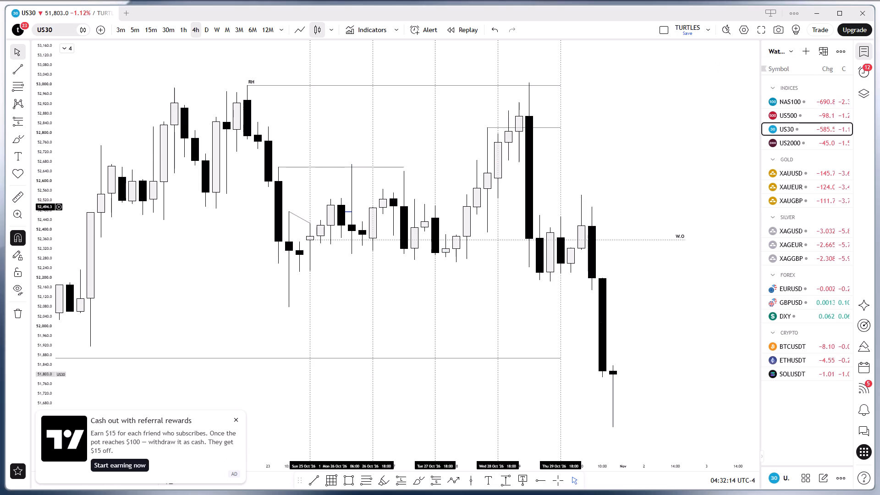
pyautogui.click(347, 210)
pyautogui.press('BackSpace')
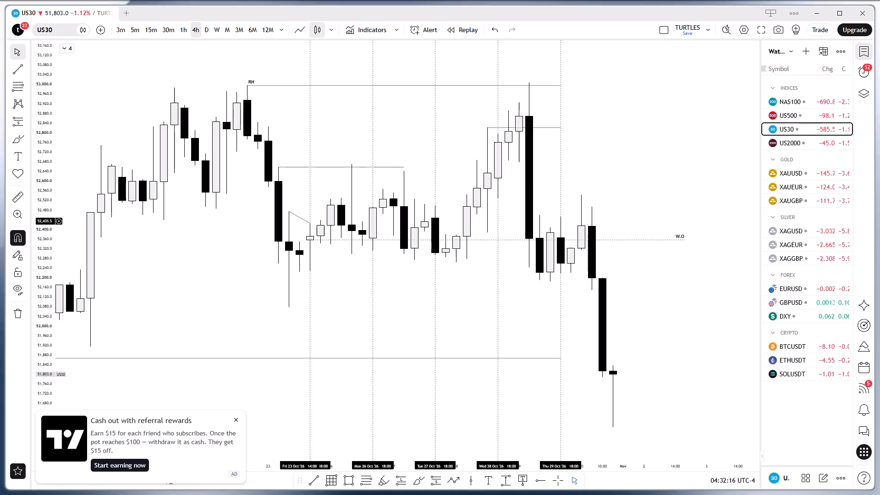
pyautogui.click(300, 218)
pyautogui.press('BackSpace')
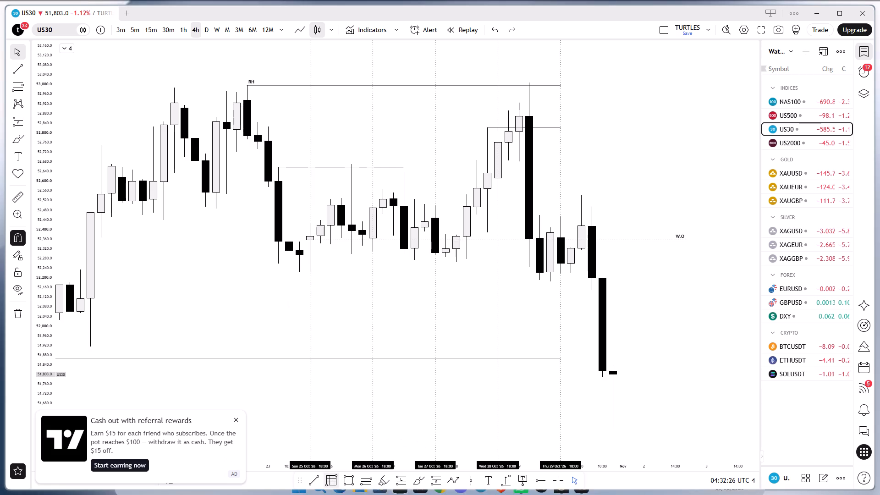
# Draw a diagonal trend line on US30 joining the highs of the 26 October 22:00 and 27 October 02:00 candles.
pyautogui.click(308, 478)
pyautogui.click(382, 187)
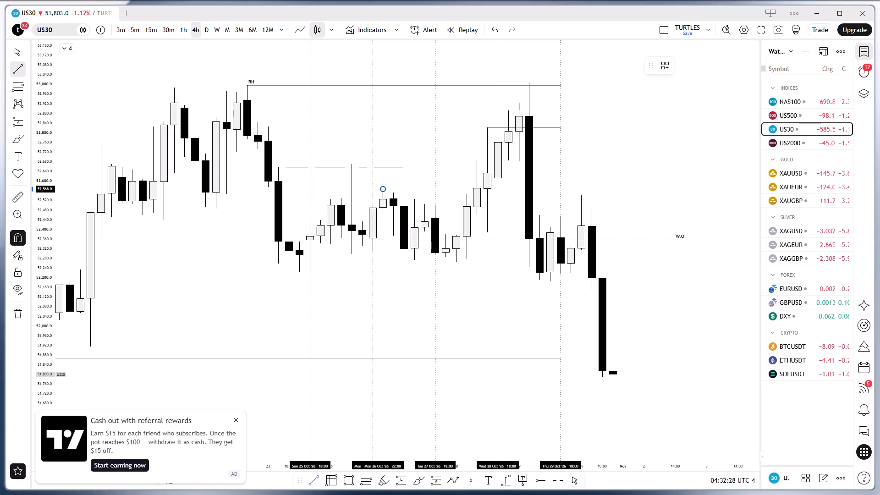
pyautogui.click(390, 188)
pyautogui.click(393, 224)
pyautogui.click(409, 302)
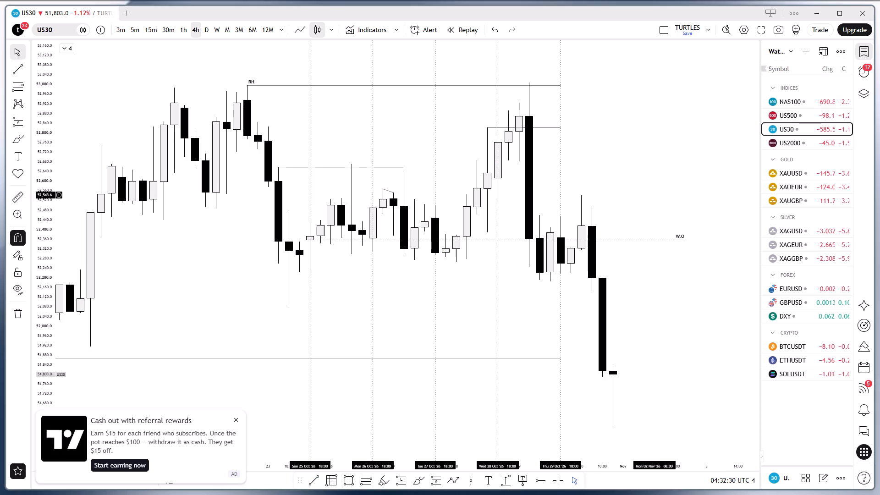
# After comparing with US500, re-anchor US30's new diagonal line from the top of the 26 October 18:00 candle to the 22:00 high at about 52,568.
pyautogui.click(778, 115)
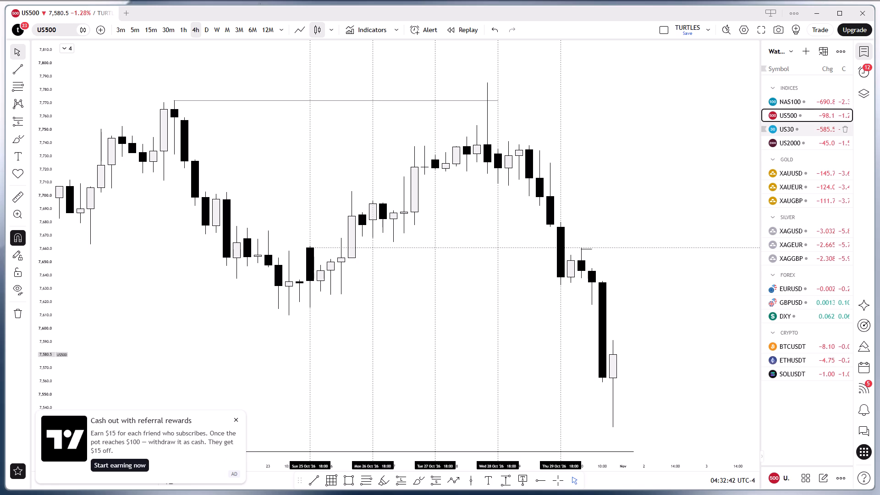
pyautogui.click(795, 127)
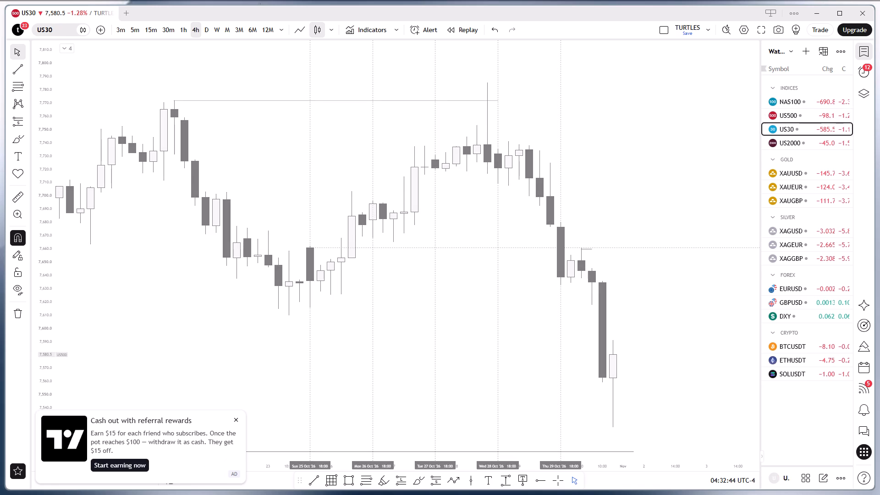
pyautogui.click(235, 420)
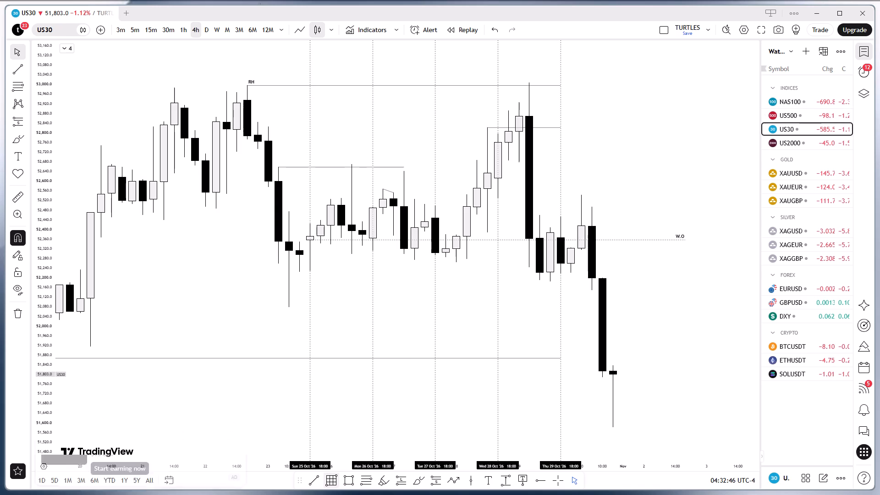
pyautogui.click(316, 482)
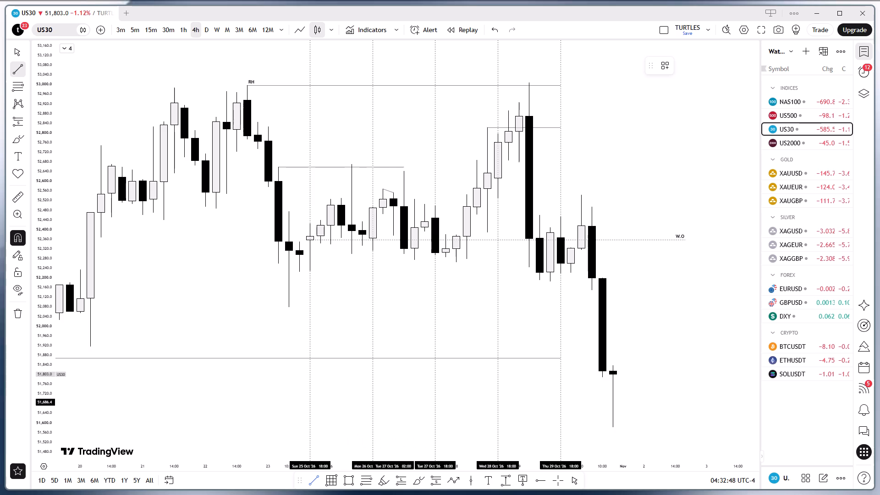
pyautogui.click(574, 481)
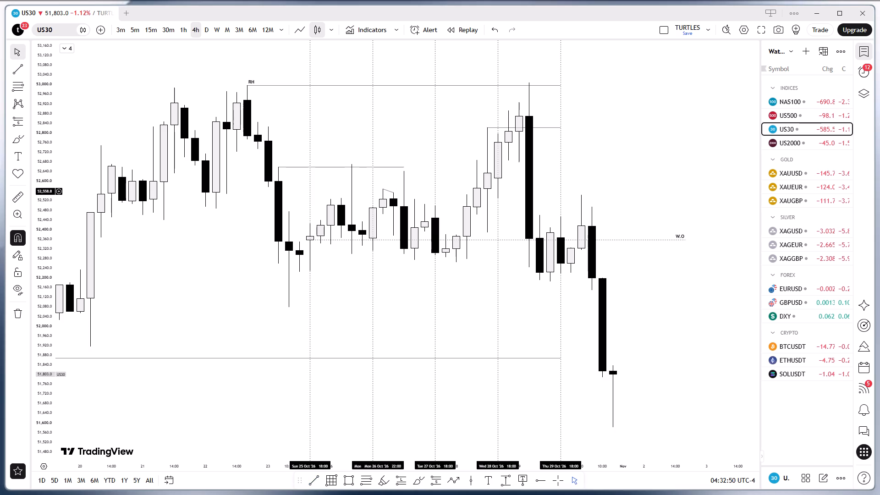
pyautogui.moveTo(382, 188); pyautogui.dragTo(372, 202)
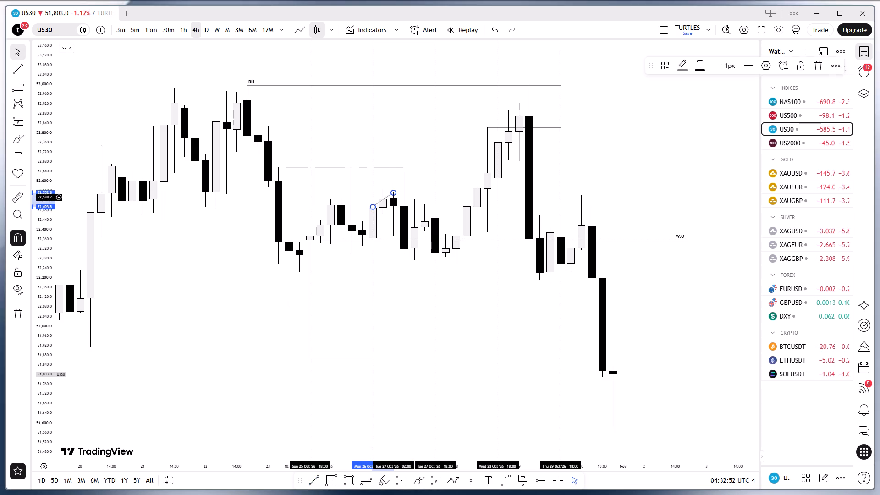
pyautogui.moveTo(393, 192); pyautogui.dragTo(389, 190)
pyautogui.doubleClick(386, 189)
pyautogui.moveTo(391, 194); pyautogui.dragTo(382, 189)
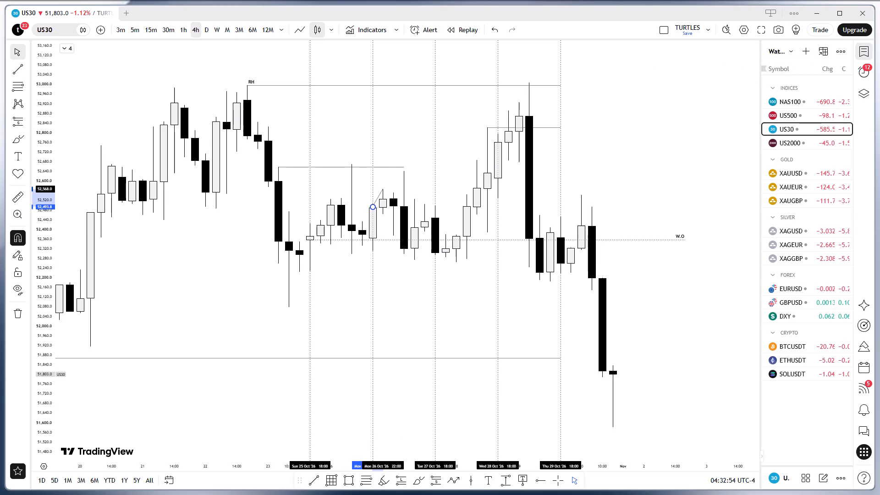
pyautogui.moveTo(382, 189); pyautogui.dragTo(381, 189)
pyautogui.click(393, 182)
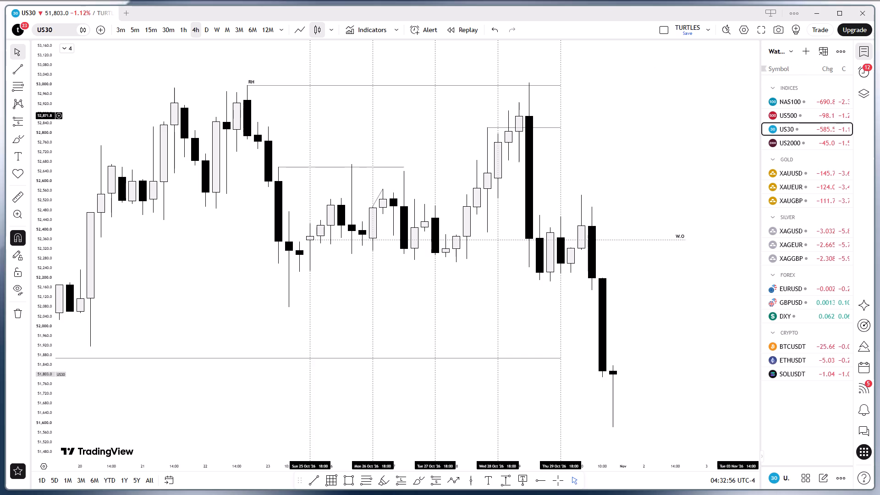
# On NAS100, draw a diagonal trend line joining the highs of the 26 October 18:00 and 22:00 candles.
pyautogui.click(814, 95)
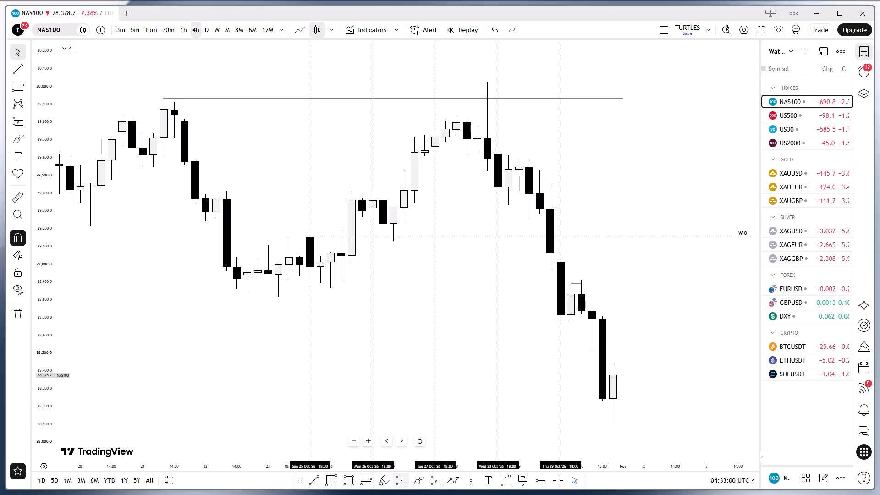
pyautogui.click(313, 483)
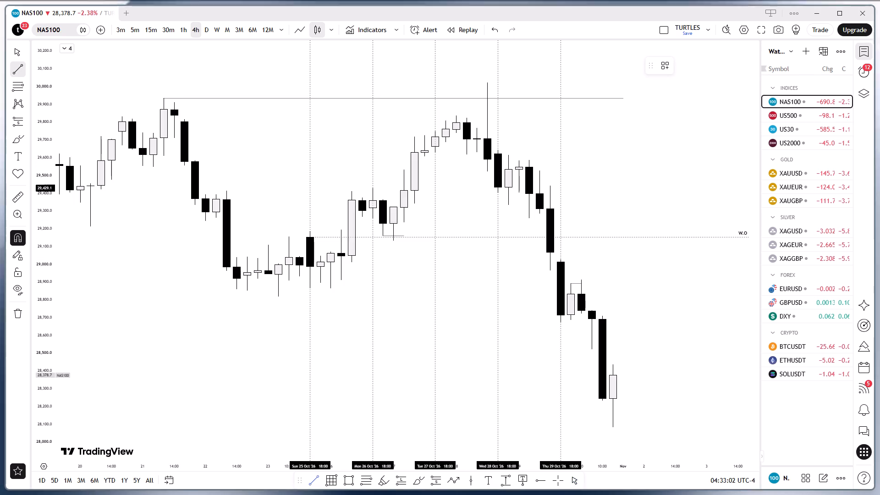
pyautogui.click(373, 189)
pyautogui.click(386, 205)
pyautogui.click(386, 146)
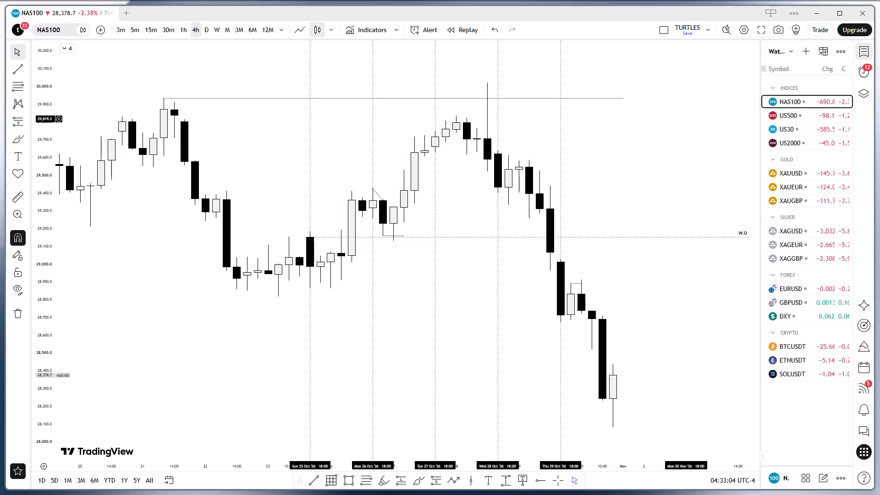
# Compare the same highs on US500 and US30, and show NAS100 on the 1-hour timeframe around 26 to 28 October.
pyautogui.click(802, 114)
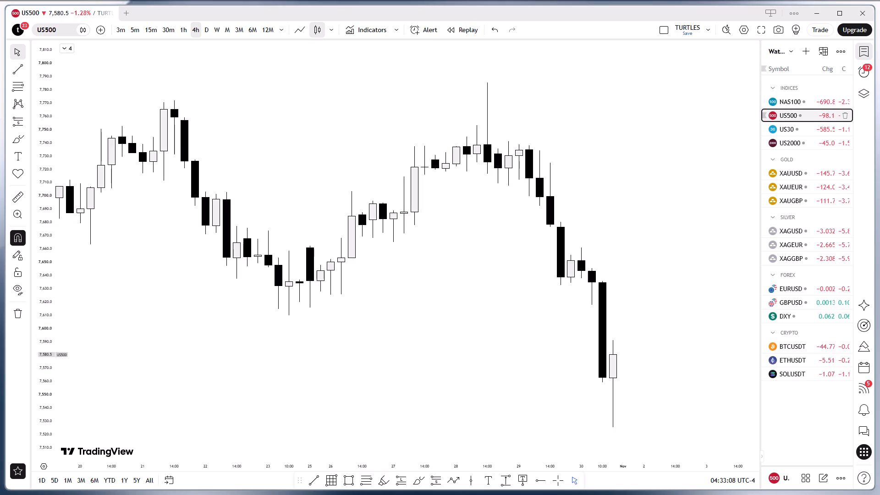
pyautogui.click(804, 122)
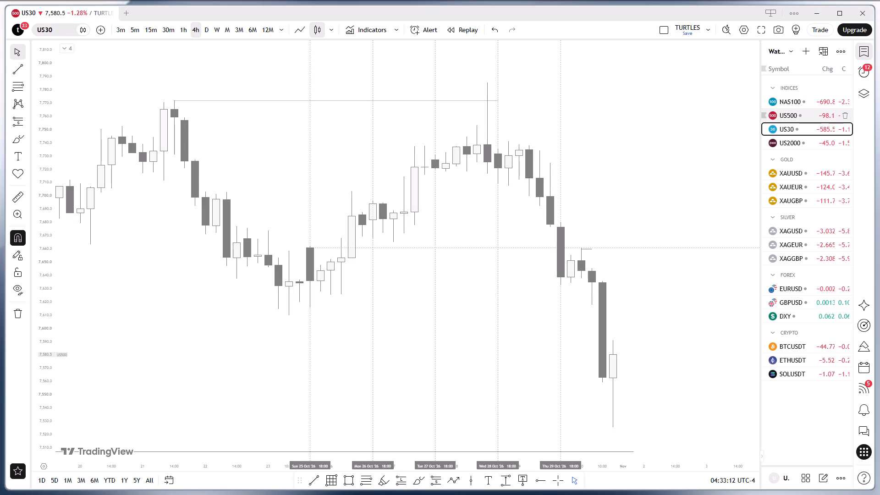
pyautogui.click(799, 99)
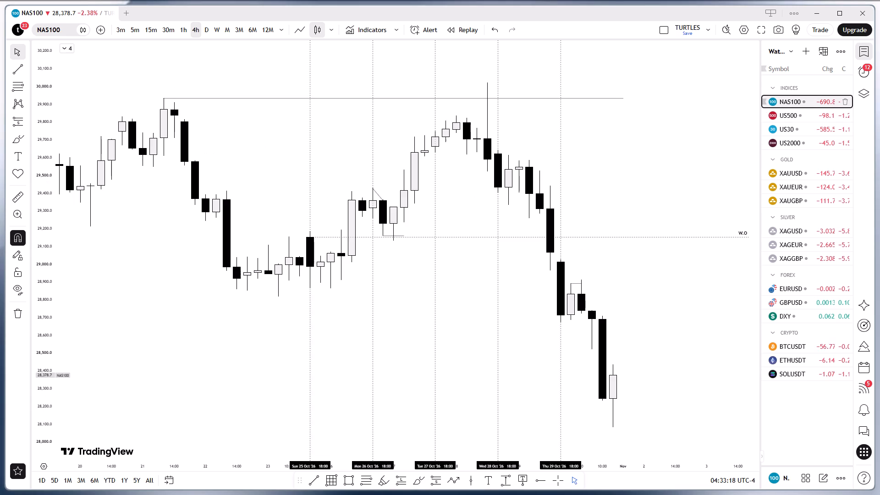
pyautogui.click(180, 32)
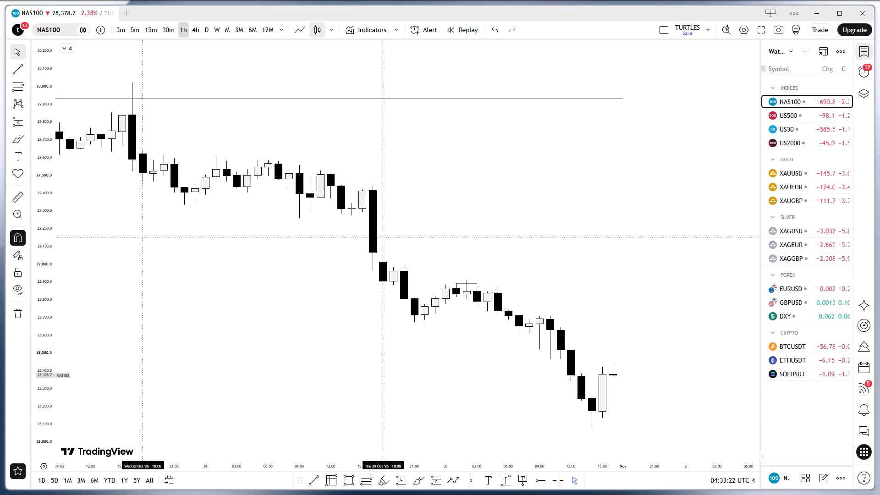
pyautogui.scroll(-1, 226, 167)
pyautogui.moveTo(138, 220); pyautogui.dragTo(406, 228)
pyautogui.moveTo(284, 324); pyautogui.dragTo(508, 280)
pyautogui.moveTo(264, 311); pyautogui.dragTo(297, 393)
pyautogui.moveTo(32, 400); pyautogui.dragTo(36, 360)
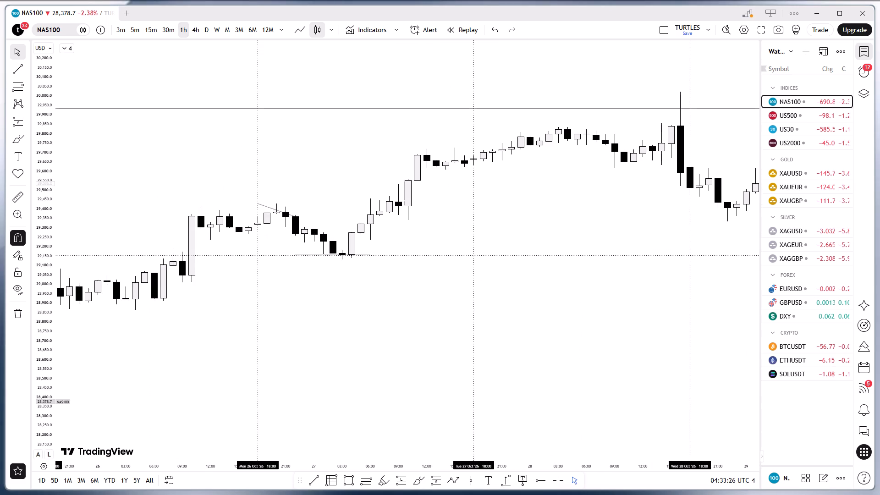
pyautogui.moveTo(36, 360); pyautogui.dragTo(60, 226)
pyautogui.moveTo(310, 311); pyautogui.dragTo(321, 392)
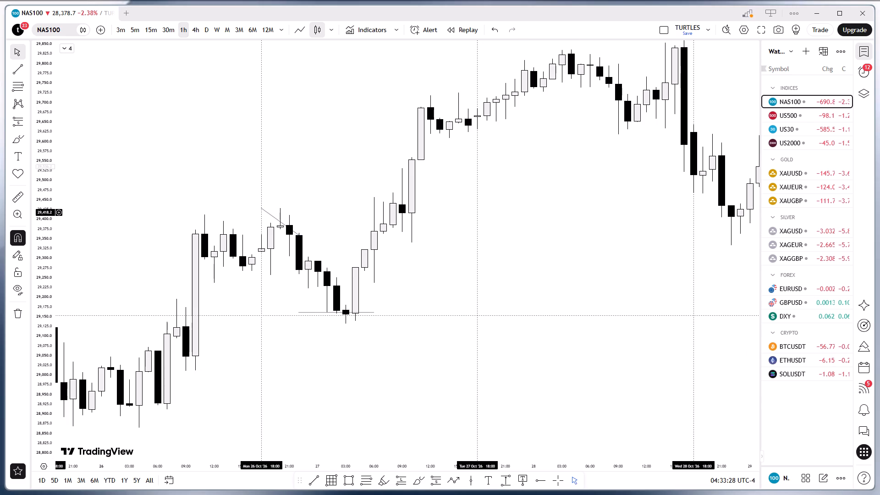
# Re-anchor NAS100's diagonal line to the highs of the 26 October 20:00 and 22:00 hourly candles.
pyautogui.moveTo(258, 207); pyautogui.dragTo(282, 193)
pyautogui.click(307, 197)
pyautogui.moveTo(320, 227); pyautogui.dragTo(335, 205)
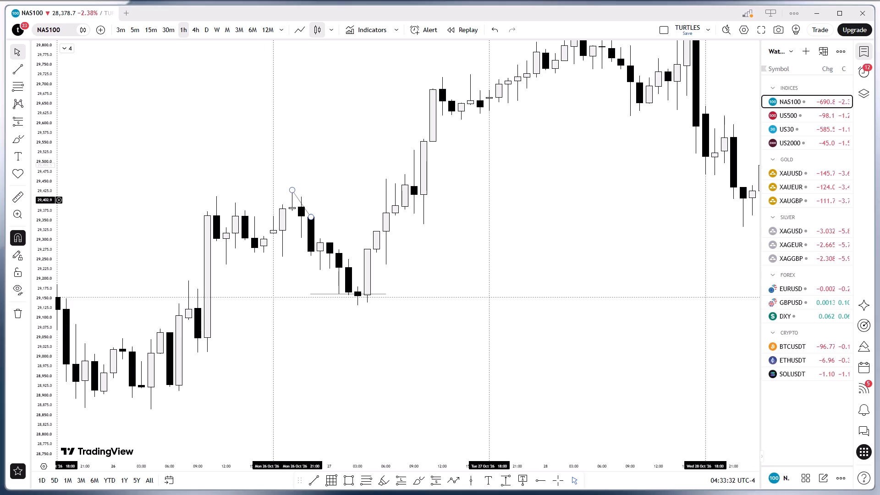
pyautogui.moveTo(310, 215); pyautogui.dragTo(310, 209)
pyautogui.click(323, 193)
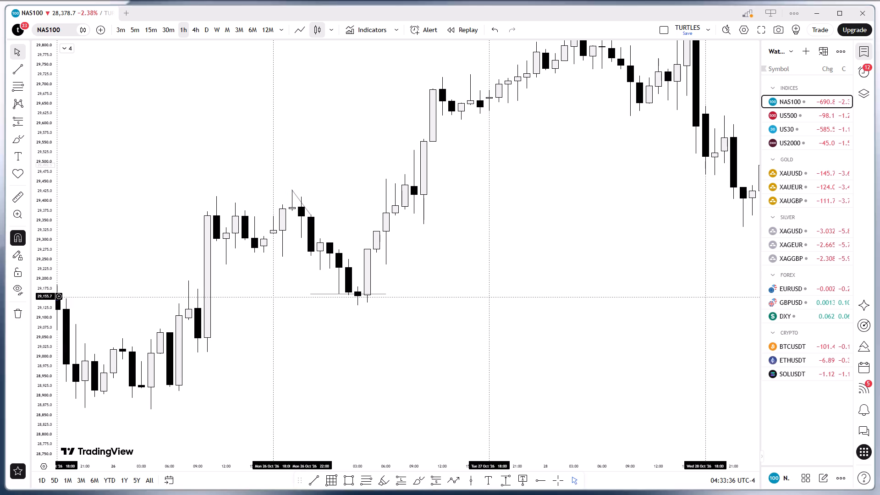
# Move the start of the 29,161.3 horizontal line to the low of the 27 October 01:00 candle.
pyautogui.moveTo(311, 291); pyautogui.dragTo(335, 298)
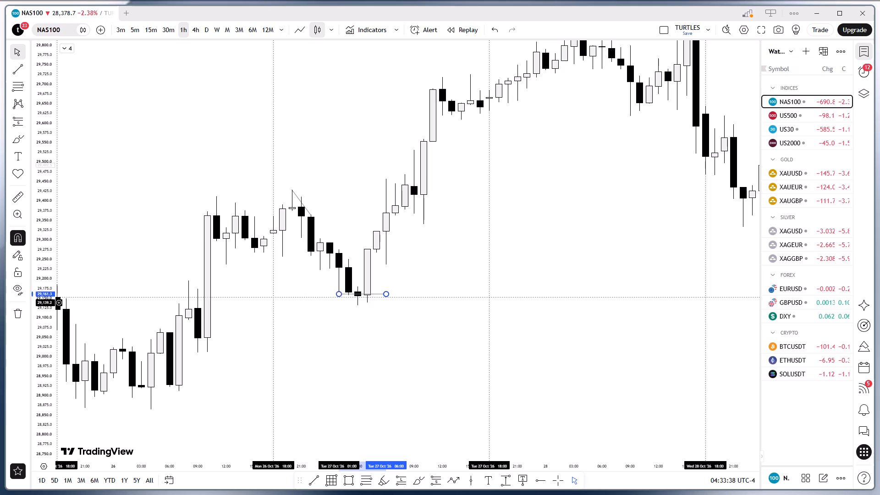
pyautogui.click(348, 318)
pyautogui.click(375, 338)
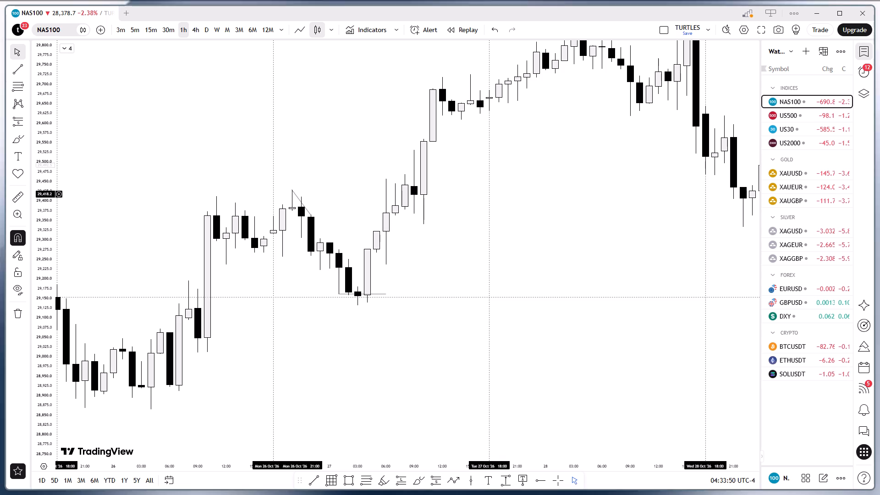
# Draw a short horizontal line at about 29,385 from the 26 October 19:00 candle's high to the 21:00 candle.
pyautogui.click(311, 486)
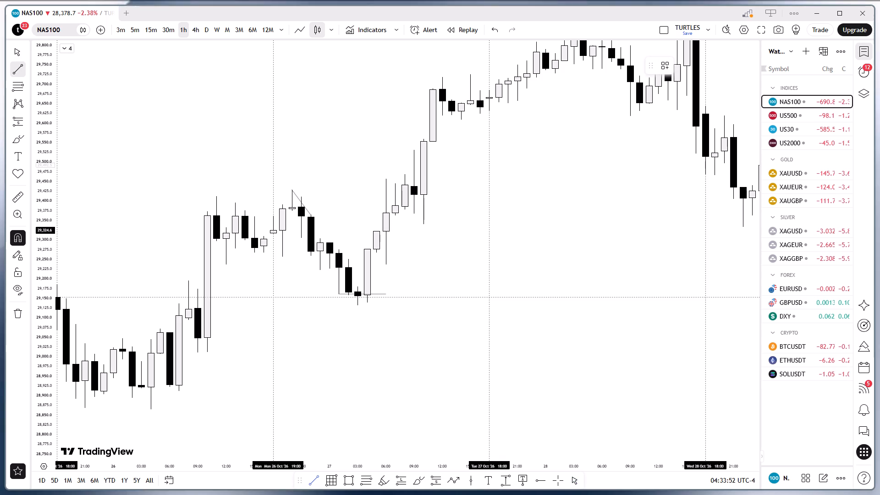
pyautogui.click(282, 204)
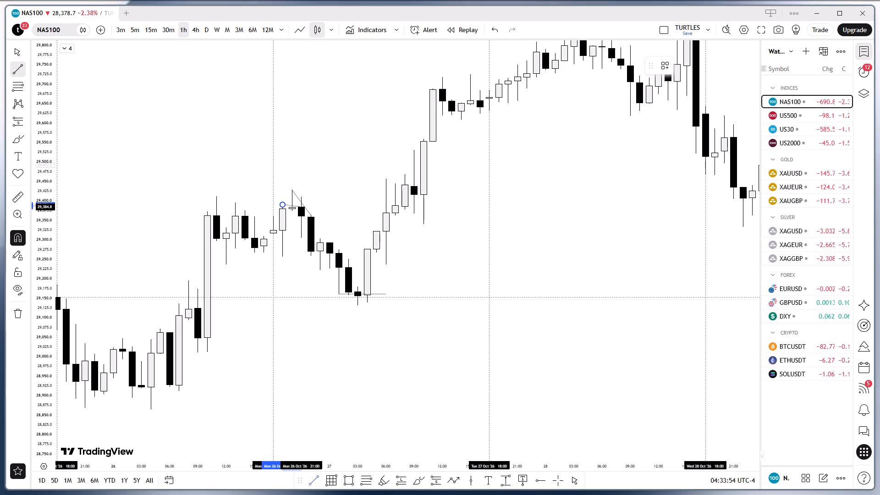
pyautogui.keyDown('shift'); pyautogui.click(306, 200); pyautogui.keyUp('shift')
pyautogui.click(323, 192)
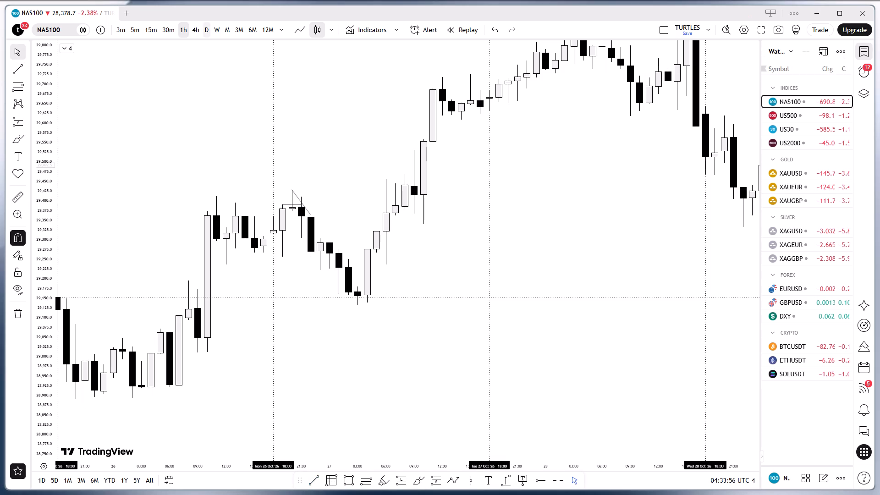
# On NAS100's 4-hour timeframe, draw a horizontal line at about 28,818.5 from the 23 October 06:00 candle's low to 27 October 14:00.
pyautogui.click(197, 31)
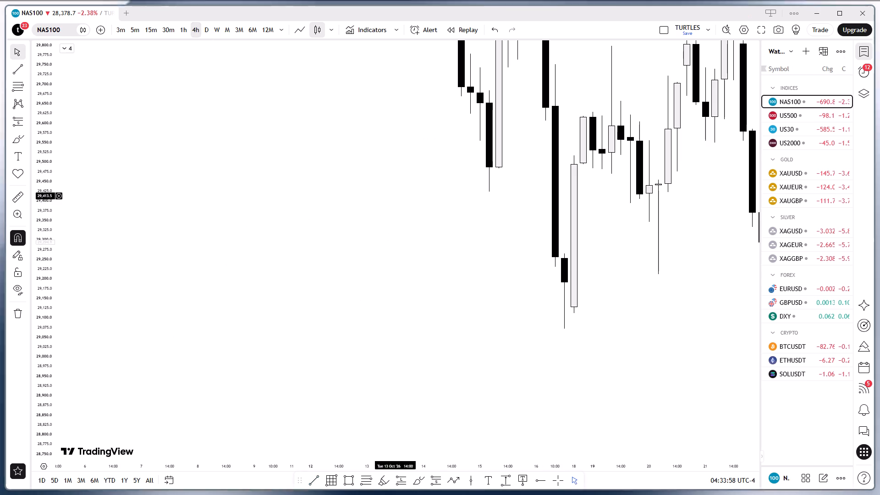
pyautogui.scroll(4, 392, 196)
pyautogui.moveTo(493, 160); pyautogui.dragTo(59, 237)
pyautogui.moveTo(217, 223); pyautogui.dragTo(204, 223)
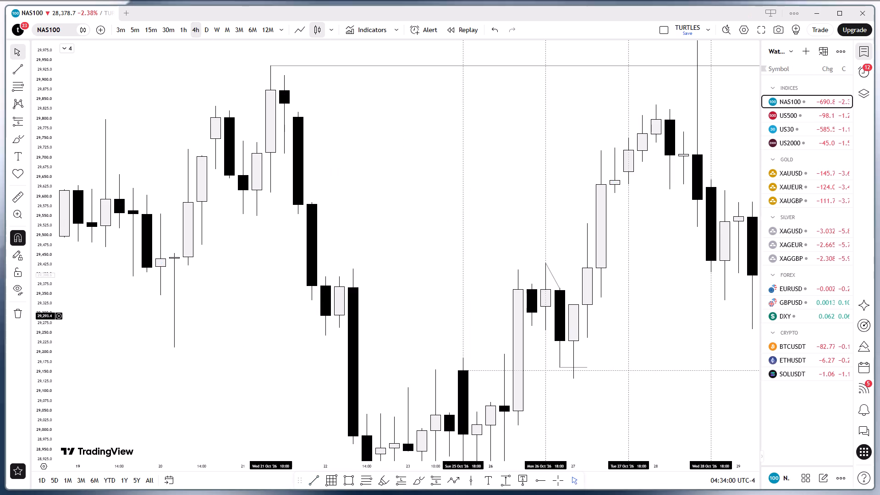
pyautogui.moveTo(273, 330); pyautogui.dragTo(234, 157)
pyautogui.click(264, 350)
pyautogui.moveTo(335, 379); pyautogui.dragTo(318, 383)
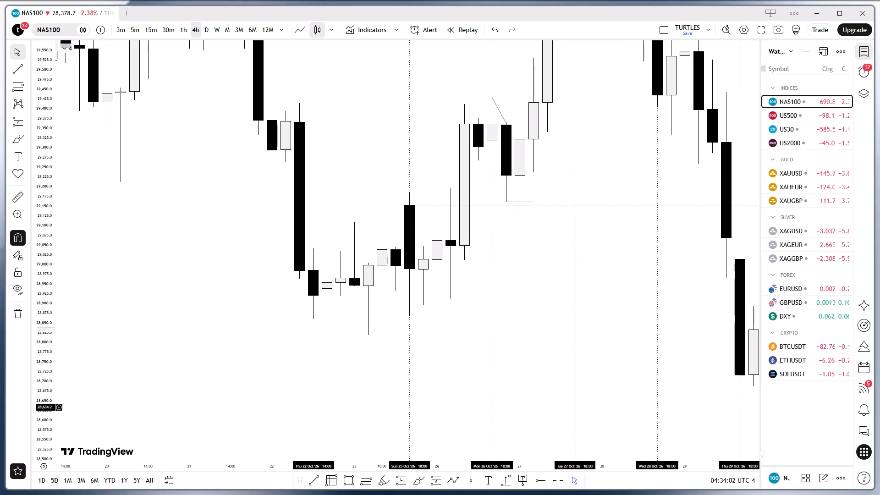
pyautogui.click(308, 483)
pyautogui.click(365, 334)
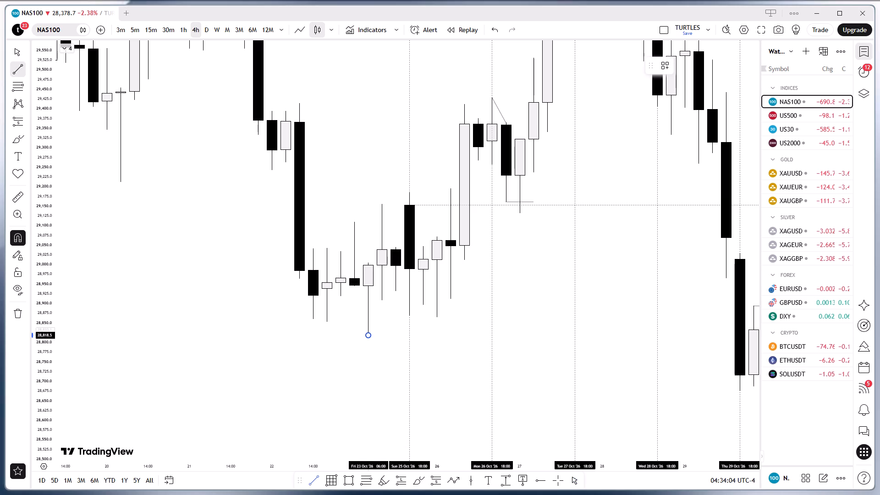
pyautogui.keyDown('shift'); pyautogui.click(556, 329); pyautogui.keyUp('shift')
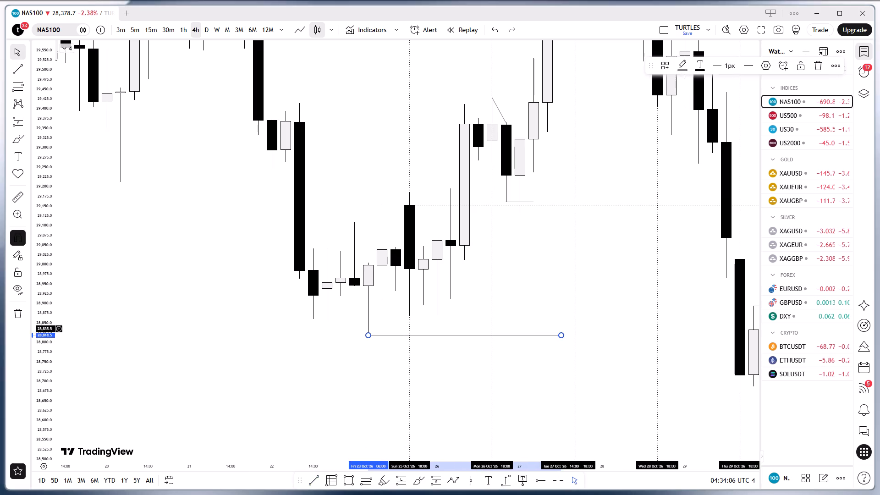
pyautogui.click(550, 276)
# Draw a horizontal line at about 29,012 from the 26 October 10:00 candle's low to 27 October 14:00.
pyautogui.moveTo(549, 274); pyautogui.dragTo(539, 275)
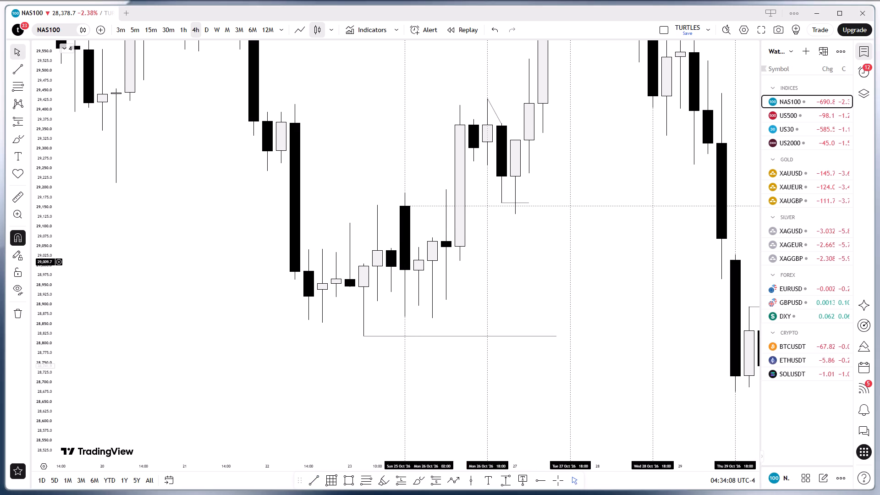
pyautogui.click(317, 479)
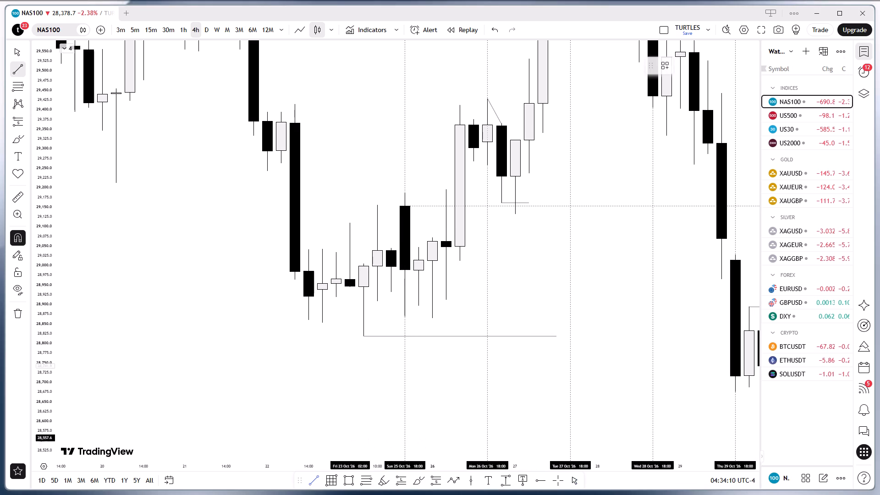
pyautogui.click(456, 262)
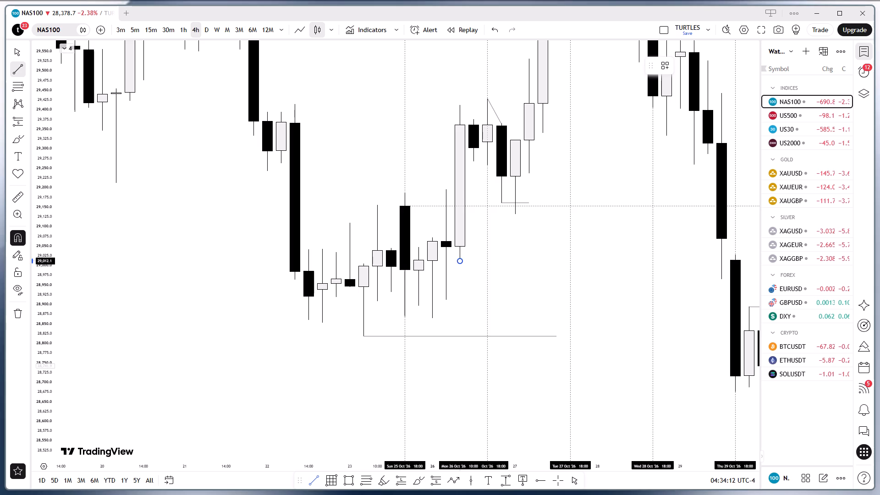
pyautogui.keyDown('shift'); pyautogui.click(559, 261); pyautogui.keyUp('shift')
pyautogui.click(551, 229)
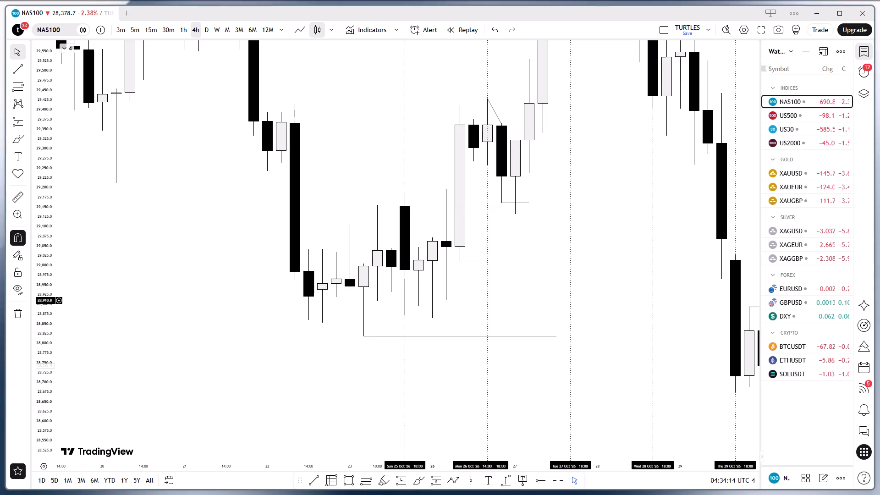
pyautogui.click(544, 336)
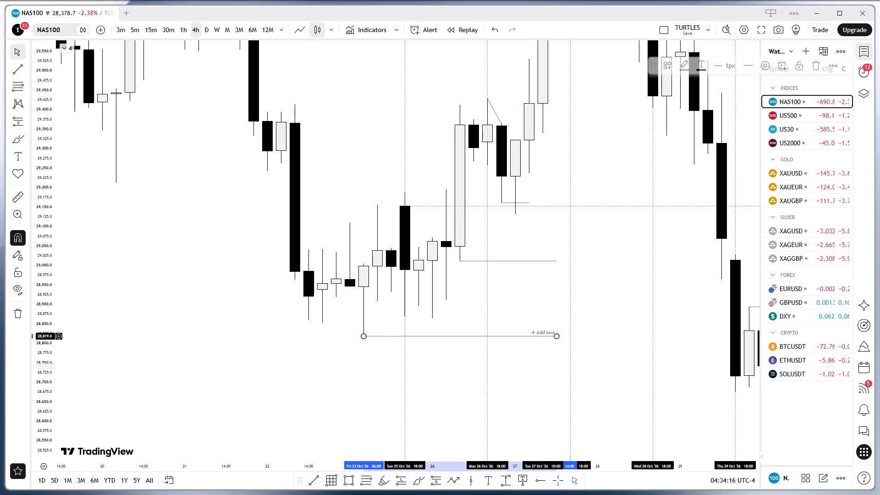
pyautogui.click(610, 231)
# Compare the 26 to 27 October swing highs and lows on NAS100, US500 and US30 on the 1-hour timeframe.
pyautogui.click(185, 35)
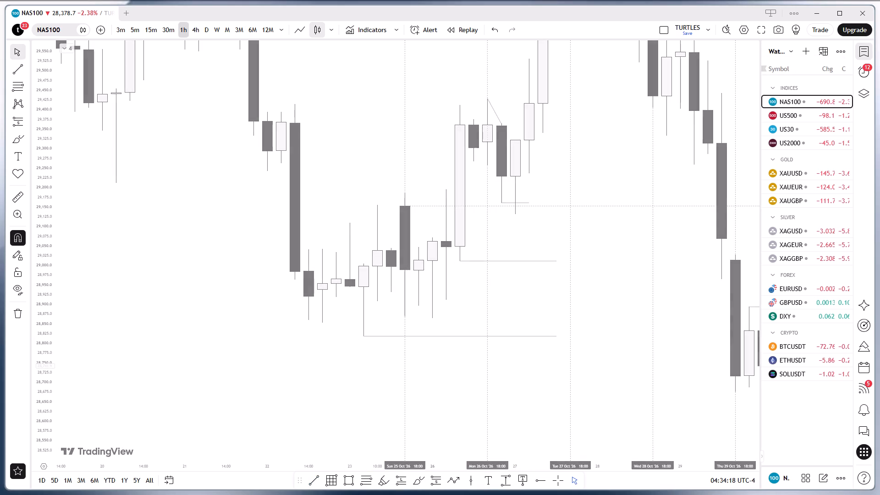
pyautogui.moveTo(280, 294); pyautogui.dragTo(441, 348)
pyautogui.moveTo(351, 280); pyautogui.dragTo(460, 390)
pyautogui.moveTo(219, 316); pyautogui.dragTo(375, 280)
pyautogui.moveTo(271, 348); pyautogui.dragTo(431, 340)
pyautogui.moveTo(152, 311); pyautogui.dragTo(250, 308)
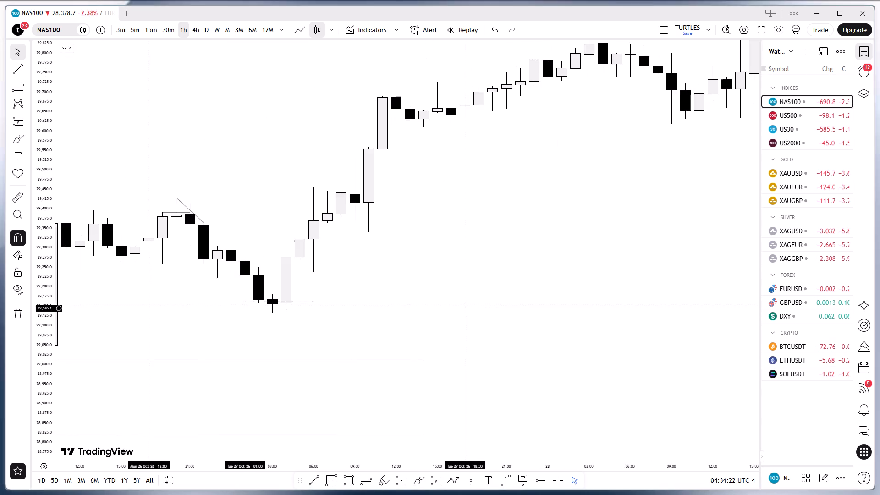
pyautogui.moveTo(211, 343); pyautogui.dragTo(277, 335)
pyautogui.moveTo(44, 430); pyautogui.dragTo(60, 319)
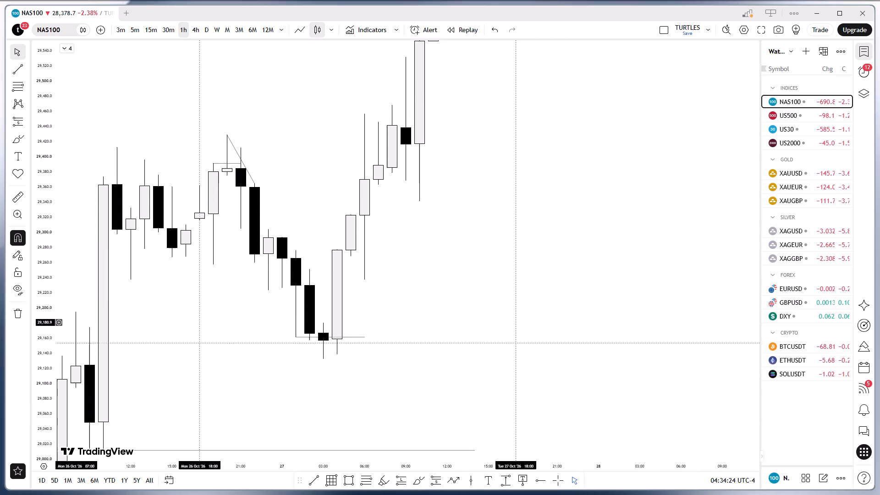
pyautogui.moveTo(215, 274); pyautogui.dragTo(219, 275)
pyautogui.moveTo(236, 277); pyautogui.dragTo(248, 302)
pyautogui.moveTo(252, 302); pyautogui.dragTo(277, 283)
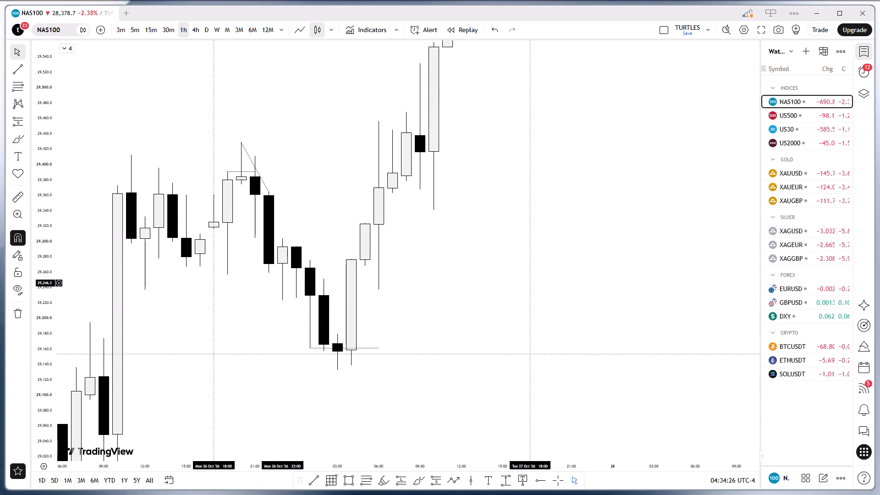
pyautogui.moveTo(277, 283); pyautogui.dragTo(283, 256)
pyautogui.click(249, 285)
pyautogui.moveTo(287, 281); pyautogui.dragTo(280, 282)
pyautogui.moveTo(281, 280); pyautogui.dragTo(262, 281)
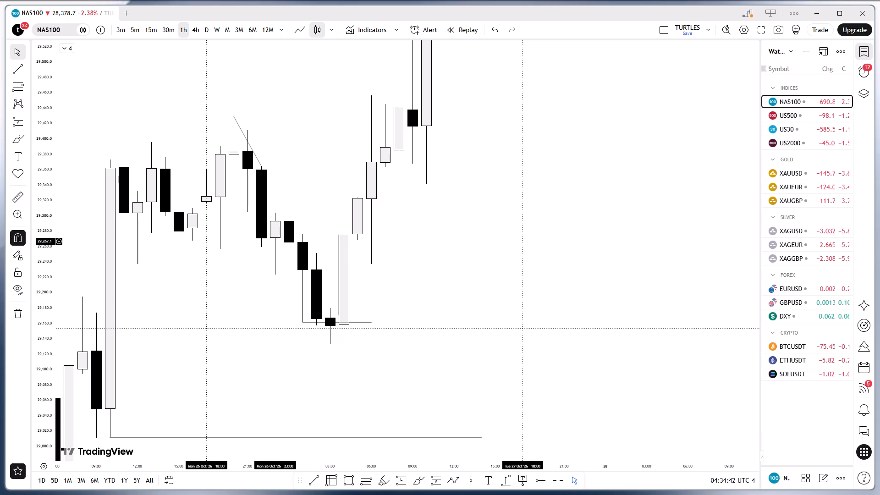
pyautogui.click(782, 113)
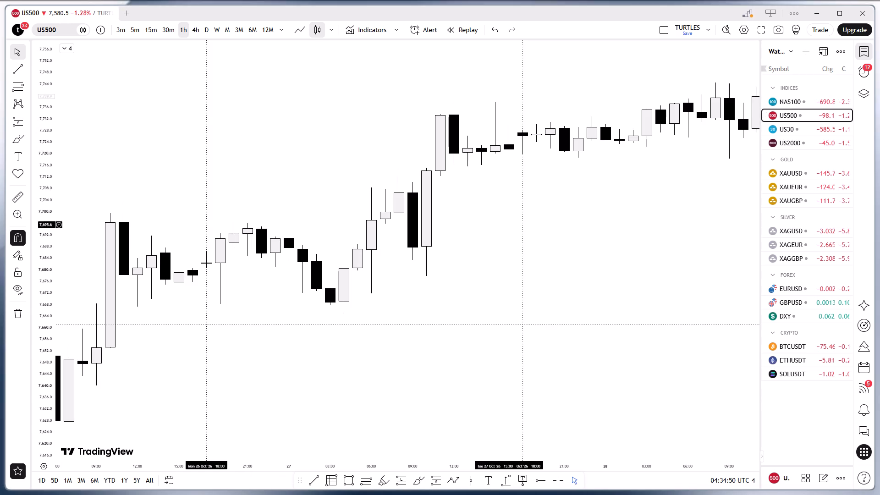
pyautogui.click(804, 126)
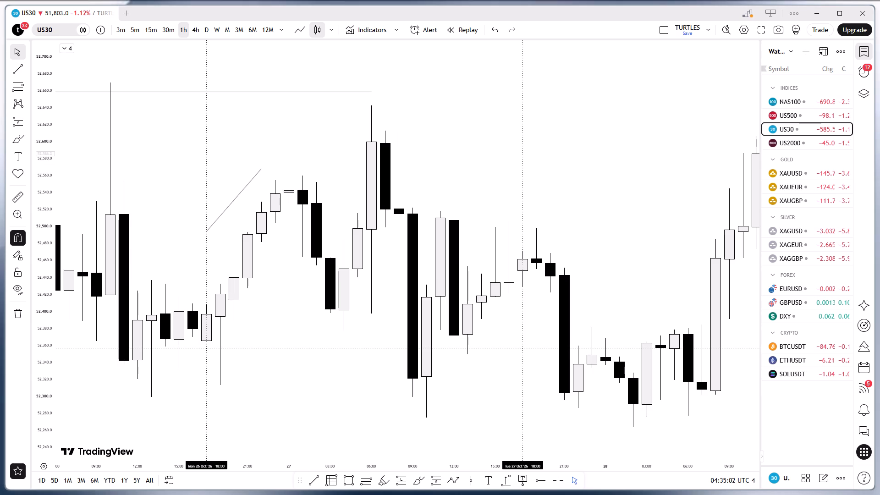
# On NAS100, draw a short trend line from the 26 October 23:00 hourly candle's high to the 27 October 00:00 candle's high.
pyautogui.click(794, 100)
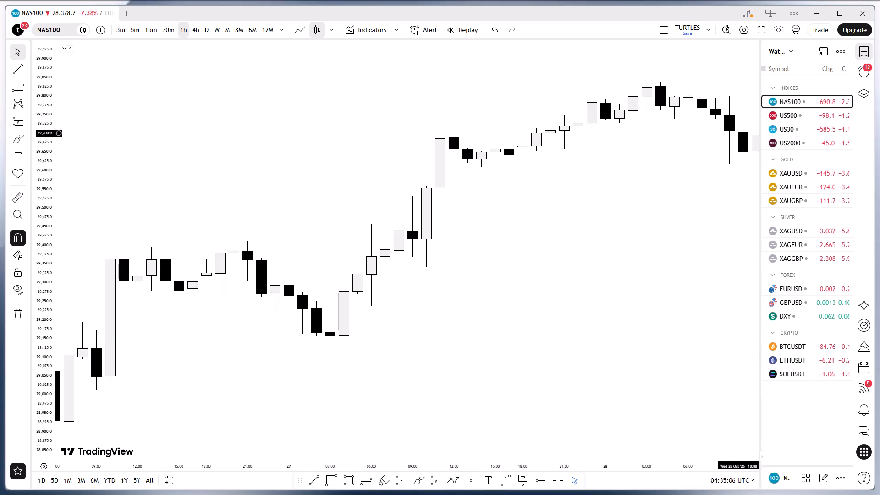
pyautogui.moveTo(389, 308); pyautogui.dragTo(472, 285)
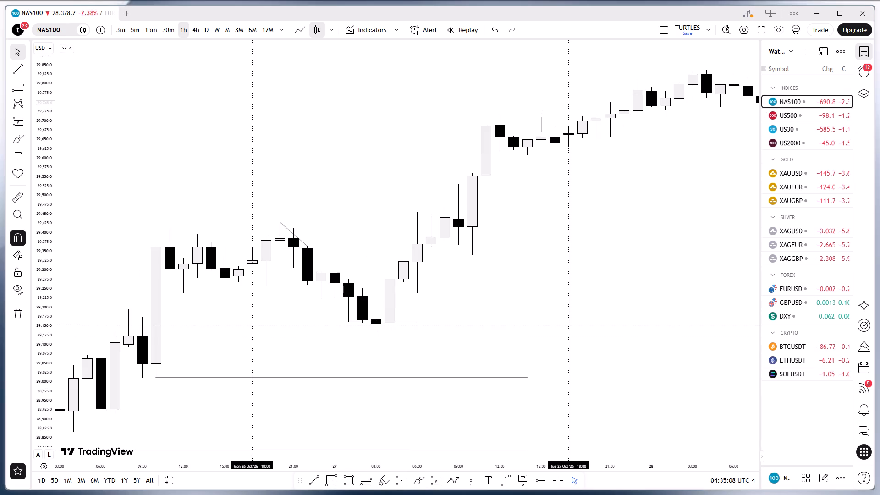
pyautogui.moveTo(39, 429); pyautogui.dragTo(76, 288)
pyautogui.moveTo(423, 348); pyautogui.dragTo(438, 279)
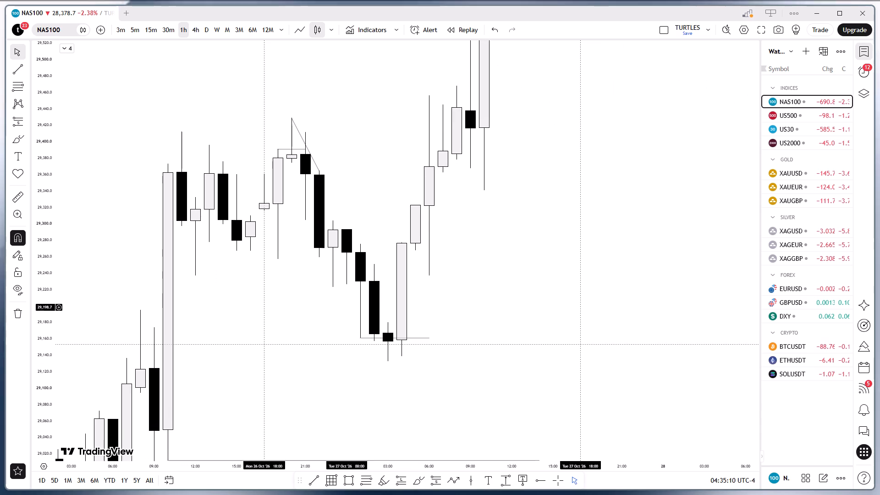
pyautogui.click(321, 482)
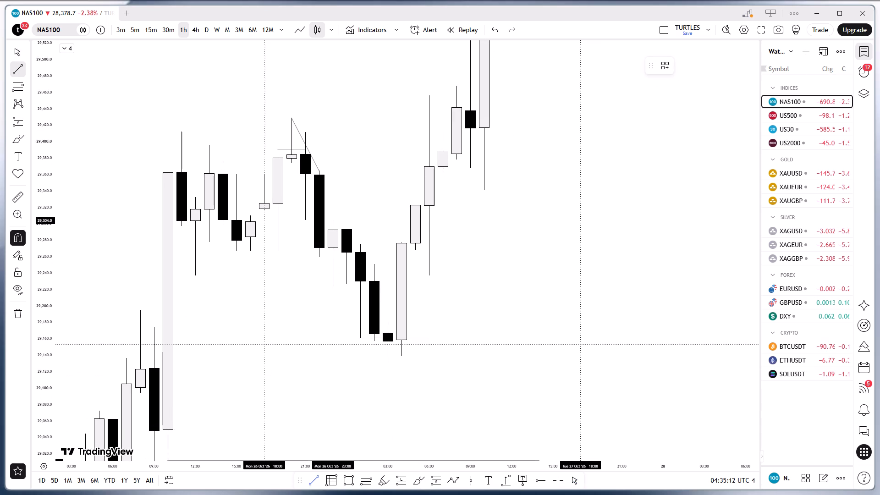
pyautogui.click(330, 218)
pyautogui.click(342, 222)
pyautogui.click(385, 192)
# Place a vertical line on the 27 October 01:00 hourly candle of NAS100.
pyautogui.moveTo(349, 294); pyautogui.dragTo(349, 293)
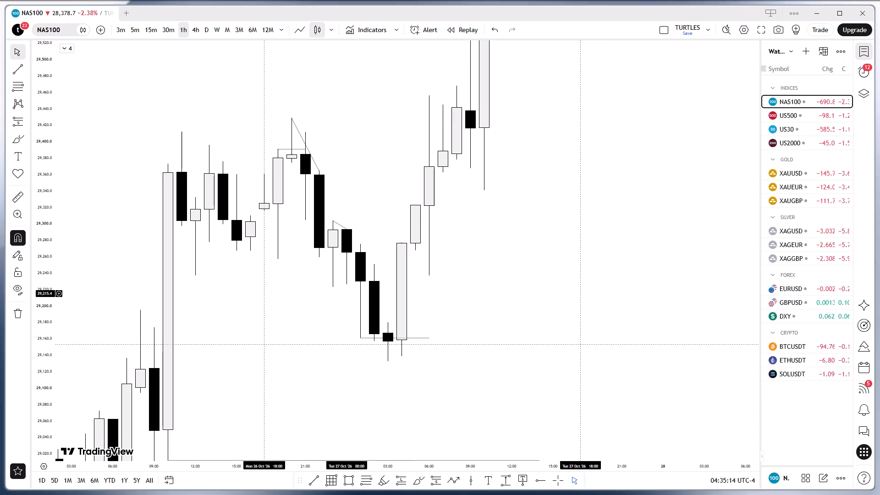
pyautogui.moveTo(349, 293); pyautogui.dragTo(358, 288)
pyautogui.moveTo(345, 262); pyautogui.dragTo(352, 247)
pyautogui.doubleClick(344, 281)
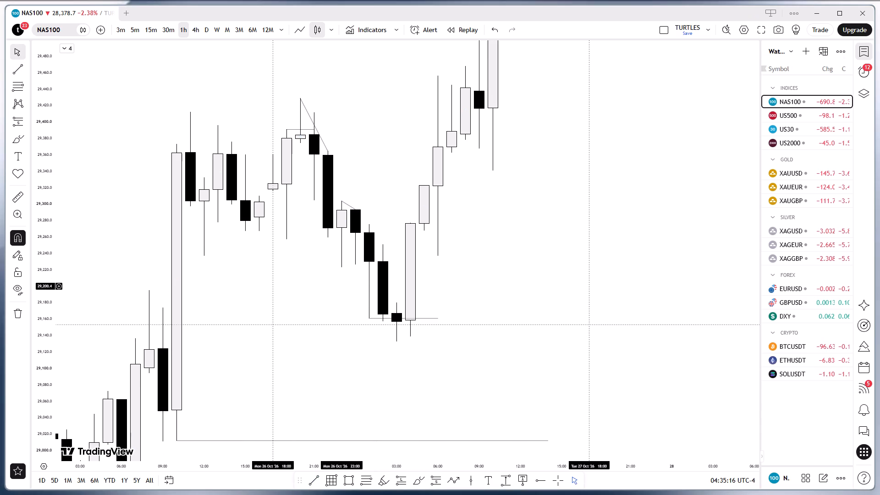
pyautogui.moveTo(347, 291); pyautogui.dragTo(348, 286)
pyautogui.moveTo(346, 269); pyautogui.dragTo(355, 299)
pyautogui.click(353, 295)
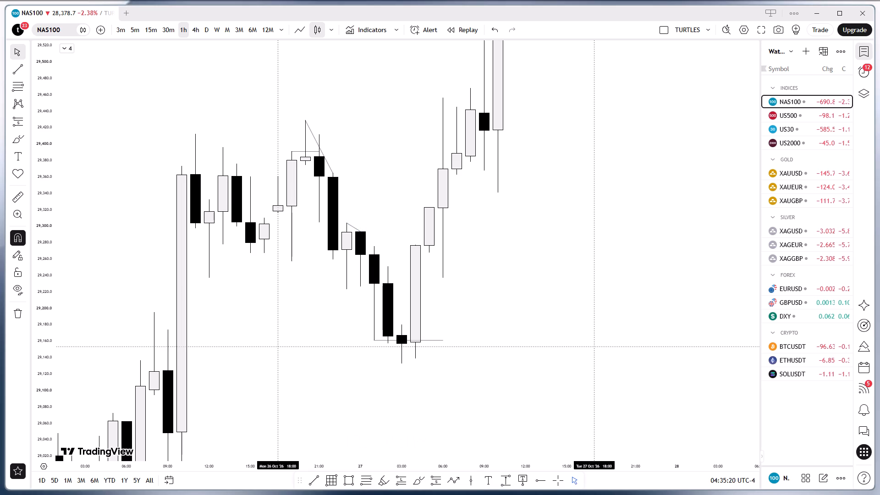
pyautogui.moveTo(463, 484); pyautogui.dragTo(468, 489)
pyautogui.click(372, 267)
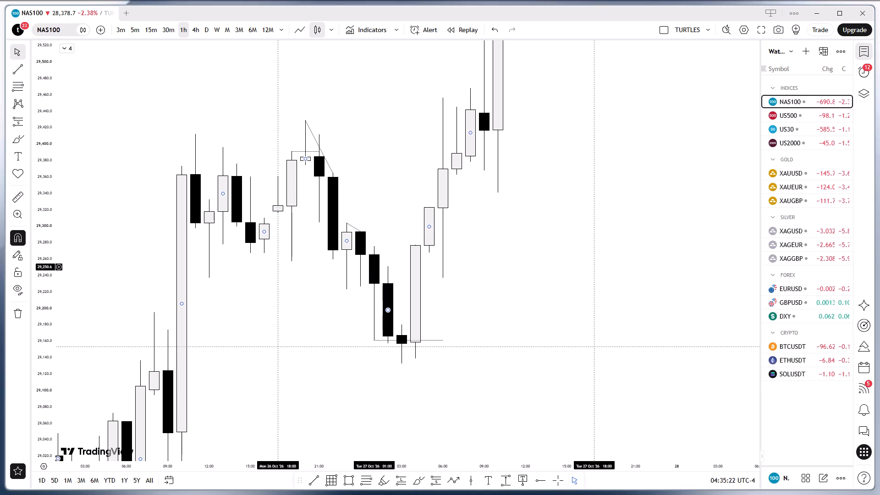
pyautogui.click(474, 480)
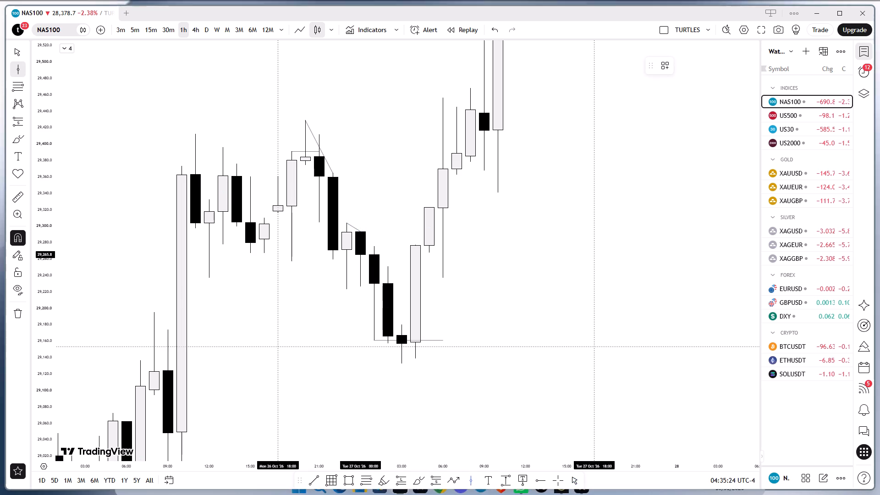
pyautogui.click(368, 267)
pyautogui.click(408, 217)
# Add a second vertical line on the 27 October 02:00 hourly candle.
pyautogui.moveTo(397, 244); pyautogui.dragTo(415, 181)
pyautogui.moveTo(413, 196); pyautogui.dragTo(418, 176)
pyautogui.moveTo(411, 198); pyautogui.dragTo(411, 177)
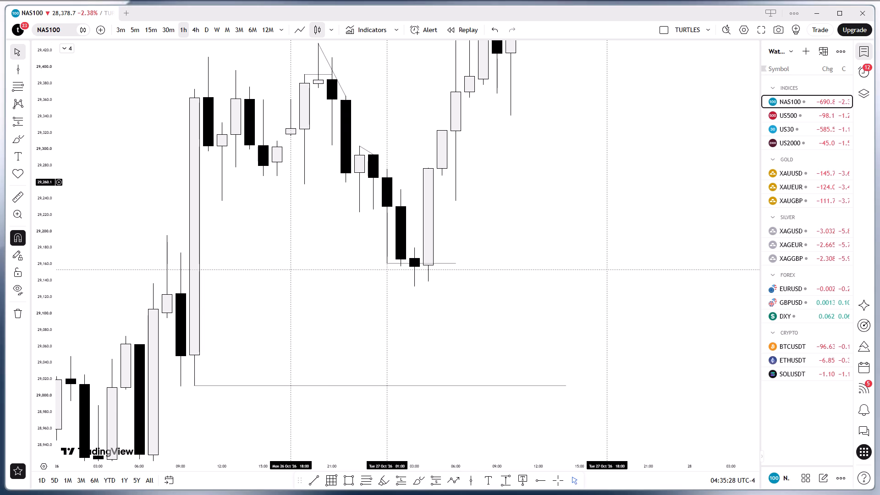
pyautogui.moveTo(416, 303); pyautogui.dragTo(417, 315)
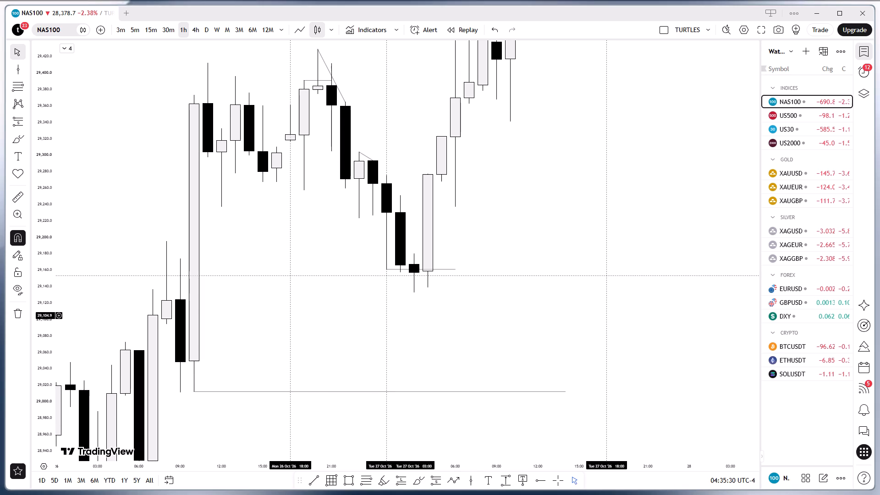
pyautogui.moveTo(416, 299); pyautogui.dragTo(416, 308)
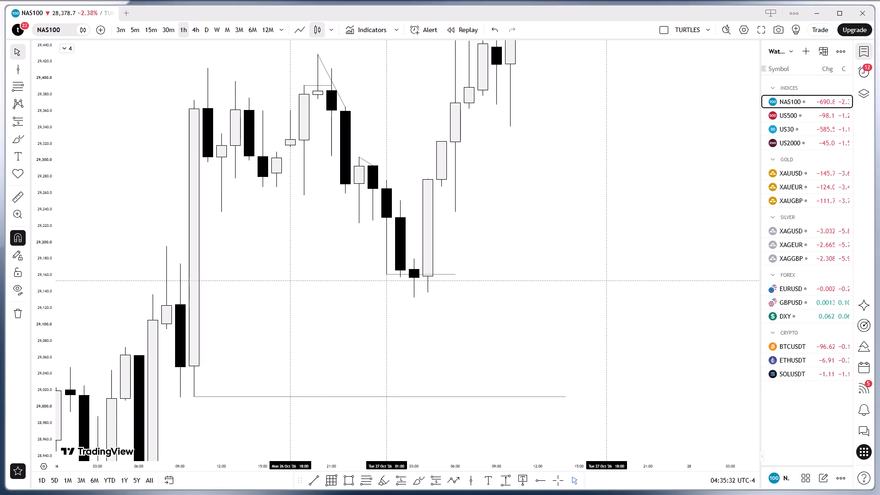
pyautogui.click(470, 484)
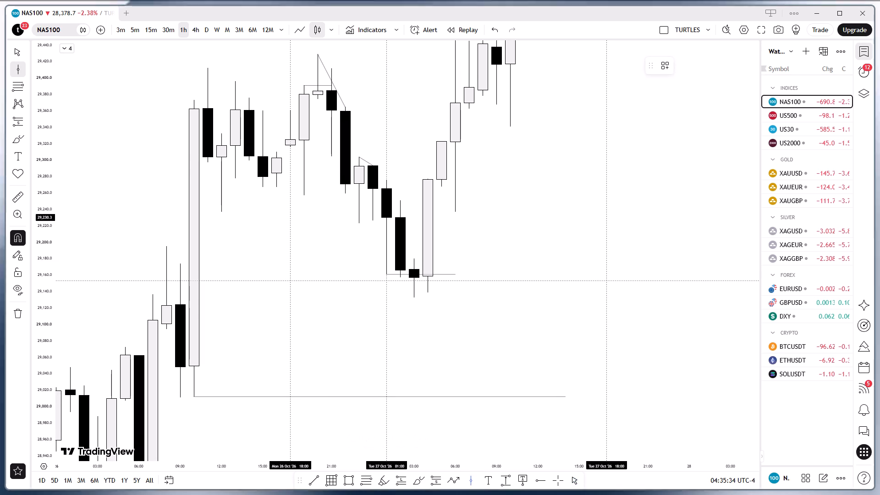
pyautogui.click(403, 228)
pyautogui.click(406, 171)
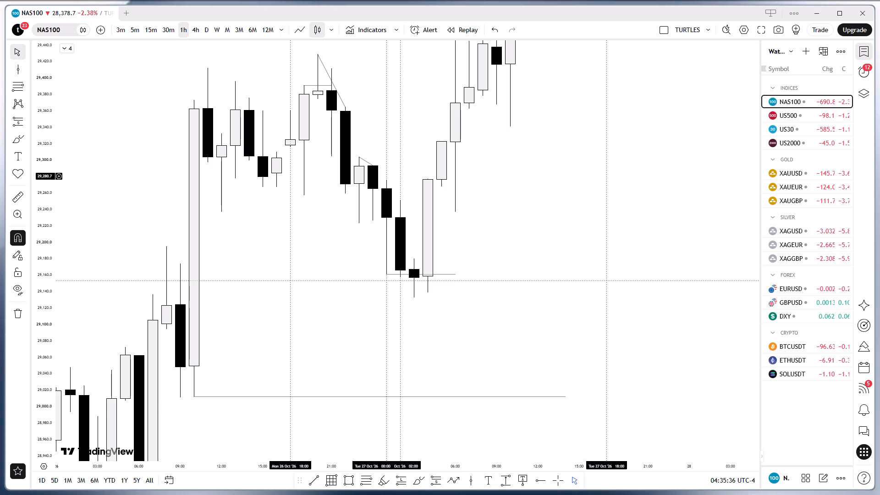
# Switch NAS100 to the 5-minute timeframe and go to 27 October 2026 at 02:00.
pyautogui.click(137, 27)
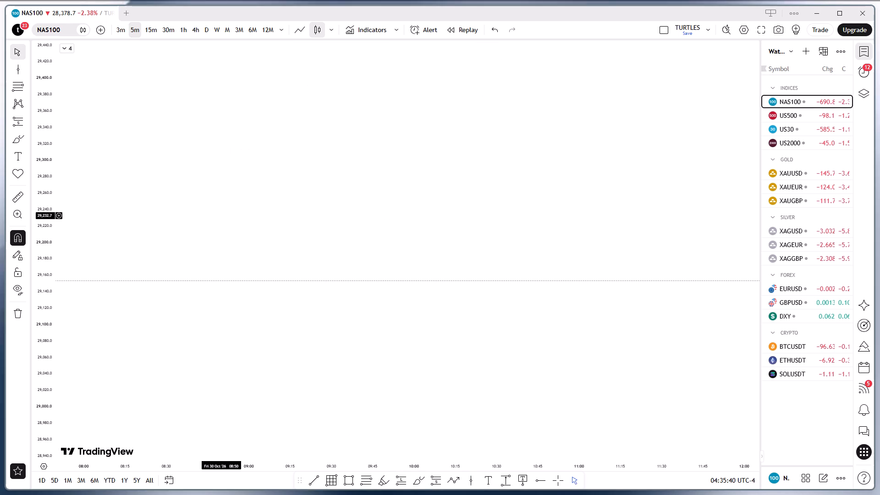
pyautogui.moveTo(216, 340); pyautogui.dragTo(262, 339)
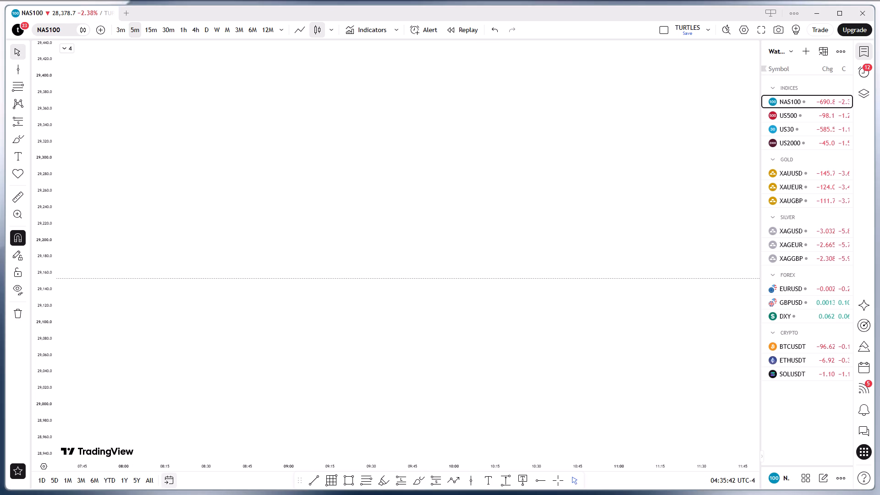
pyautogui.click(164, 480)
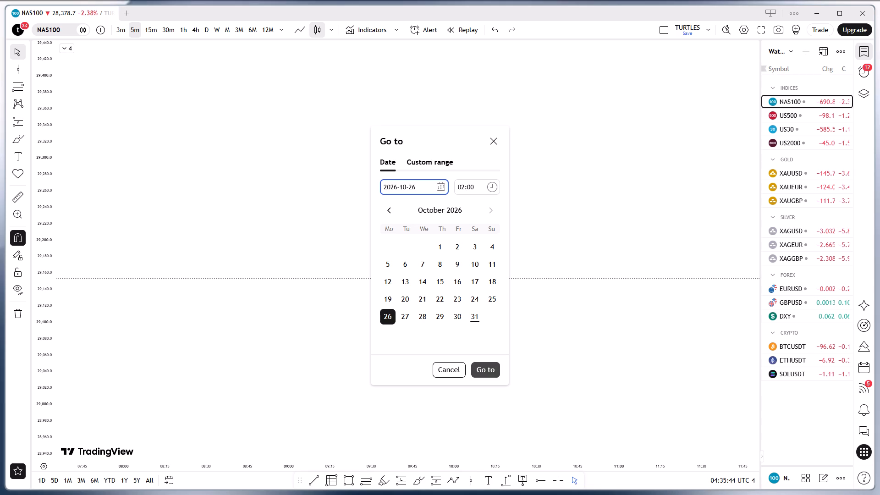
pyautogui.click(408, 323)
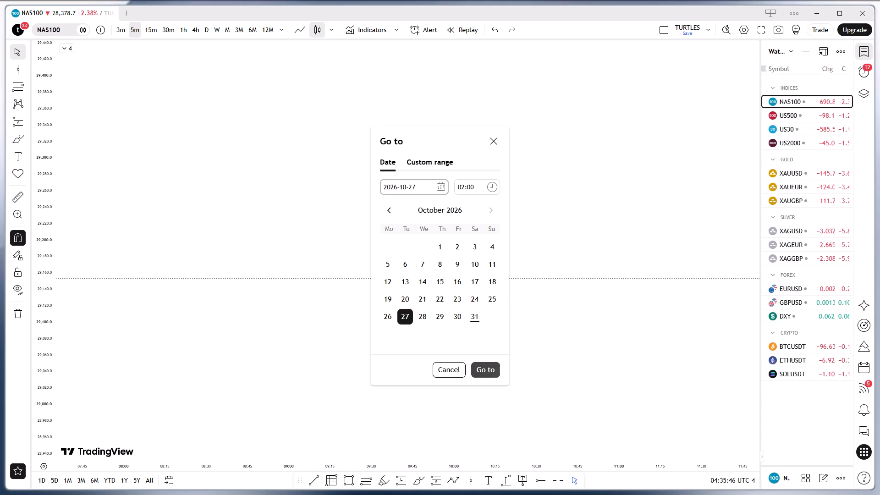
pyautogui.click(486, 376)
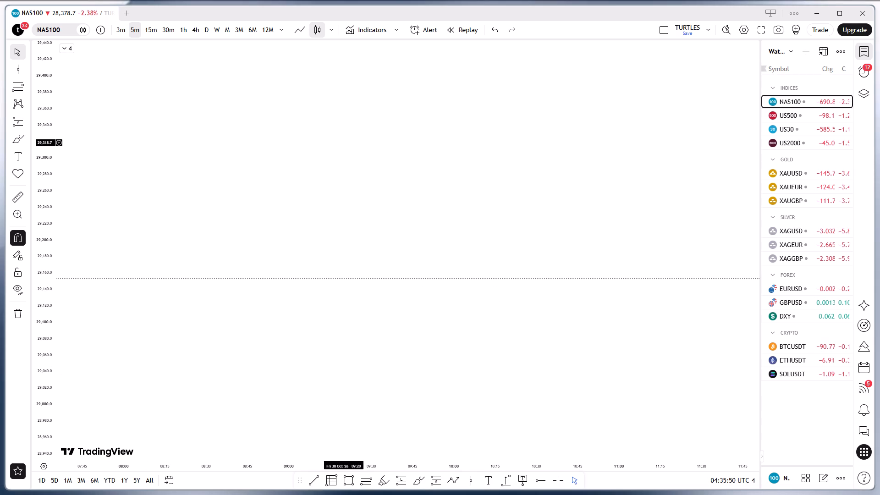
pyautogui.click(457, 293)
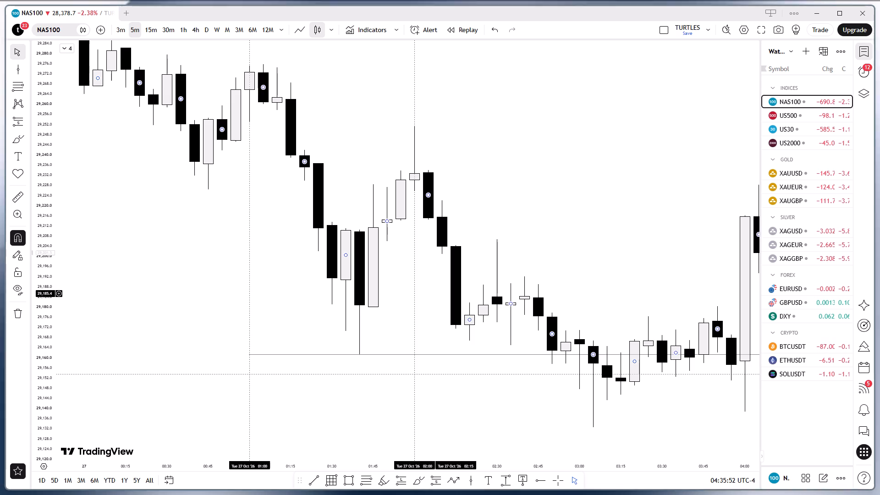
# Move the start of the horizontal low line from 01:00 to the low of the 27 October 01:40 candle.
pyautogui.moveTo(447, 258); pyautogui.dragTo(440, 247)
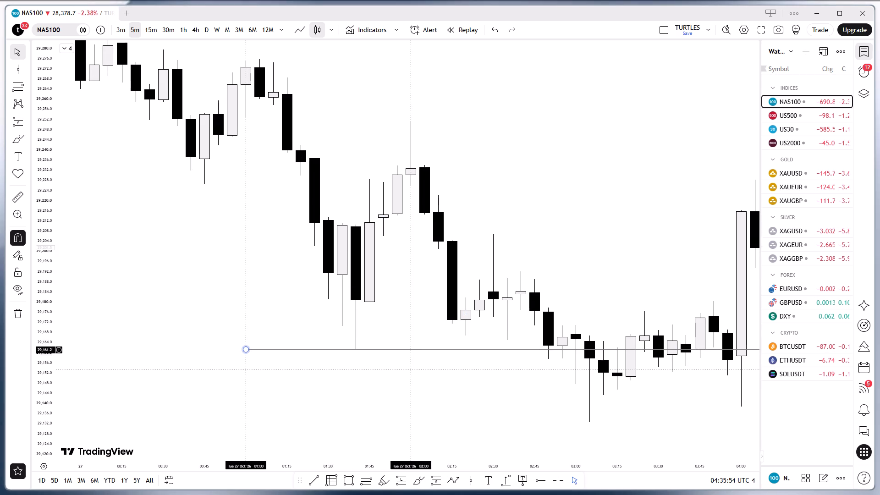
pyautogui.moveTo(244, 351); pyautogui.dragTo(323, 358)
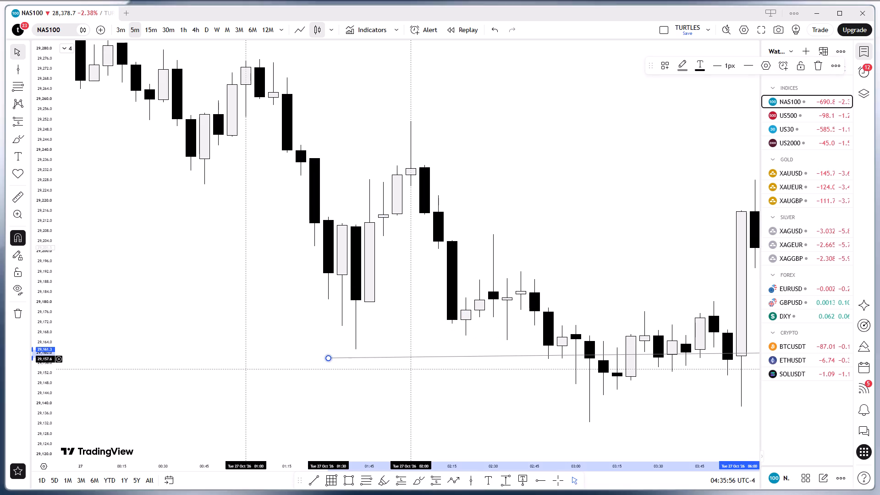
pyautogui.moveTo(327, 359); pyautogui.dragTo(356, 355)
# Draw a horizontal level at about 29,236.8 from the 27 October 00:45 candle's open to 01:30.
pyautogui.moveTo(310, 301); pyautogui.dragTo(306, 299)
pyautogui.scroll(-3, 294, 298)
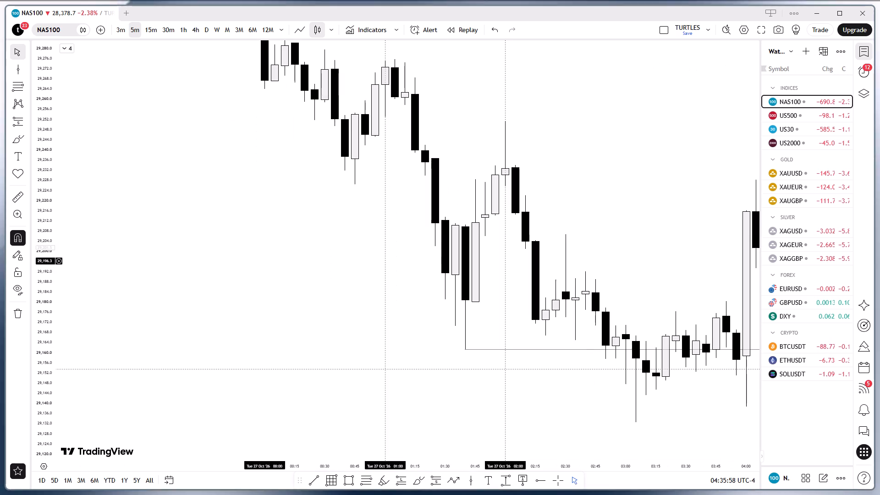
pyautogui.moveTo(221, 246); pyautogui.dragTo(165, 341)
pyautogui.moveTo(177, 261); pyautogui.dragTo(182, 291)
pyautogui.moveTo(184, 289); pyautogui.dragTo(195, 171)
pyautogui.moveTo(47, 160); pyautogui.dragTo(67, 297)
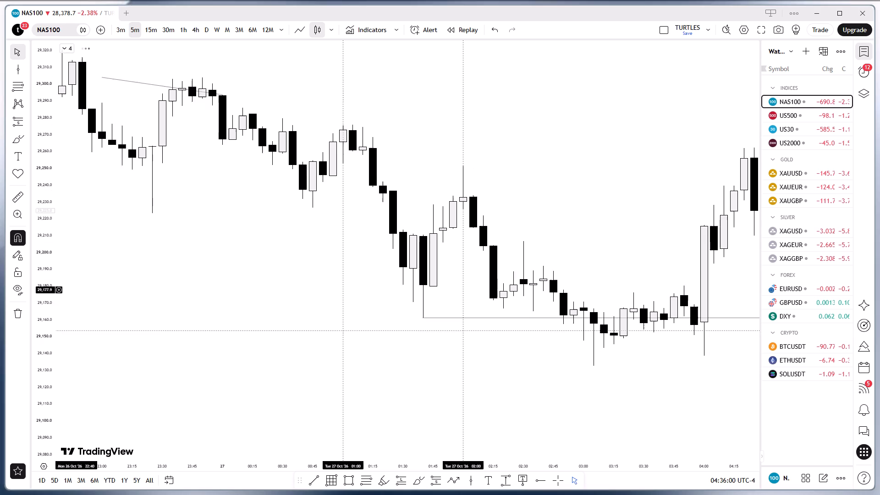
pyautogui.scroll(-7, 207, 303)
pyautogui.moveTo(412, 269); pyautogui.dragTo(192, 277)
pyautogui.moveTo(287, 280); pyautogui.dragTo(269, 280)
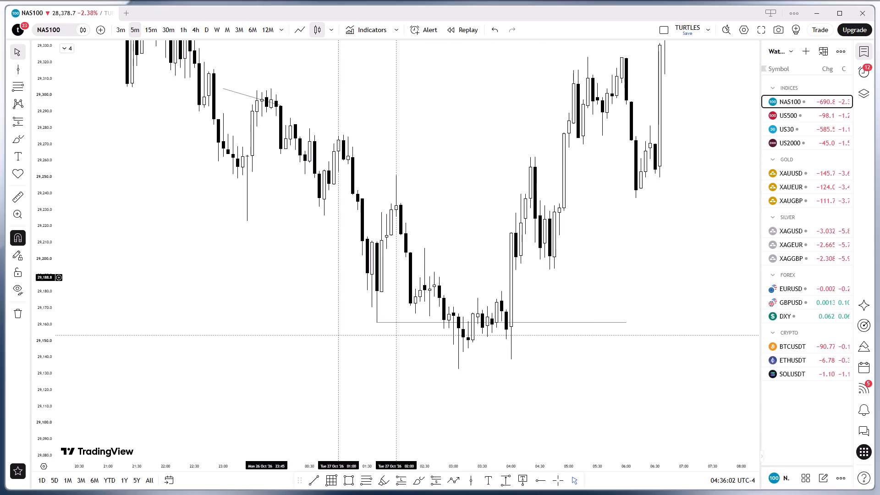
pyautogui.scroll(1, 267, 277)
pyautogui.click(462, 227)
pyautogui.click(460, 222)
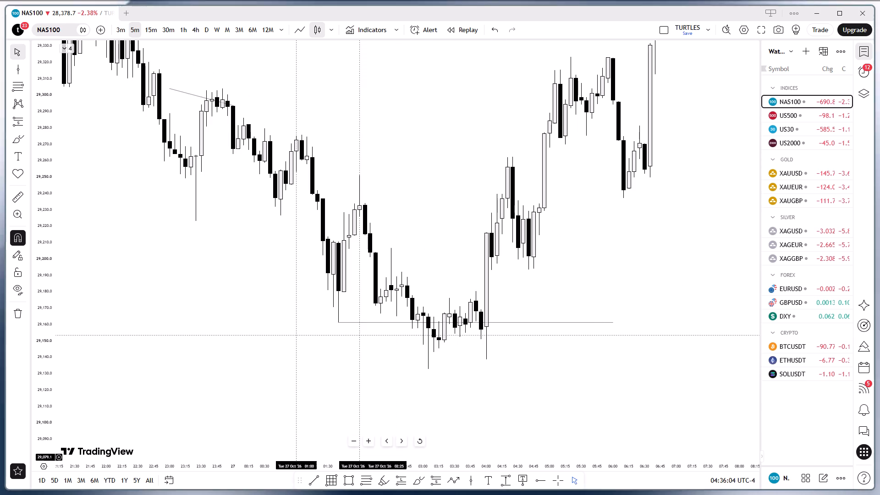
pyautogui.click(319, 482)
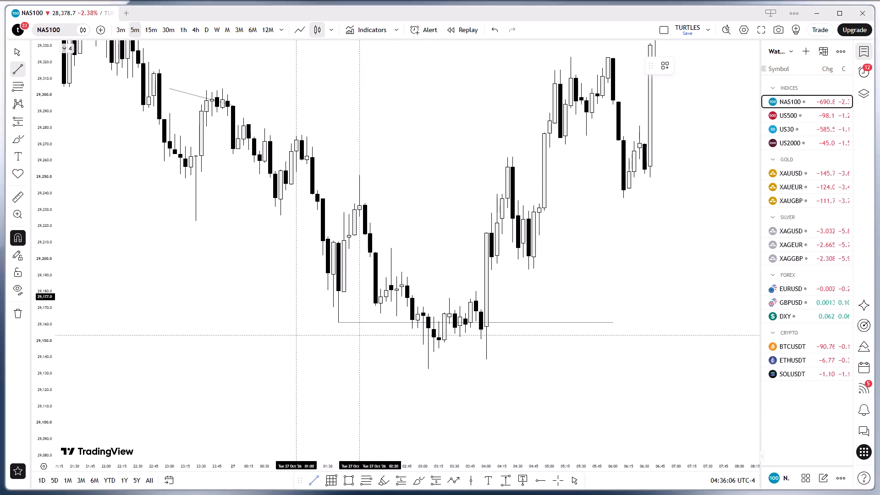
pyautogui.click(283, 200)
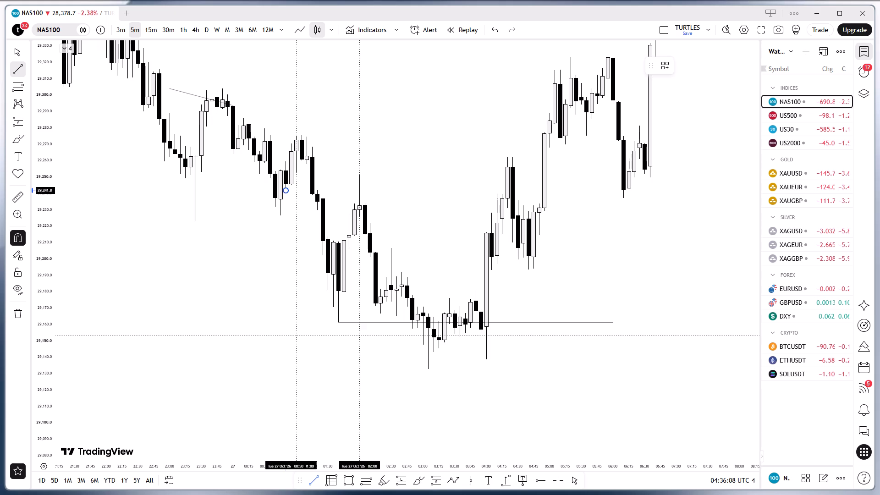
pyautogui.click(281, 200)
pyautogui.moveTo(286, 190); pyautogui.dragTo(287, 190)
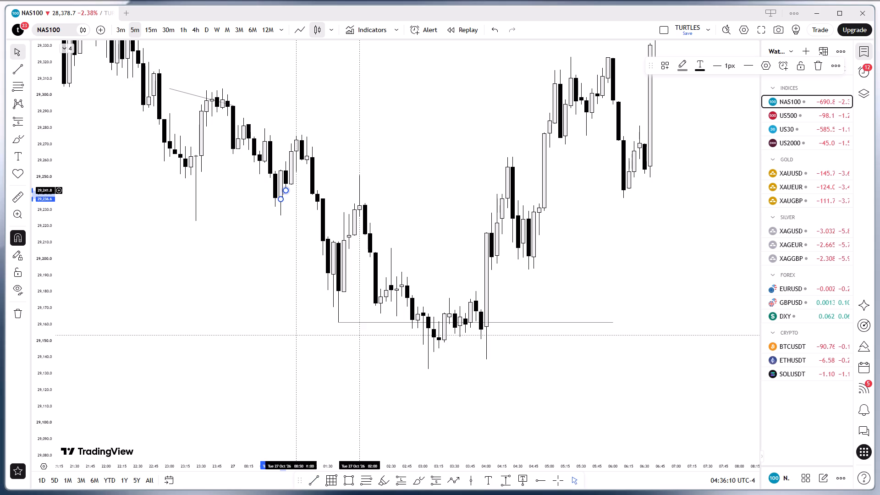
pyautogui.moveTo(287, 190); pyautogui.dragTo(330, 194)
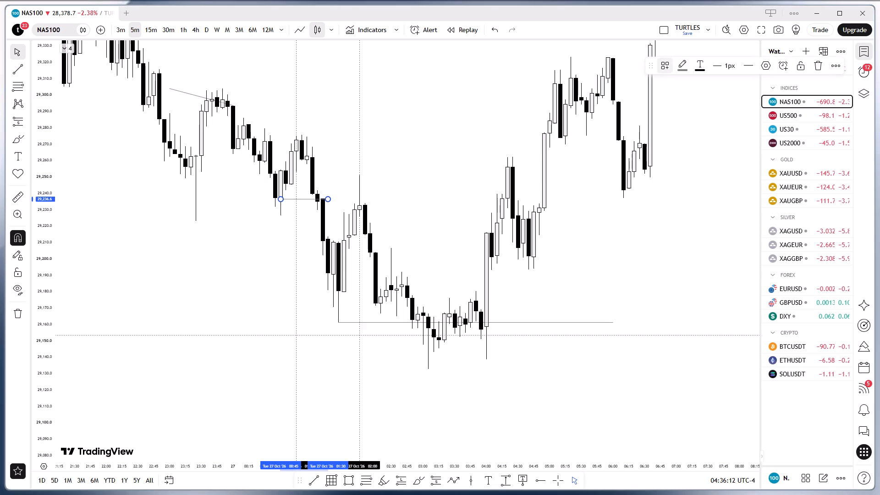
# Apply the saved blue line template to the new 00:45 to 01:30 level.
pyautogui.click(661, 66)
pyautogui.click(670, 209)
pyautogui.click(386, 163)
# Place a short position at the blue level from 01:25, with entry at about 29,236.8 and stop at about 29,274.7.
pyautogui.moveTo(421, 187); pyautogui.dragTo(434, 178)
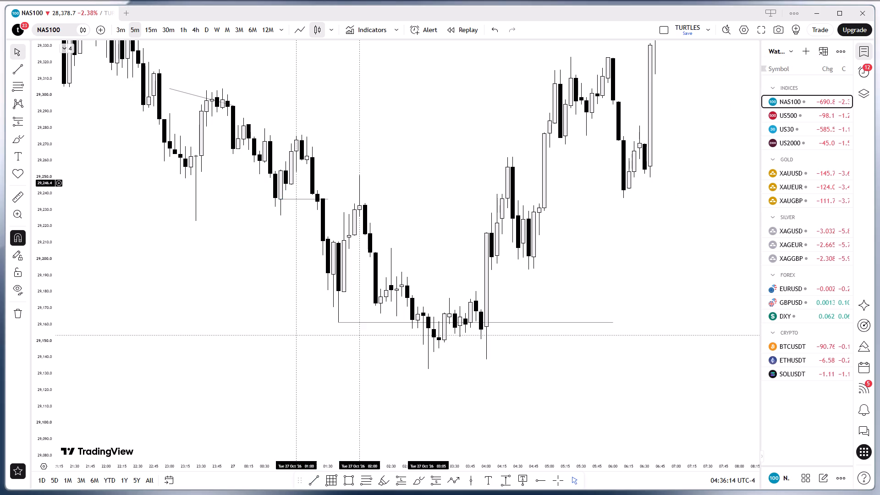
pyautogui.moveTo(434, 178); pyautogui.dragTo(468, 141)
pyautogui.moveTo(468, 175); pyautogui.dragTo(470, 167)
pyautogui.moveTo(466, 178); pyautogui.dragTo(428, 192)
pyautogui.moveTo(417, 222); pyautogui.dragTo(404, 223)
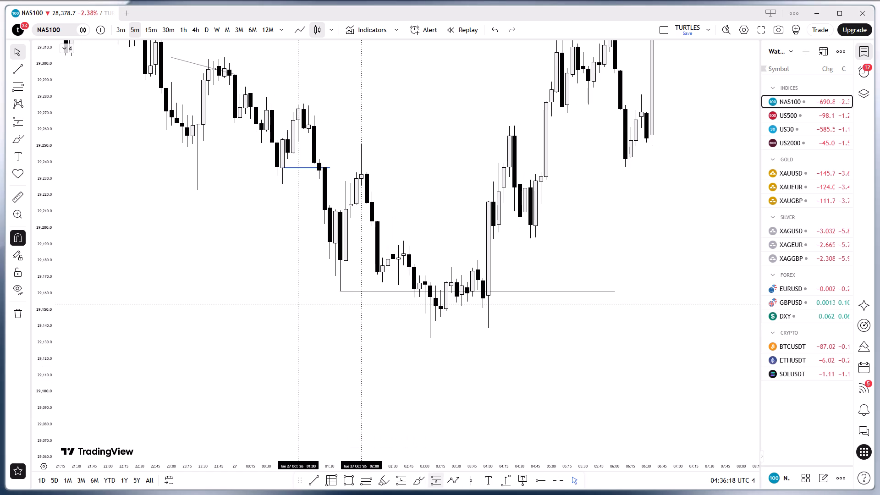
pyautogui.click(434, 478)
pyautogui.click(324, 170)
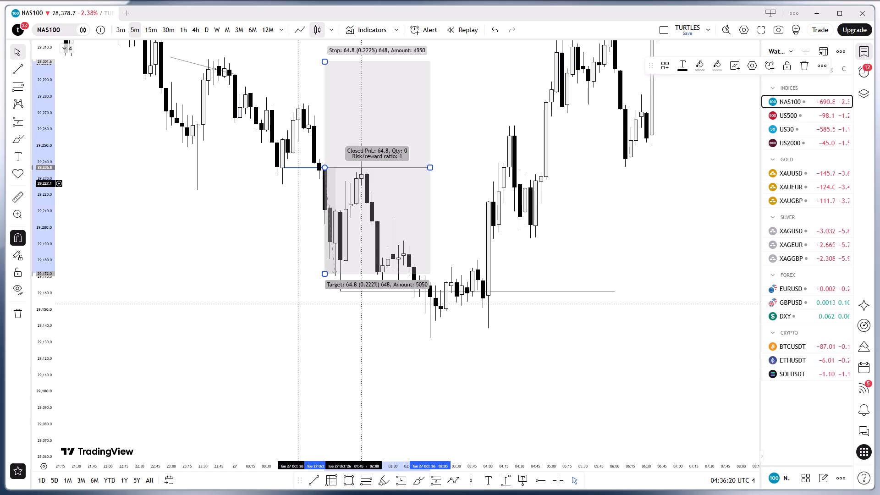
pyautogui.moveTo(323, 58); pyautogui.dragTo(328, 107)
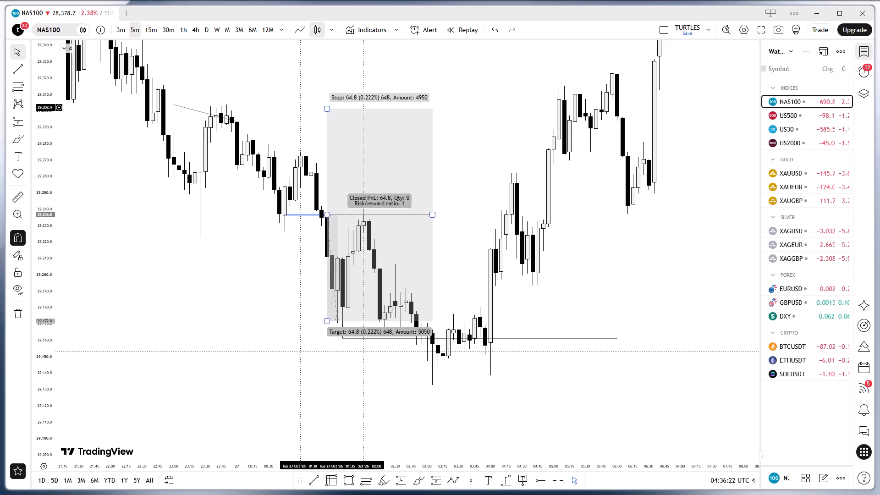
pyautogui.moveTo(330, 109); pyautogui.dragTo(321, 163)
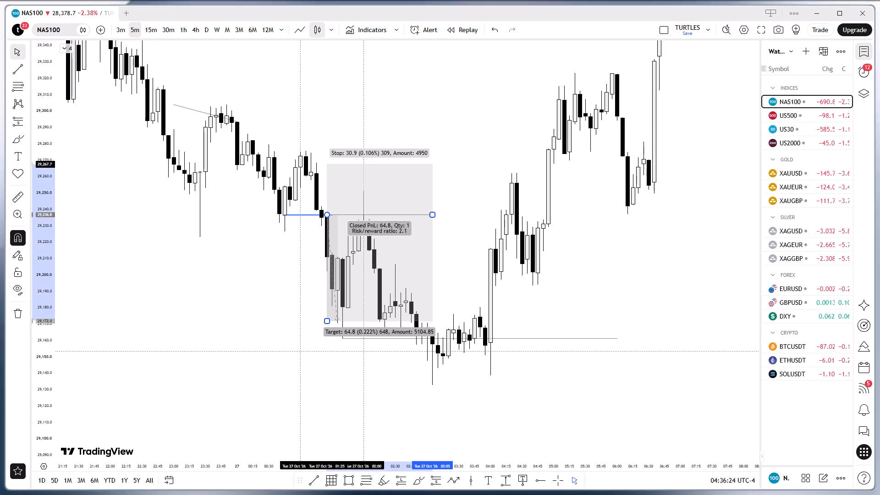
pyautogui.moveTo(321, 163); pyautogui.dragTo(323, 153)
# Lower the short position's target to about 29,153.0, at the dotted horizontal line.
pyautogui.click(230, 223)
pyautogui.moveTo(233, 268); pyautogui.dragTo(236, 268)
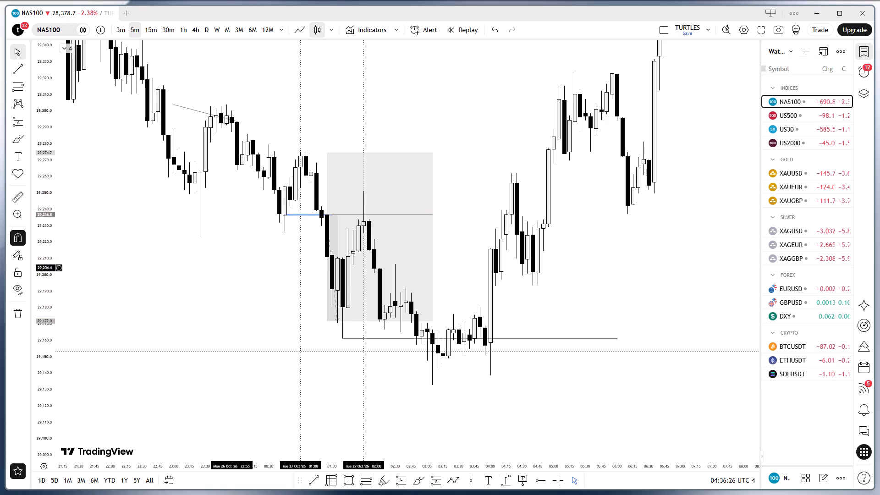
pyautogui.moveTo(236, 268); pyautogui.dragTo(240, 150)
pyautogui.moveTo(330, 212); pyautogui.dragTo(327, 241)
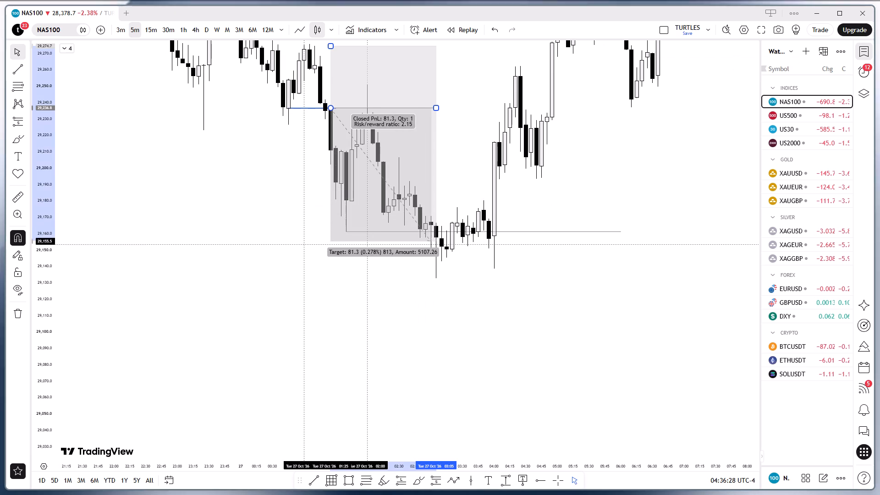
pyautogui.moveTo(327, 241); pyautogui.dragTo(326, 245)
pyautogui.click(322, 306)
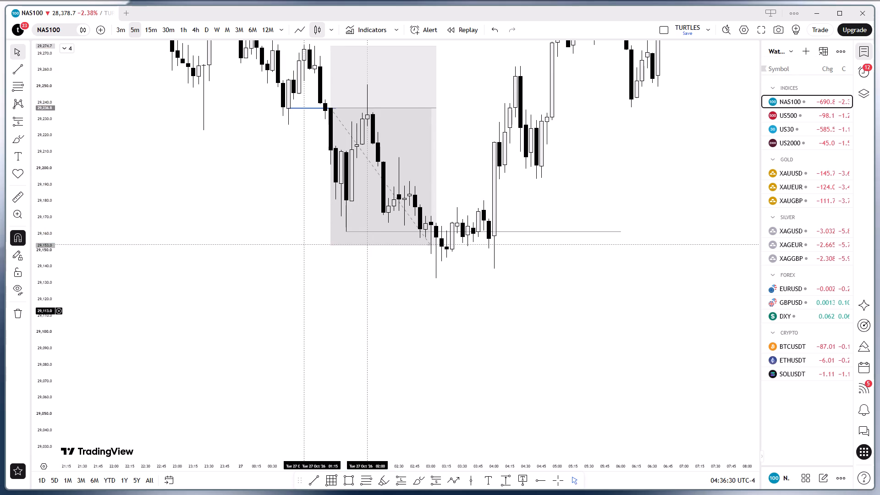
# Extend the short position's target down to about 29,141.5, near the 03:05 candle's low.
pyautogui.click(488, 335)
pyautogui.moveTo(476, 324); pyautogui.dragTo(495, 396)
pyautogui.scroll(-2, 506, 365)
pyautogui.scroll(1, 518, 379)
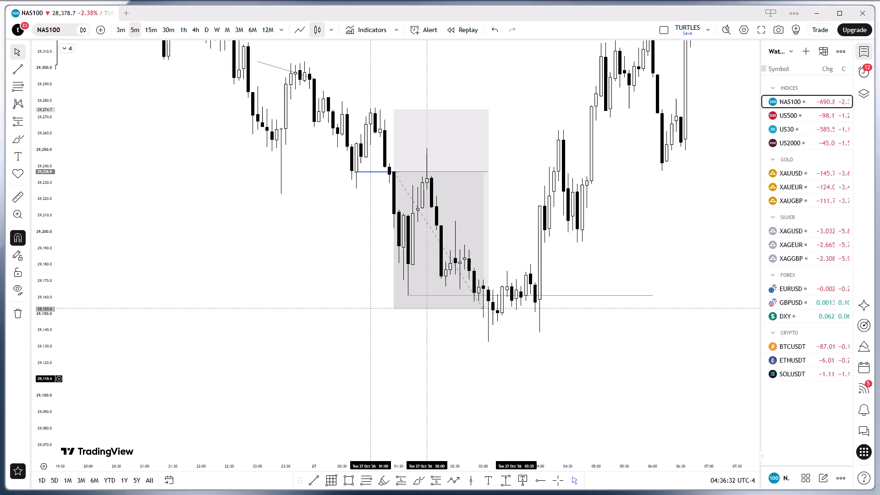
pyautogui.scroll(1, 518, 378)
pyautogui.click(518, 378)
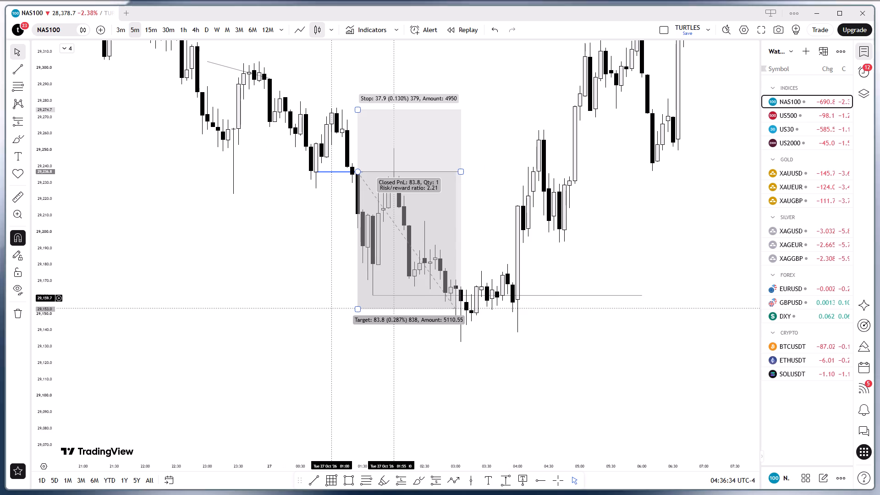
pyautogui.moveTo(357, 307); pyautogui.dragTo(358, 325)
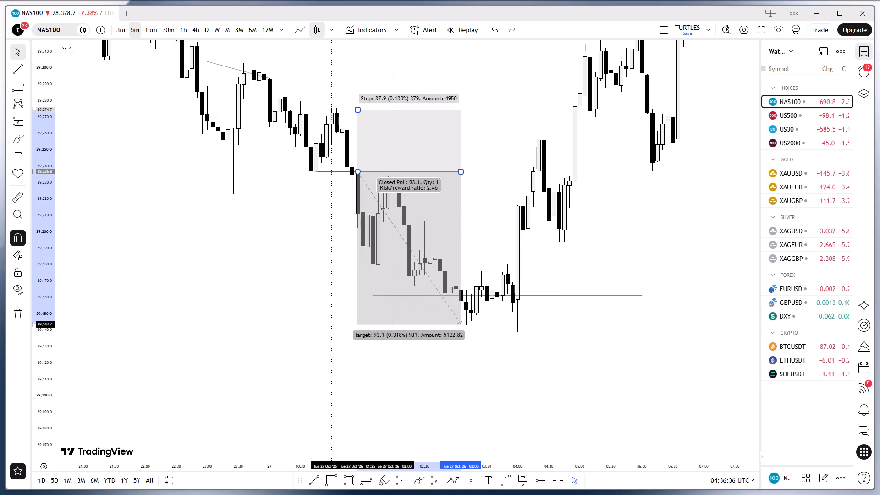
pyautogui.moveTo(358, 325); pyautogui.dragTo(357, 328)
pyautogui.click(480, 368)
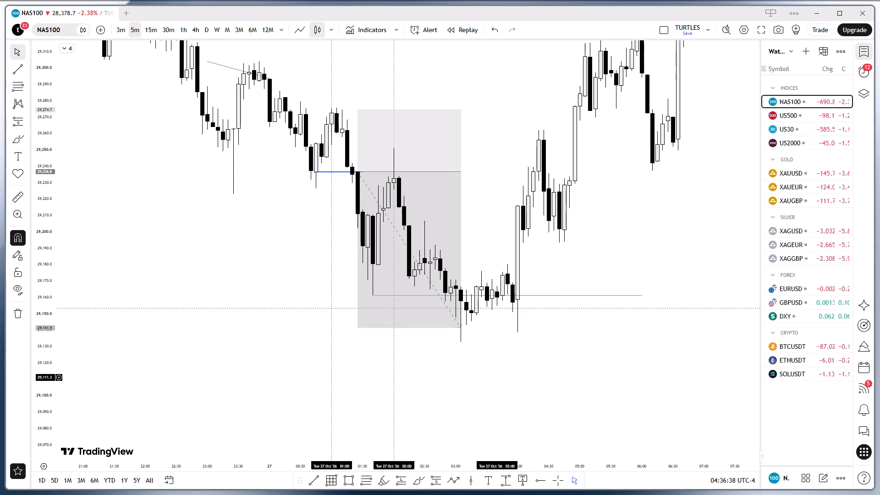
# Move the start of the short 23:00 trend line to the high of the 26 October 23:50 candle.
pyautogui.click(505, 209)
pyautogui.scroll(-2, 485, 187)
pyautogui.moveTo(331, 200); pyautogui.dragTo(284, 194)
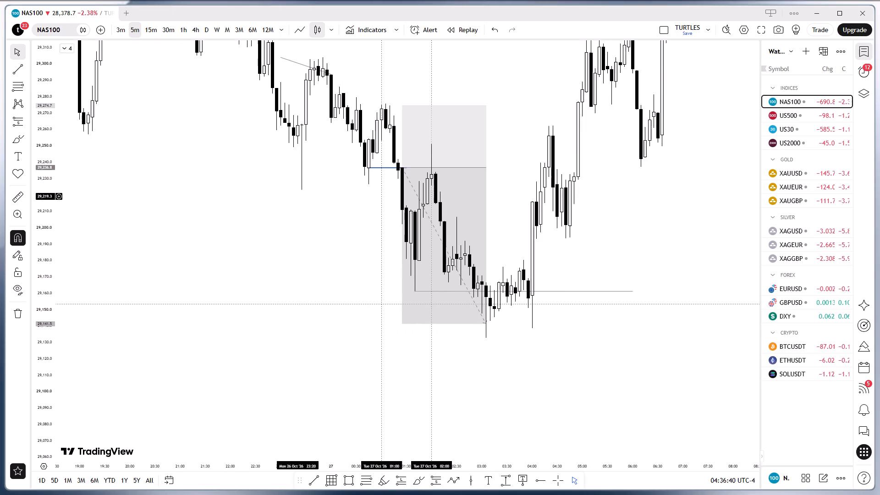
pyautogui.moveTo(284, 194); pyautogui.dragTo(275, 192)
pyautogui.click(498, 381)
pyautogui.moveTo(495, 385); pyautogui.dragTo(476, 381)
pyautogui.moveTo(473, 210); pyautogui.dragTo(458, 220)
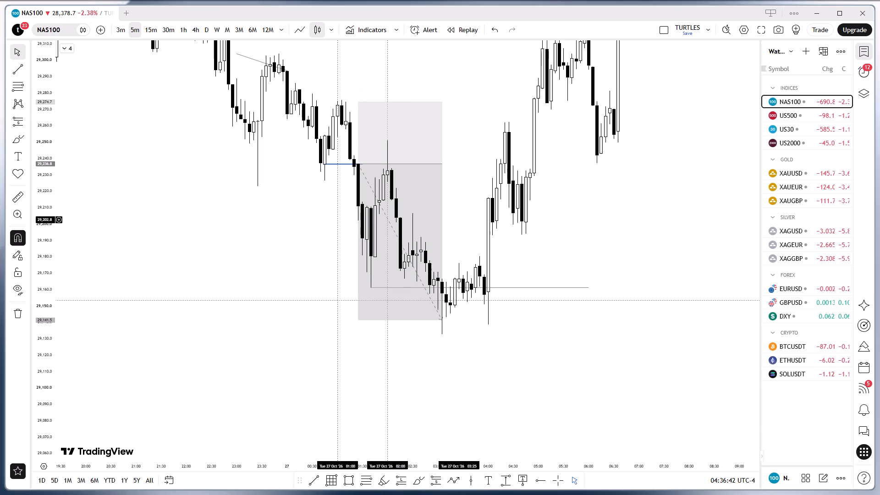
pyautogui.moveTo(470, 201); pyautogui.dragTo(467, 257)
pyautogui.moveTo(467, 257); pyautogui.dragTo(451, 270)
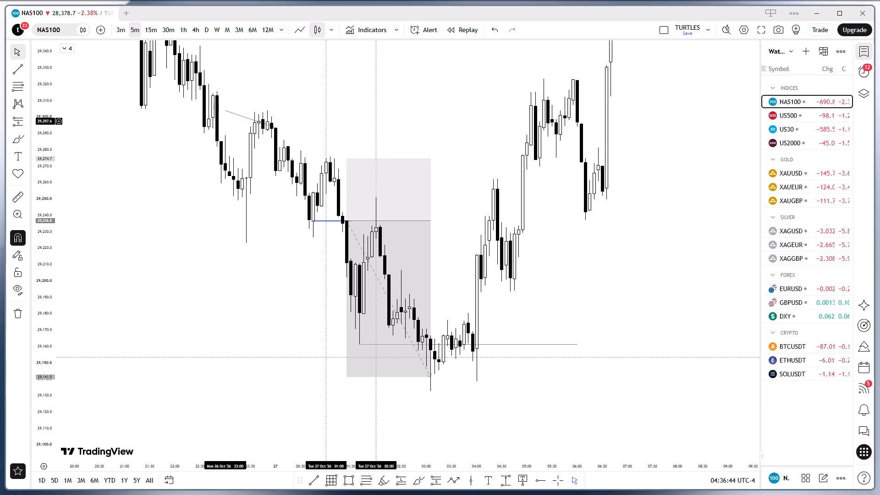
pyautogui.moveTo(225, 110); pyautogui.dragTo(267, 97)
pyautogui.click(274, 97)
# Examine the 26 October 20:00 to 22:00 swing highs along the longer descending trend line on the 5-minute chart.
pyautogui.moveTo(292, 104); pyautogui.dragTo(297, 241)
pyautogui.moveTo(274, 180); pyautogui.dragTo(283, 156)
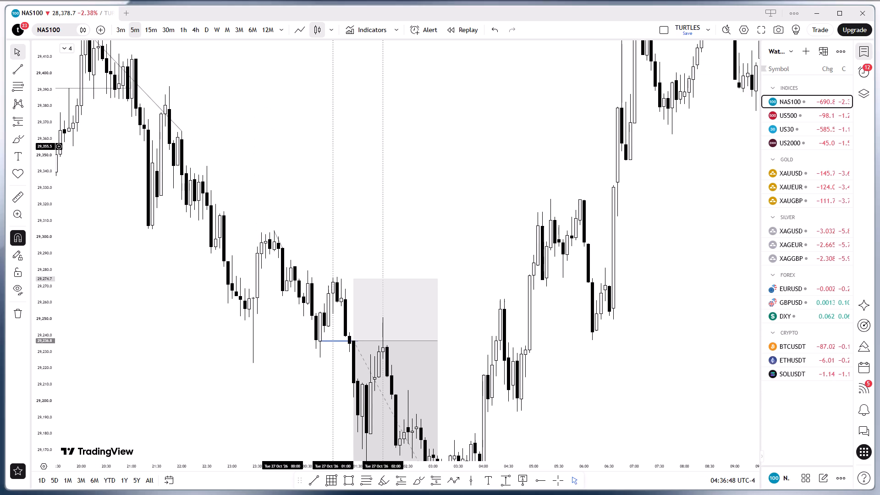
pyautogui.moveTo(284, 146); pyautogui.dragTo(299, 207)
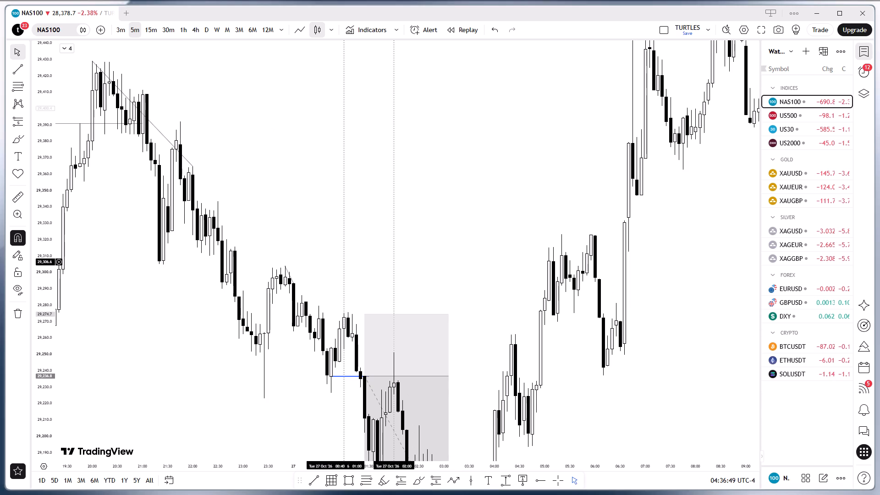
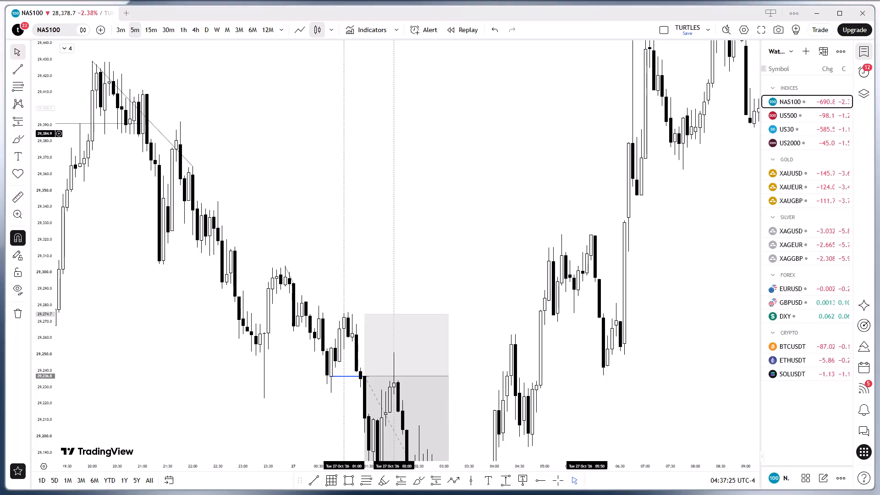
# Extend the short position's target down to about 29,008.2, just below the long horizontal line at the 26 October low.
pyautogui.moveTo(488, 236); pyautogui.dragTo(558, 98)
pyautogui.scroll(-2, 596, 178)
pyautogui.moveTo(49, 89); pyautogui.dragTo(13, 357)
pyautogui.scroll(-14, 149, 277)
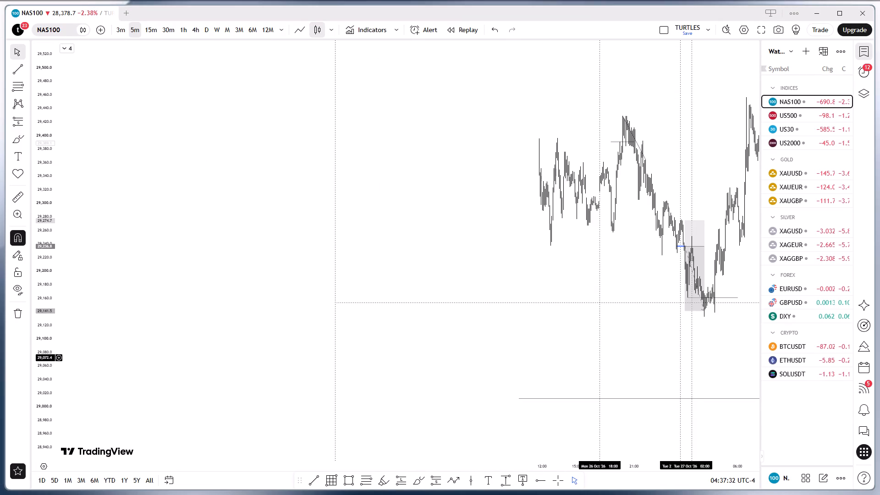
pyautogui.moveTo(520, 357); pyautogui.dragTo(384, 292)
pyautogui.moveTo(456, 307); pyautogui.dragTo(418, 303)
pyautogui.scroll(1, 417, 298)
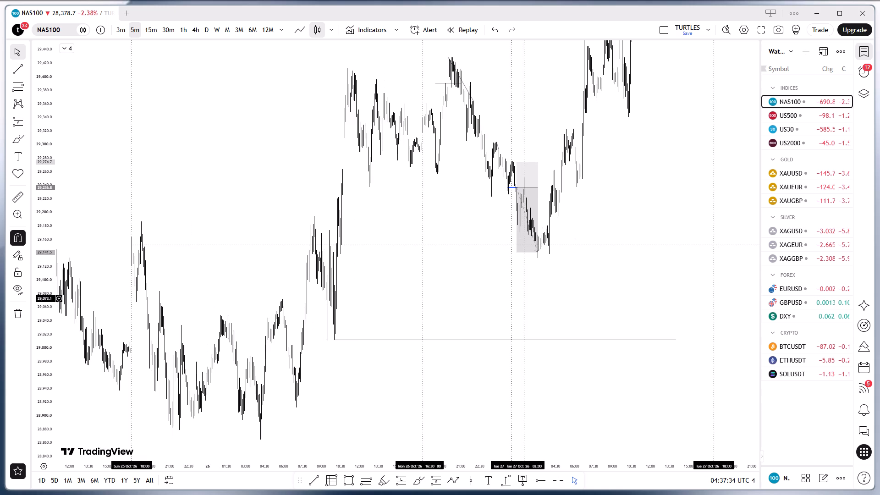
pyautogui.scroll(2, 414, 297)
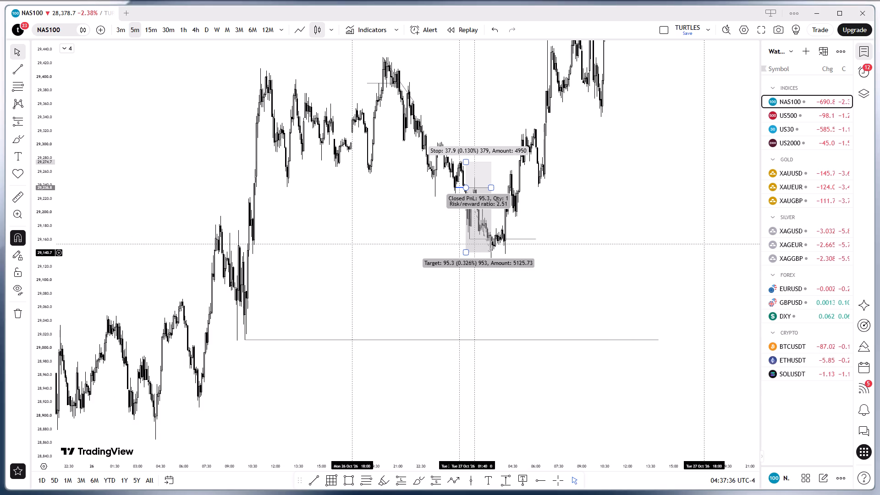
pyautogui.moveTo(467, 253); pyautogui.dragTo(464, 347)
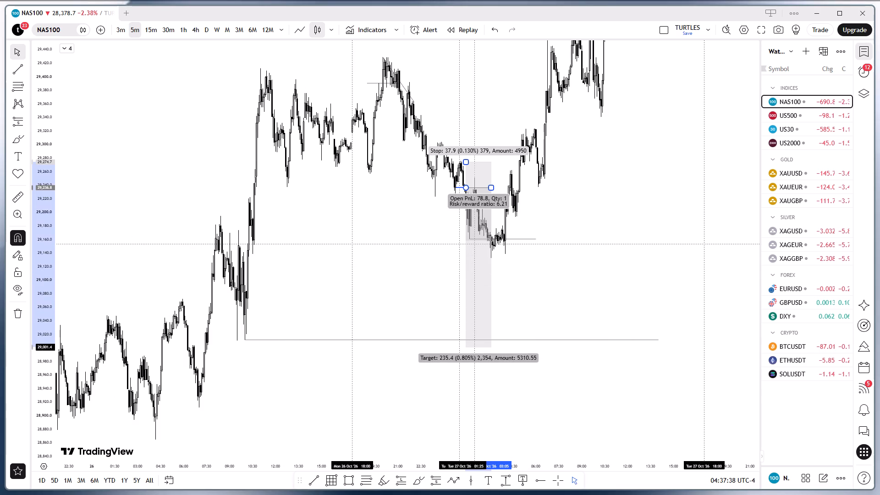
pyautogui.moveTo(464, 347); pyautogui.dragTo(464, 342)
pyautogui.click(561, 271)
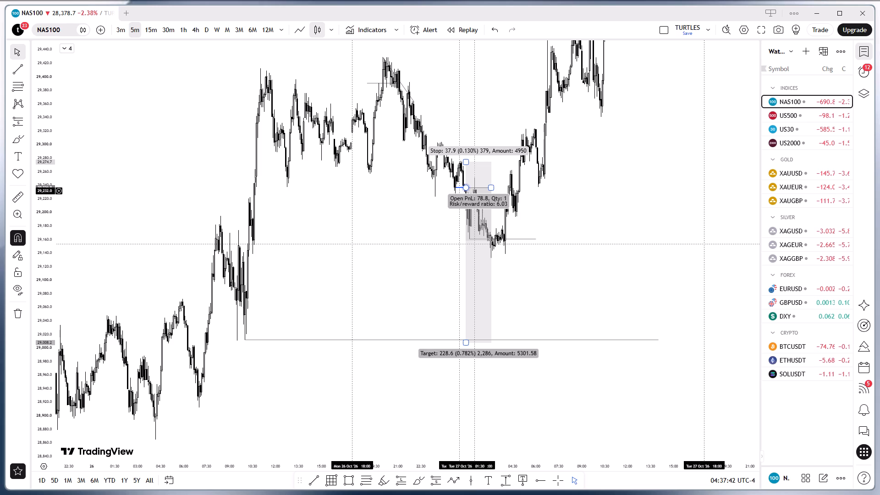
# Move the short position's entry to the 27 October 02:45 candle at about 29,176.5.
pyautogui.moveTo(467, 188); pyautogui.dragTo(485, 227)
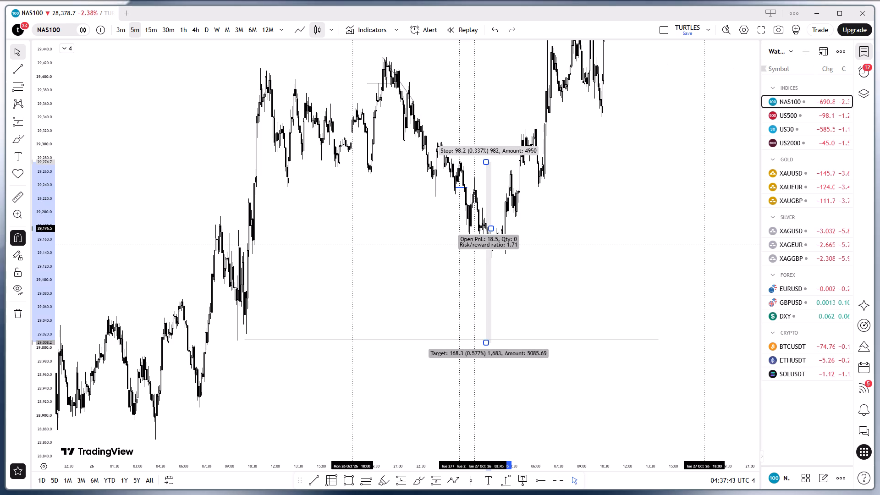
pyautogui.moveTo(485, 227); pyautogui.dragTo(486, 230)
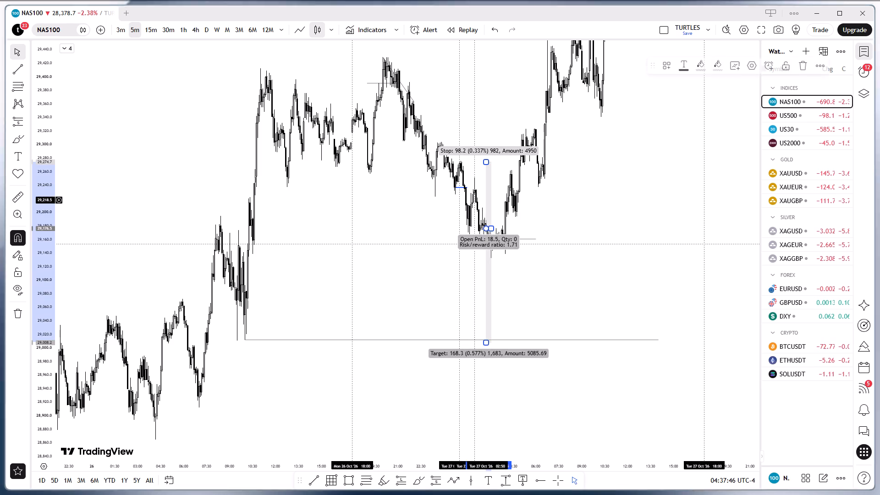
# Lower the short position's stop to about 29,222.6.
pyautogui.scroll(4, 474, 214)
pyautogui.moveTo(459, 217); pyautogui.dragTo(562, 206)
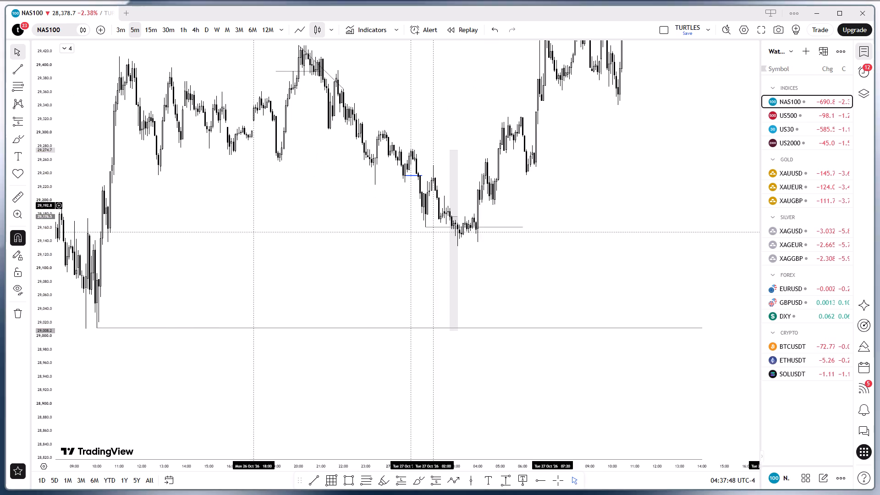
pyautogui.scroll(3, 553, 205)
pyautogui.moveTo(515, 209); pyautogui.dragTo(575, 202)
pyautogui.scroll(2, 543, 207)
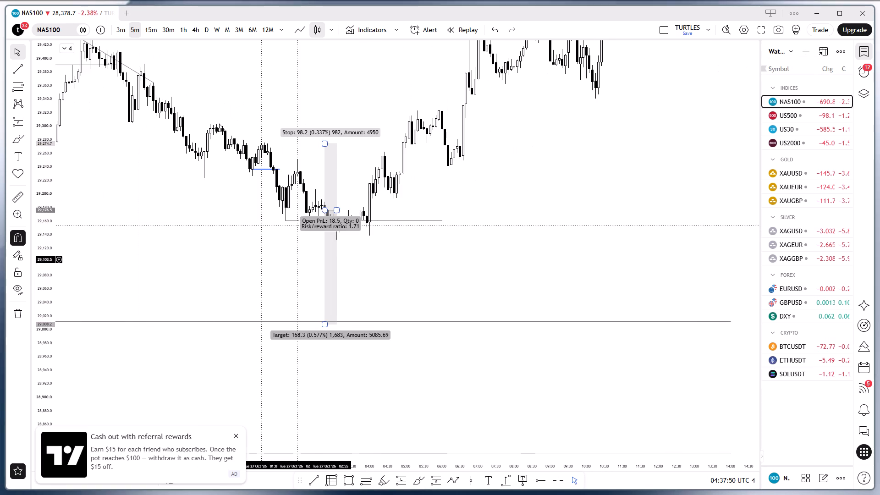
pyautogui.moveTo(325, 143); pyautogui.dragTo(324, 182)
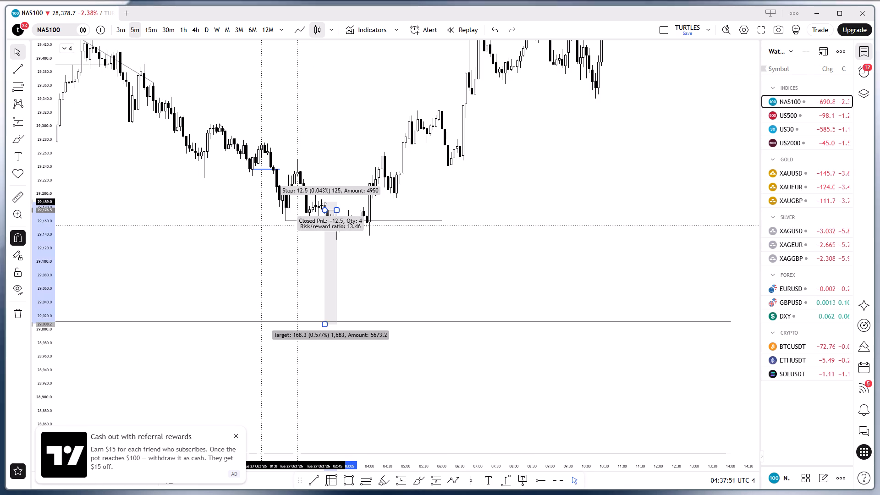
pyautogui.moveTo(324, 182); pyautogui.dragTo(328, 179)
# Turn off magnet snapping for drawings.
pyautogui.click(15, 237)
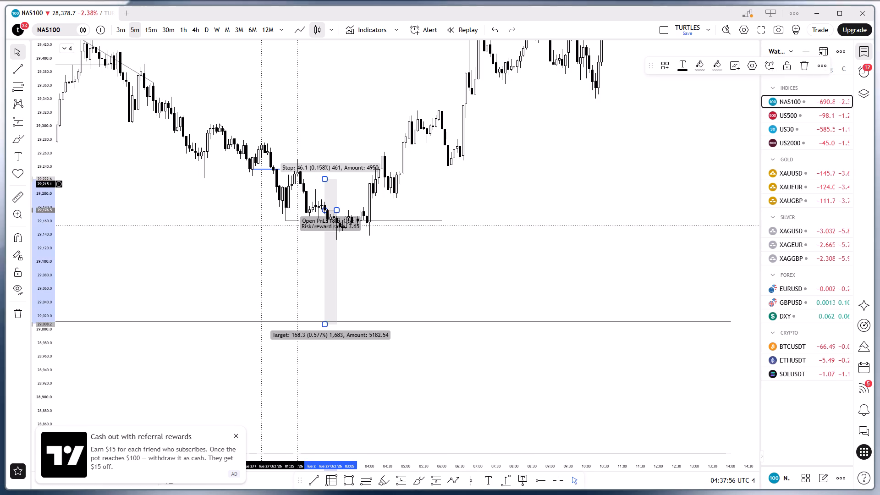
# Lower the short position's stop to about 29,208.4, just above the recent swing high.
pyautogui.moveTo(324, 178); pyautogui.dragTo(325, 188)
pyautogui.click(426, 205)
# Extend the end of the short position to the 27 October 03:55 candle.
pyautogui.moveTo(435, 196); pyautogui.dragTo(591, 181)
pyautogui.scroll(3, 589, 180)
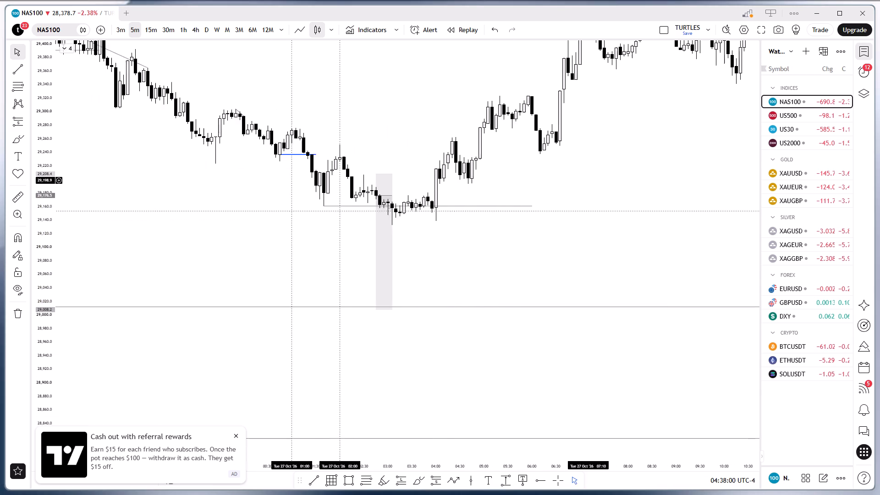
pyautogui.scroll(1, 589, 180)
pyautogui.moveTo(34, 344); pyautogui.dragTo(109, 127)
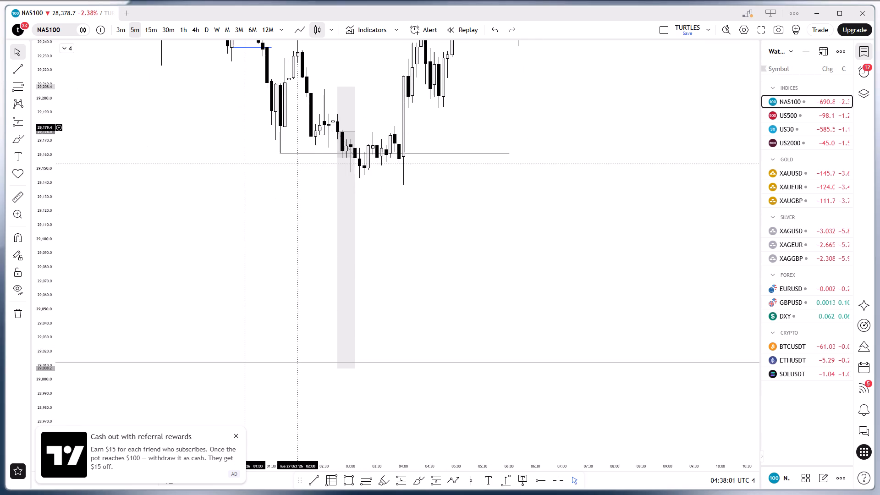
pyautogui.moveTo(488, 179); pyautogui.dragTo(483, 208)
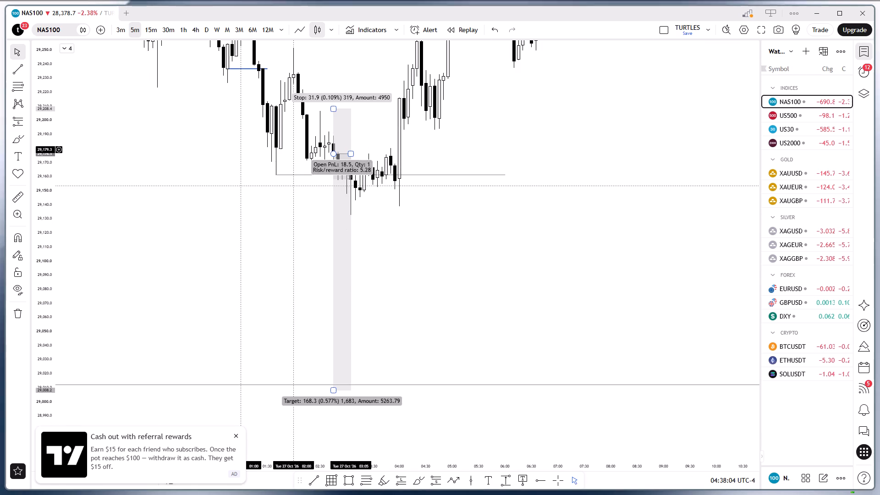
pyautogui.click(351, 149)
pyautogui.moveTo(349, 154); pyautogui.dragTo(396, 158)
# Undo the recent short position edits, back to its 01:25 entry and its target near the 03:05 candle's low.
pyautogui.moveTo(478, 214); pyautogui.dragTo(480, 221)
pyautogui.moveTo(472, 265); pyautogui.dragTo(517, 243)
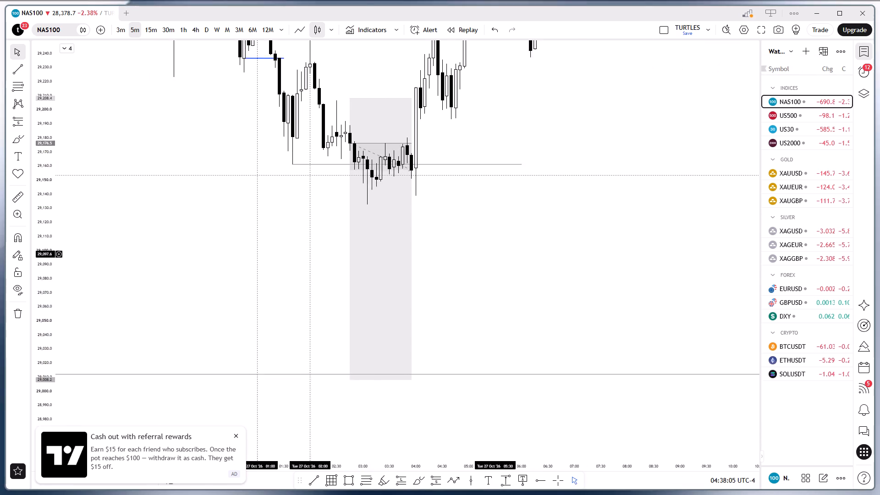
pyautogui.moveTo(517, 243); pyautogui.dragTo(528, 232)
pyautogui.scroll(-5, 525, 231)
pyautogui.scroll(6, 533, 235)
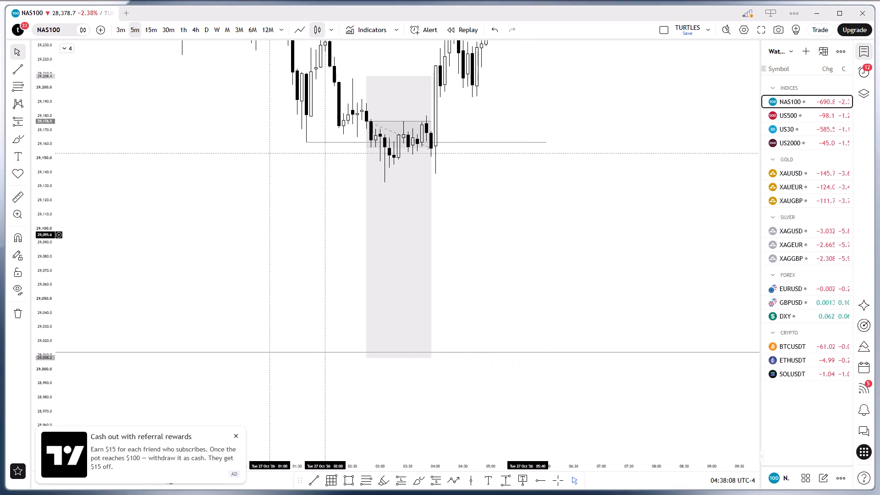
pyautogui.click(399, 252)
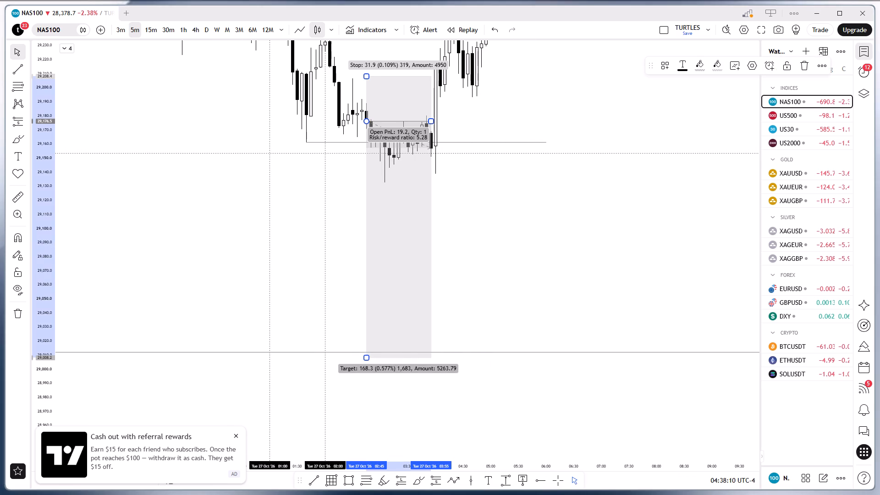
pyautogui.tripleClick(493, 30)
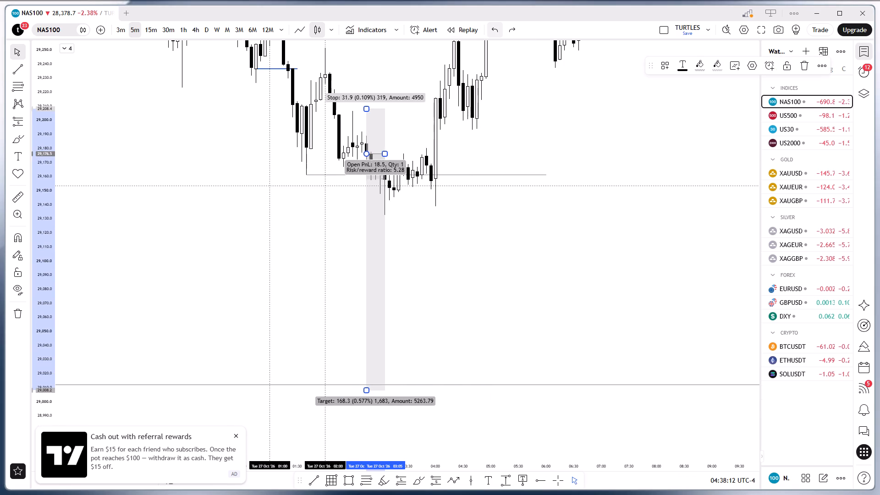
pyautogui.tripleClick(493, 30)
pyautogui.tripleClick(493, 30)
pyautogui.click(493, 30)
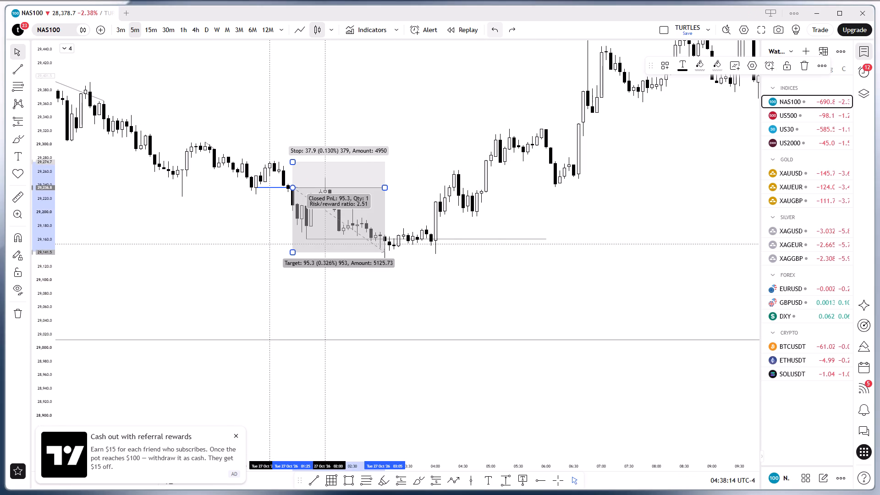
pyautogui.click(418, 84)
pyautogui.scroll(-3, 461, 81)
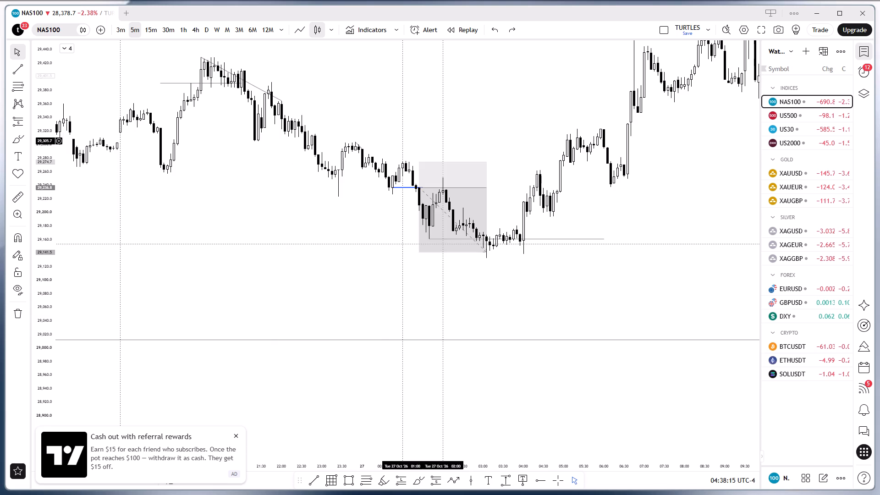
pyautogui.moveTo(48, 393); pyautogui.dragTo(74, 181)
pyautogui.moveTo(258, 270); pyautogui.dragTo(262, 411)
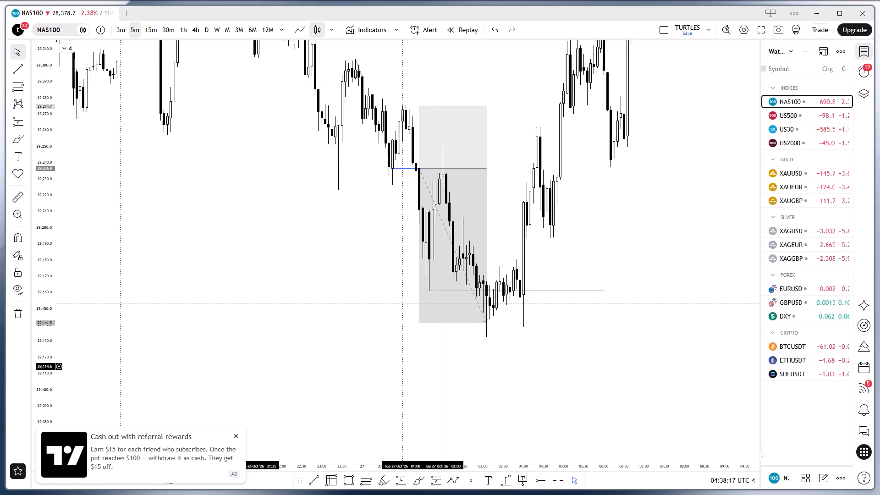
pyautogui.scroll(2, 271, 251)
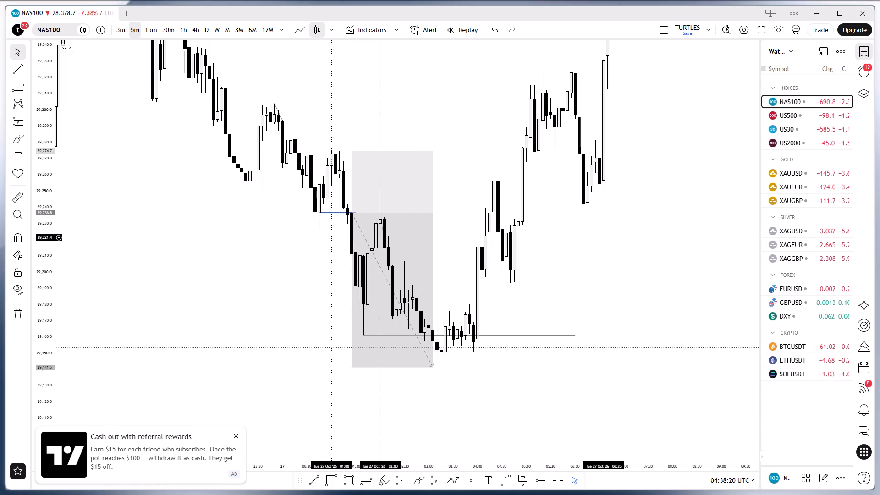
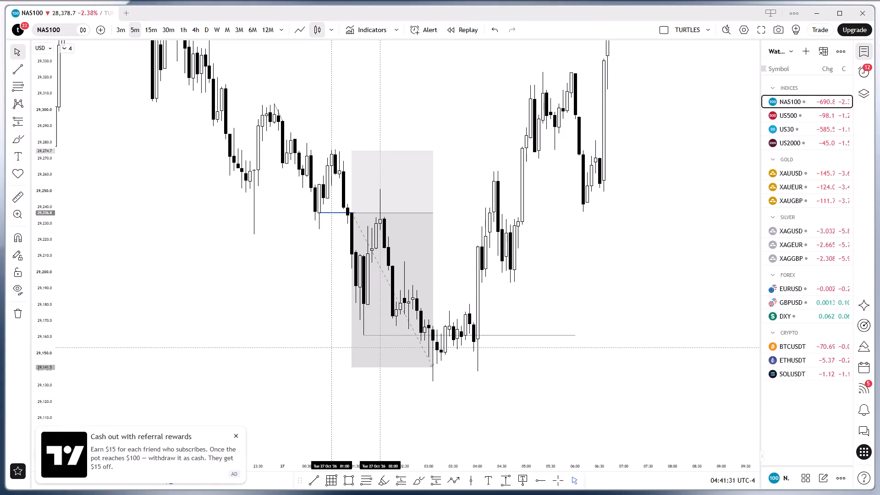
# Dismiss the referral rewards advertisement covering the chart.
pyautogui.click(64, 352)
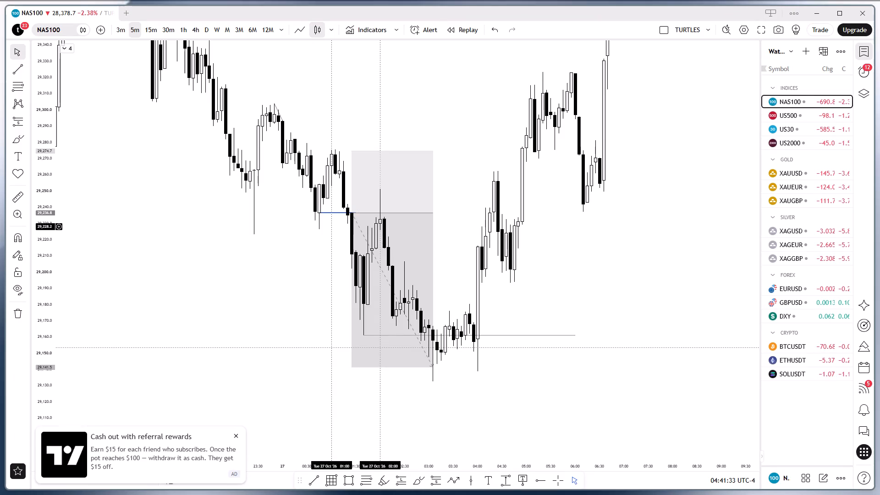
pyautogui.click(236, 431)
pyautogui.click(236, 435)
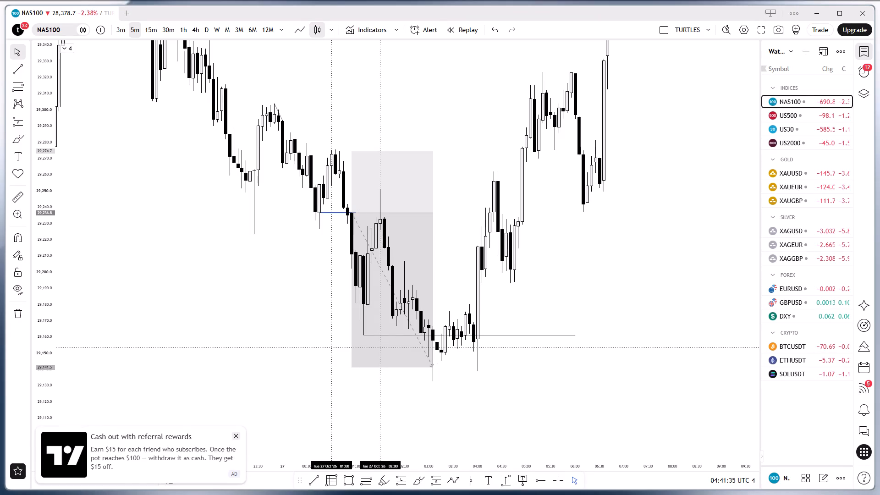
pyautogui.click(242, 323)
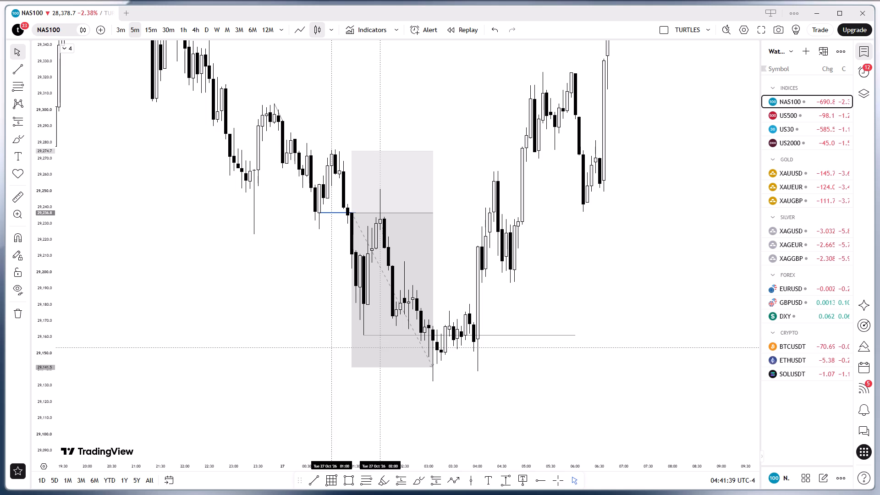
# Delete the short position and the short horizontal level at its entry on the 5-minute NAS100 chart.
pyautogui.moveTo(549, 295); pyautogui.dragTo(551, 291)
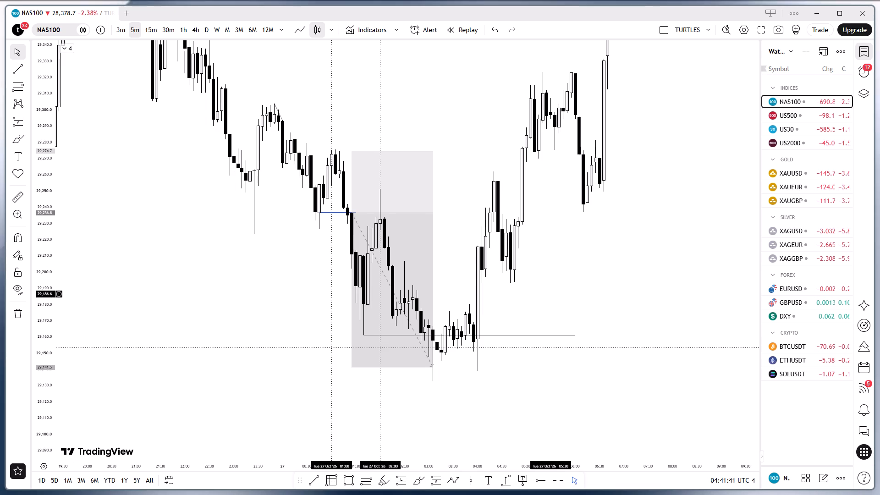
pyautogui.moveTo(551, 291); pyautogui.dragTo(556, 277)
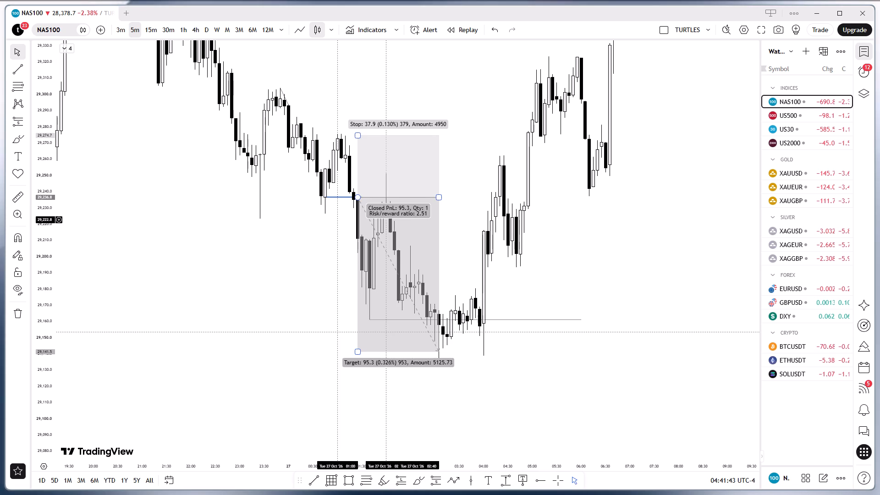
pyautogui.click(417, 220)
pyautogui.press('BackSpace')
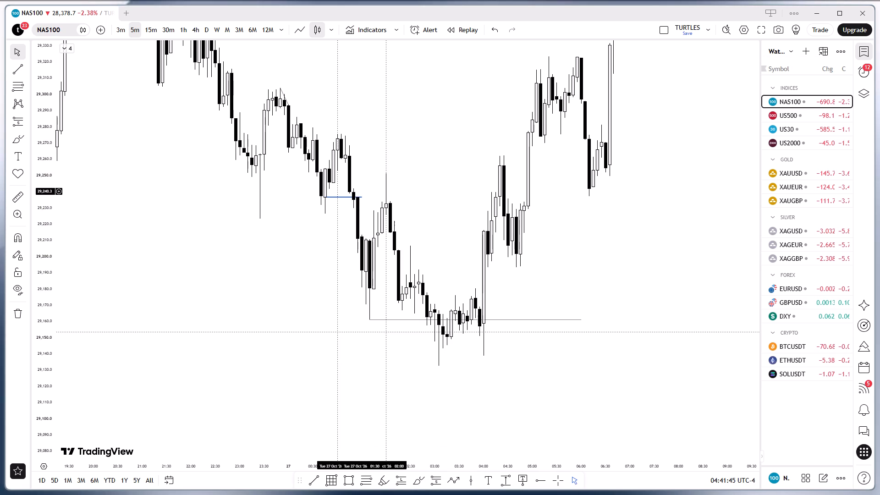
pyautogui.click(361, 195)
pyautogui.press('BackSpace')
# Delete together the 26 October evening trend line and horizontal level, the short trend line before midnight, and the two 27 October vertical lines.
pyautogui.moveTo(319, 123); pyautogui.dragTo(321, 127)
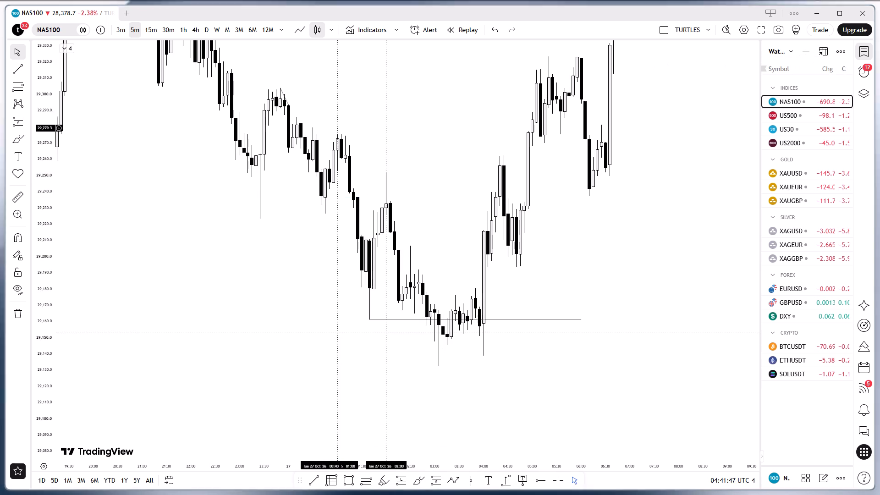
pyautogui.moveTo(319, 112); pyautogui.dragTo(394, 259)
pyautogui.moveTo(459, 222); pyautogui.dragTo(469, 272)
pyautogui.moveTo(542, 288); pyautogui.dragTo(539, 346)
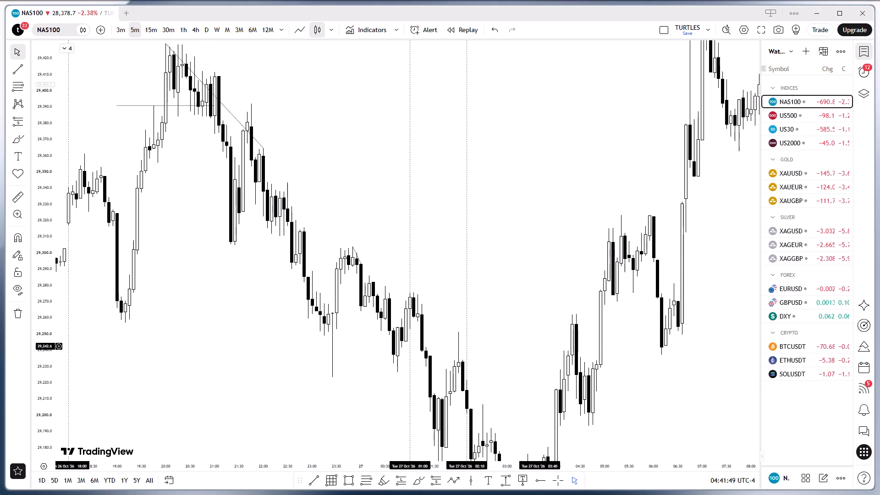
pyautogui.moveTo(539, 309); pyautogui.dragTo(537, 330)
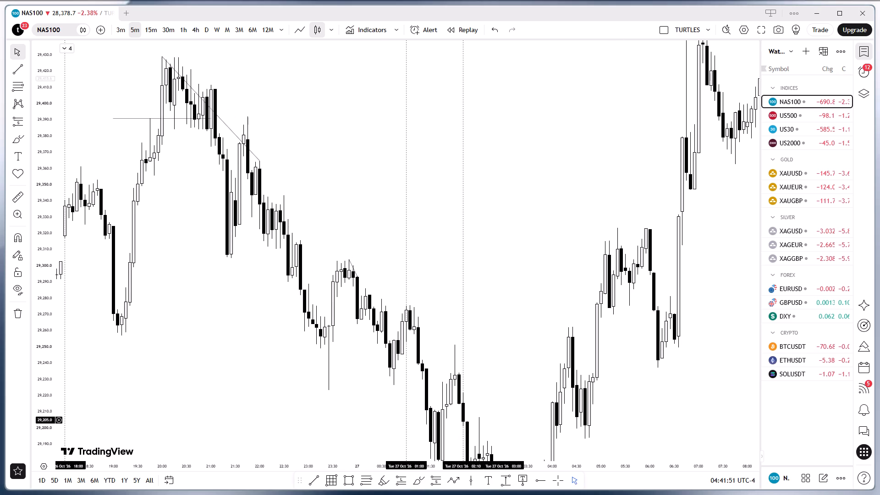
pyautogui.keyDown('ctrl'); pyautogui.moveTo(508, 432); pyautogui.dragTo(171, 122); pyautogui.keyUp('ctrl')
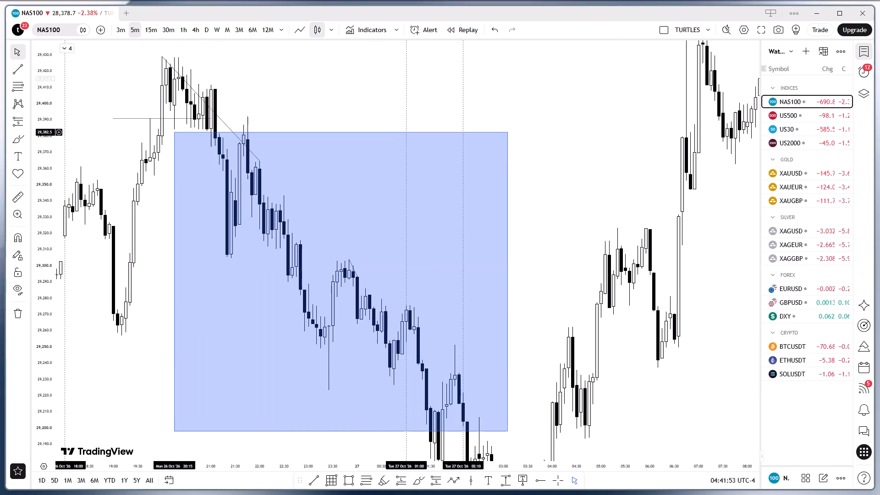
pyautogui.keyDown('ctrl'); pyautogui.moveTo(171, 122); pyautogui.dragTo(135, 48); pyautogui.keyUp('ctrl')
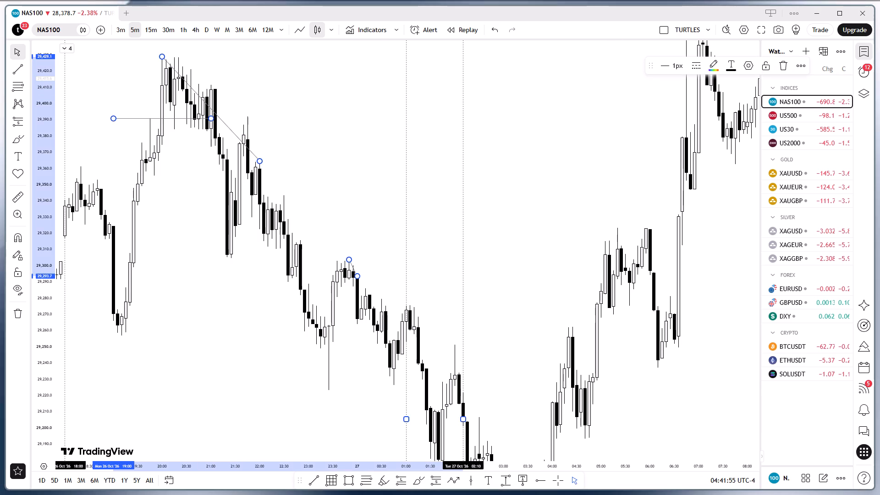
pyautogui.click(786, 70)
pyautogui.click(690, 132)
# Delete the horizontal level running from the 27 October 01:40 low to 06:00.
pyautogui.moveTo(461, 216); pyautogui.dragTo(461, 221)
pyautogui.moveTo(437, 256); pyautogui.dragTo(453, 184)
pyautogui.moveTo(469, 265); pyautogui.dragTo(447, 153)
pyautogui.moveTo(454, 205); pyautogui.dragTo(451, 197)
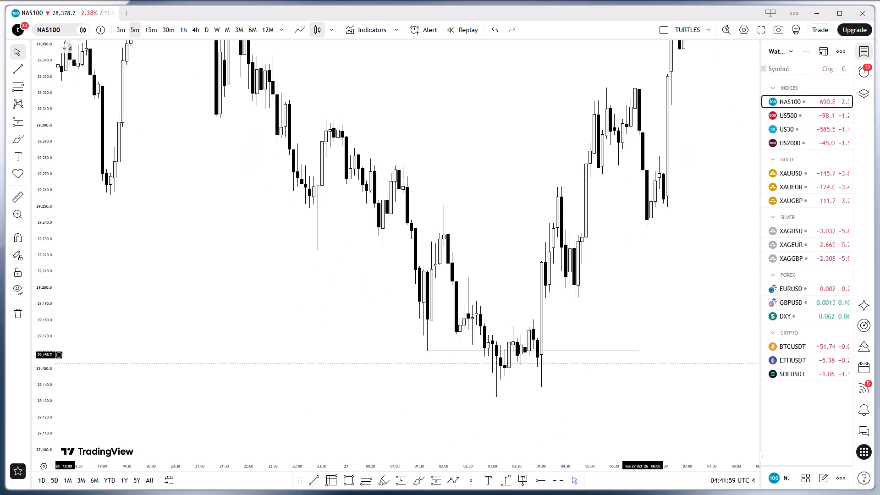
pyautogui.click(637, 346)
pyautogui.click(637, 352)
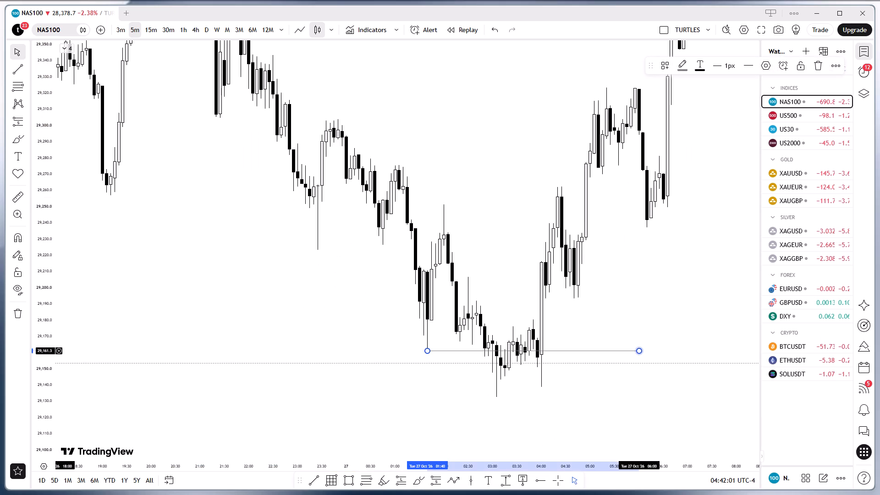
pyautogui.click(637, 352)
pyautogui.press('BackSpace')
# Switch the NAS100 chart to the 4-hour timeframe.
pyautogui.click(620, 279)
pyautogui.moveTo(615, 282); pyautogui.dragTo(621, 370)
pyautogui.moveTo(625, 308); pyautogui.dragTo(627, 344)
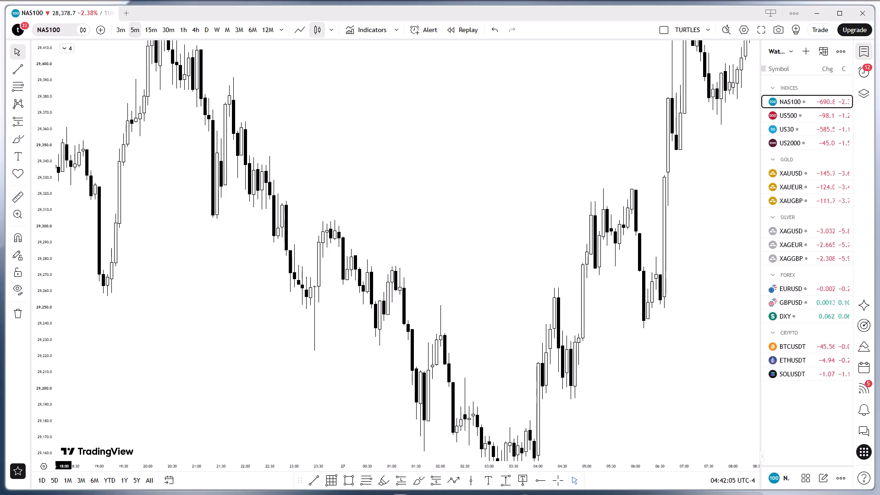
pyautogui.click(191, 28)
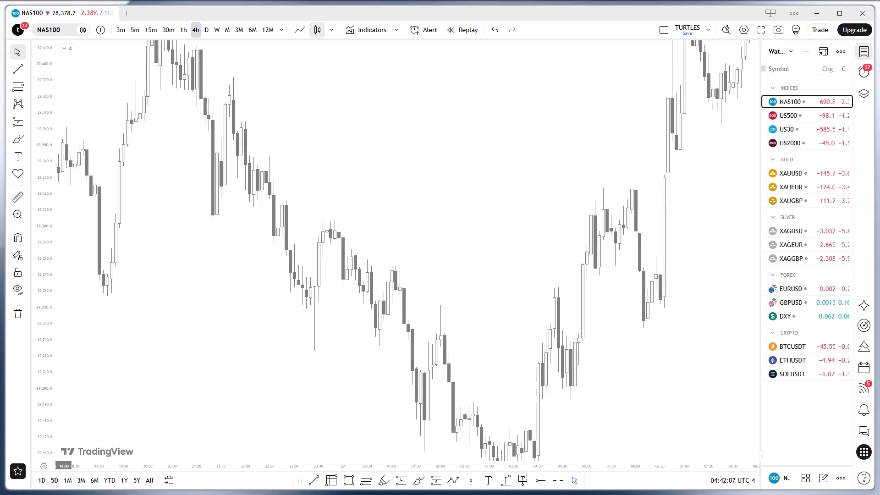
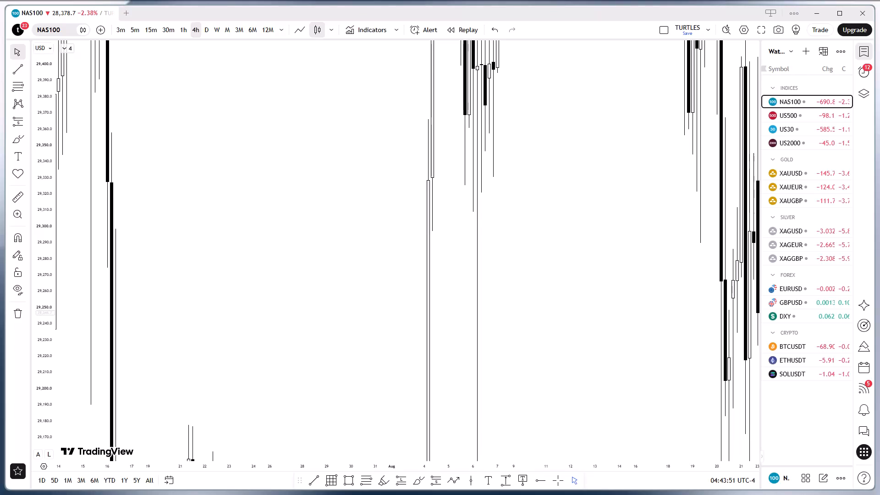
# Reset the 4-hour NAS100 chart view and examine October's price action up to the latest candles and the marked final week.
pyautogui.moveTo(41, 134); pyautogui.dragTo(124, 341)
pyautogui.moveTo(468, 335); pyautogui.dragTo(154, 362)
pyautogui.moveTo(268, 346); pyautogui.dragTo(240, 352)
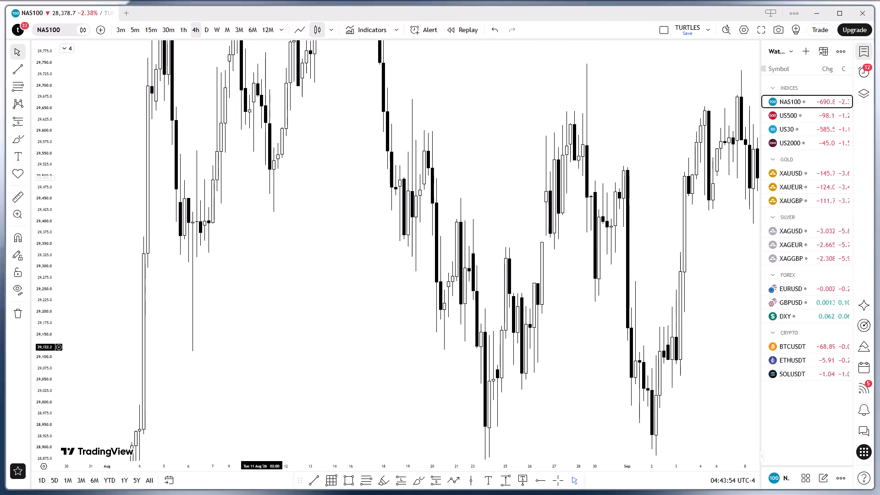
pyautogui.moveTo(240, 352); pyautogui.dragTo(0, 378)
pyautogui.moveTo(160, 371); pyautogui.dragTo(0, 480)
pyautogui.click(145, 423)
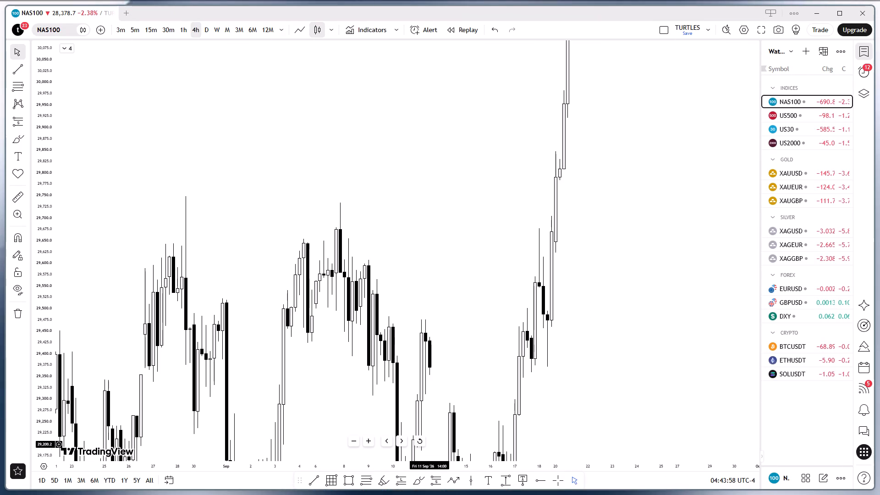
pyautogui.click(420, 439)
pyautogui.moveTo(492, 360); pyautogui.dragTo(449, 361)
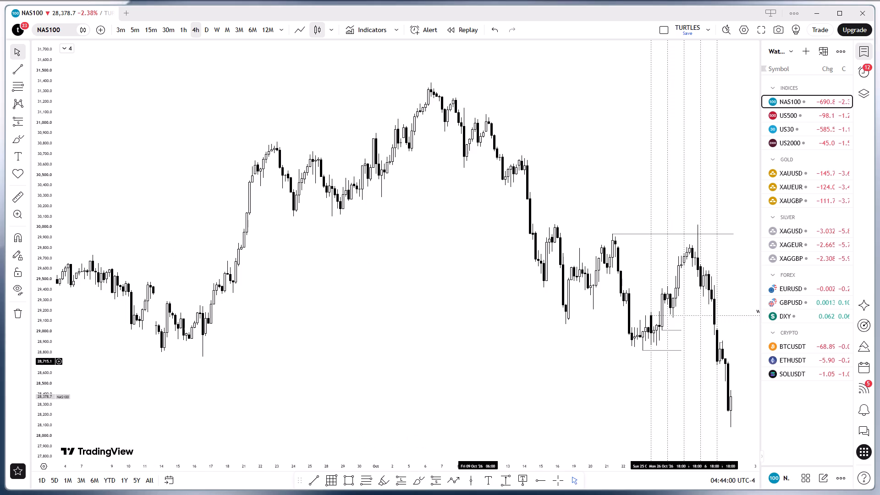
pyautogui.moveTo(449, 361); pyautogui.dragTo(275, 371)
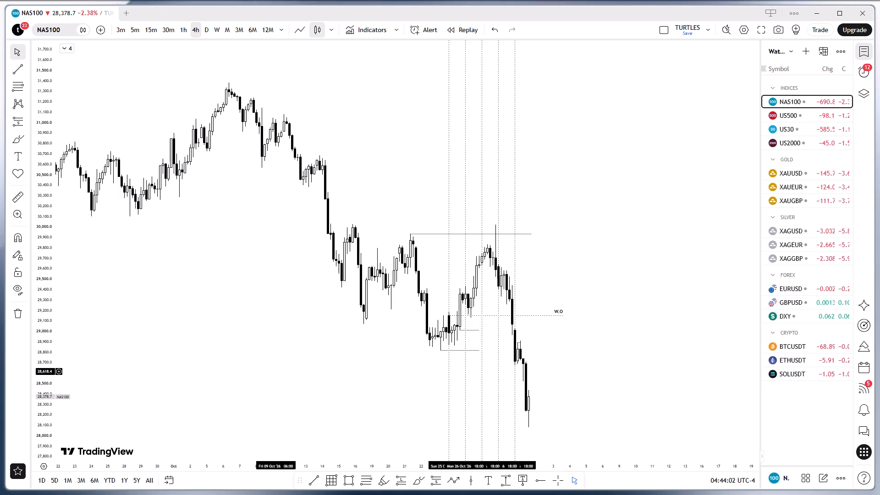
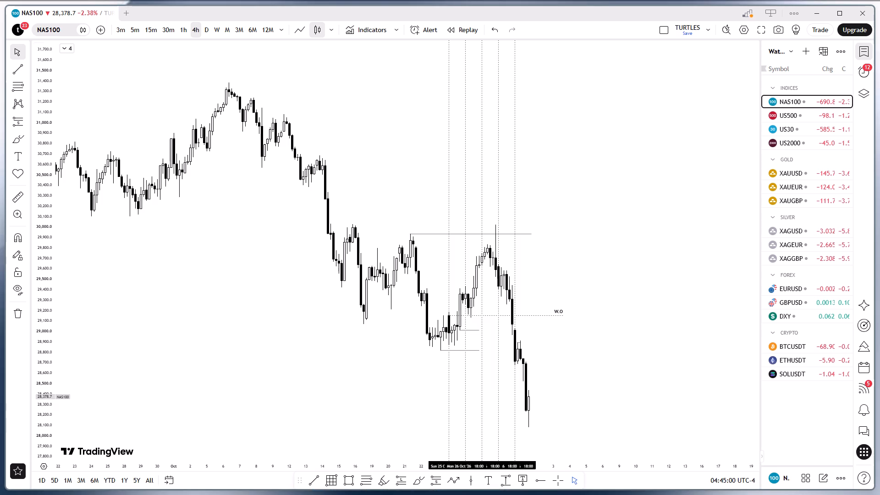
# Move the short 29,012 level line up to the candle low after Monday 26 Oct 18:00, at about 29,168, and shorten it.
pyautogui.moveTo(34, 415); pyautogui.dragTo(60, 385)
pyautogui.scroll(4, 380, 275)
pyautogui.moveTo(544, 374); pyautogui.dragTo(536, 380)
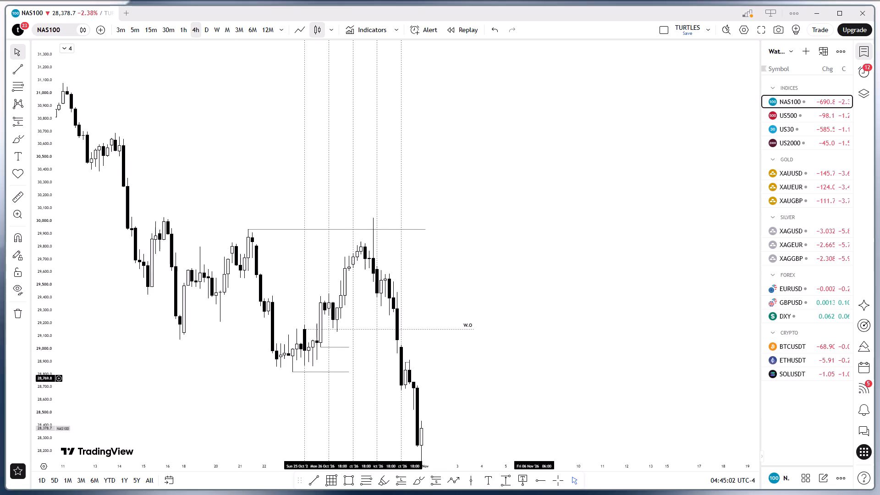
pyautogui.moveTo(536, 380); pyautogui.dragTo(673, 219)
pyautogui.scroll(3, 571, 297)
pyautogui.moveTo(552, 319); pyautogui.dragTo(696, 281)
pyautogui.scroll(2, 533, 324)
pyautogui.moveTo(526, 293); pyautogui.dragTo(541, 332)
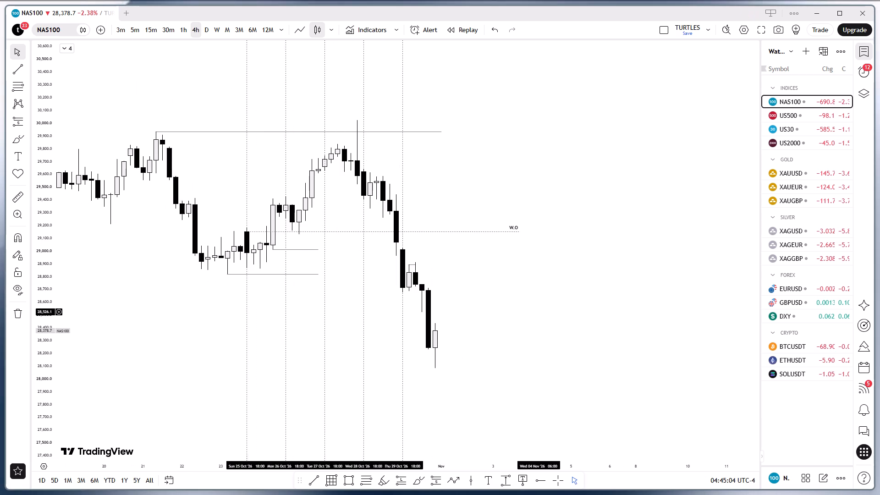
pyautogui.moveTo(277, 272); pyautogui.dragTo(298, 257)
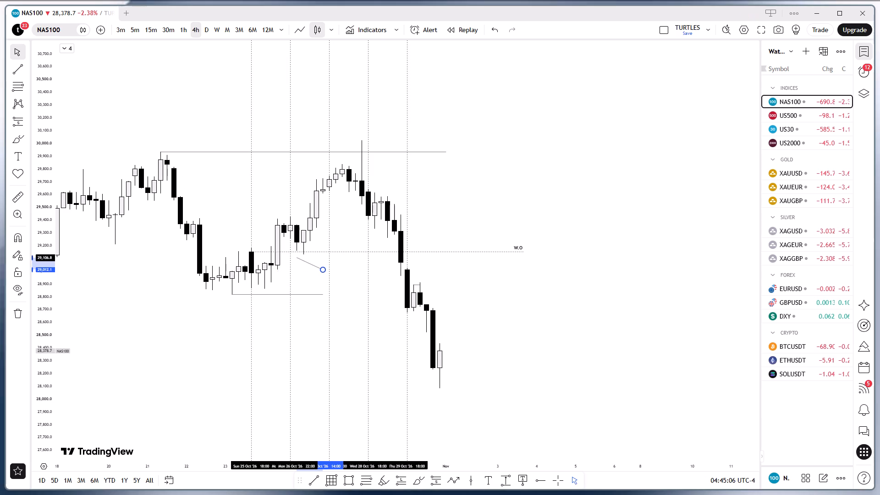
pyautogui.moveTo(298, 257); pyautogui.dragTo(298, 250)
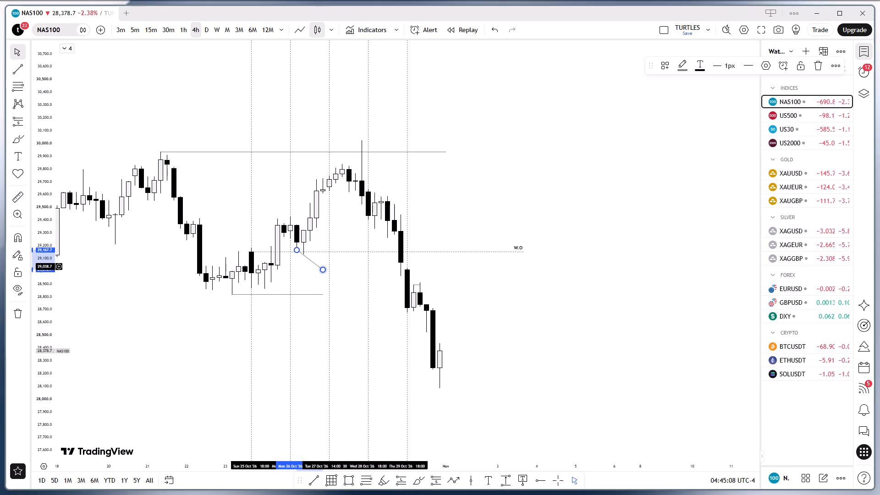
pyautogui.moveTo(322, 269); pyautogui.dragTo(317, 242)
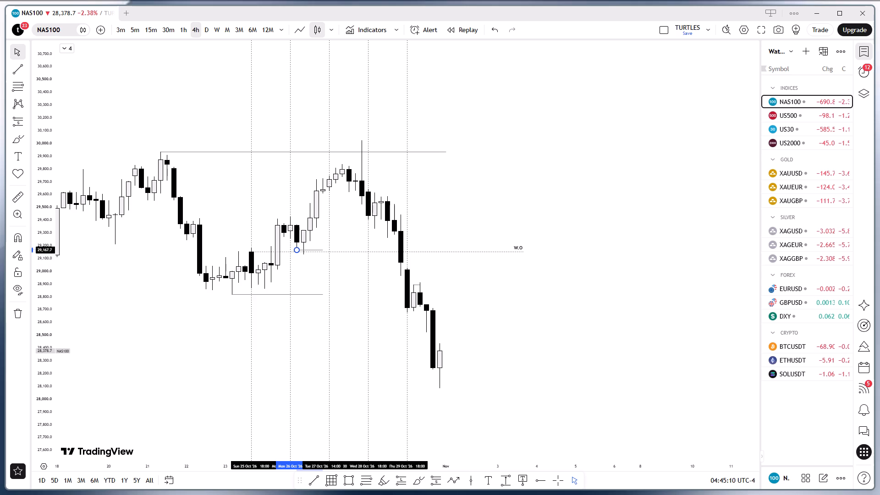
pyautogui.moveTo(317, 242); pyautogui.dragTo(312, 243)
pyautogui.moveTo(311, 237); pyautogui.dragTo(311, 247)
pyautogui.click(324, 277)
# Delete the horizontal level line at 28,818 below the week's opening candles.
pyautogui.click(318, 294)
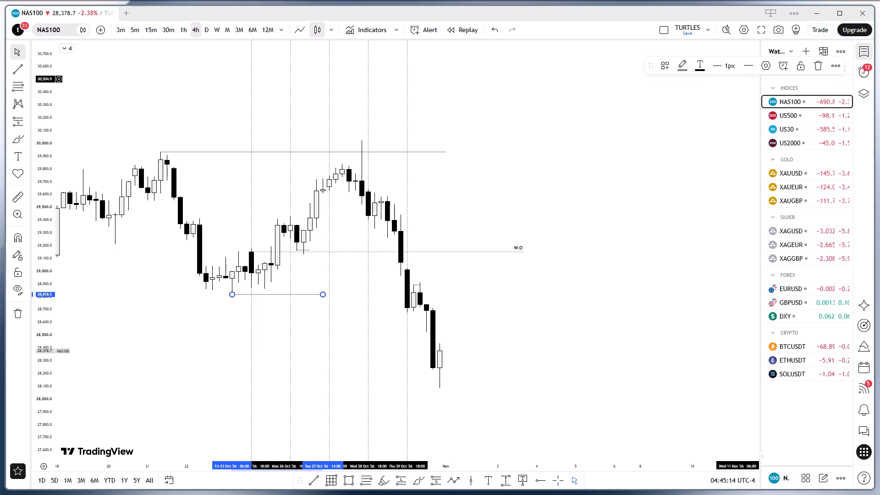
pyautogui.click(820, 66)
pyautogui.click(708, 147)
# Hide the watchlist and examine the marked final week's NAS100 4-hour candles at a larger scale.
pyautogui.moveTo(616, 164); pyautogui.dragTo(617, 193)
pyautogui.scroll(4, 601, 262)
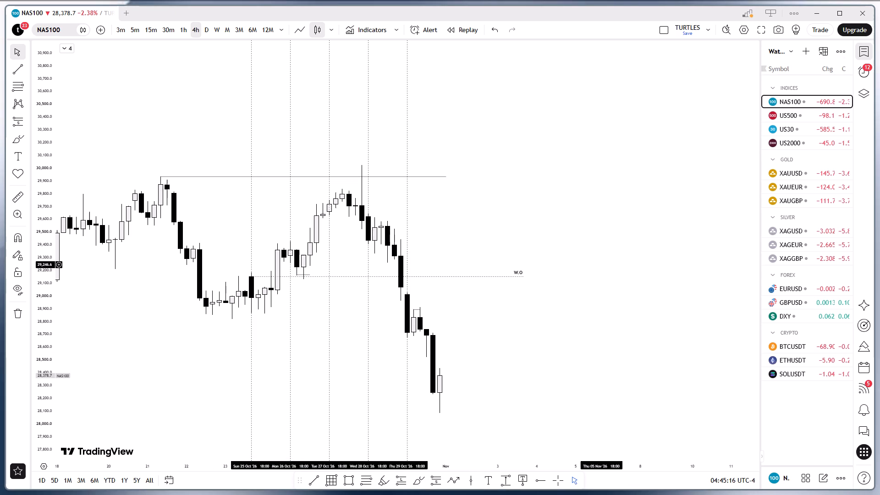
pyautogui.moveTo(533, 189); pyautogui.dragTo(595, 227)
pyautogui.click(861, 57)
pyautogui.click(544, 245)
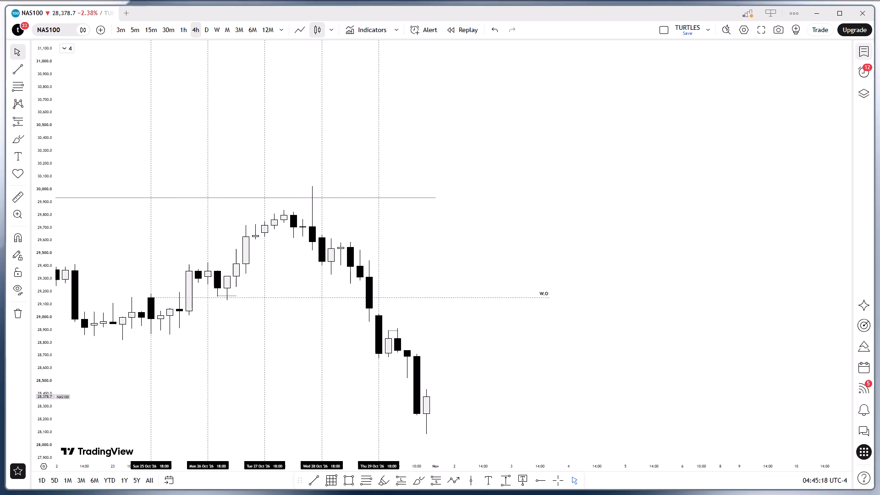
pyautogui.moveTo(447, 314); pyautogui.dragTo(585, 278)
pyautogui.moveTo(44, 417); pyautogui.dragTo(50, 304)
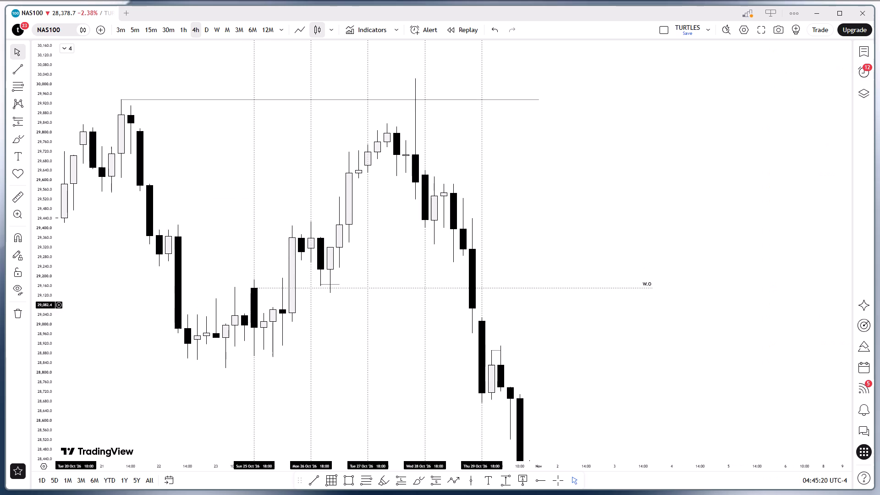
pyautogui.scroll(1, 520, 234)
pyautogui.moveTo(525, 233); pyautogui.dragTo(686, 216)
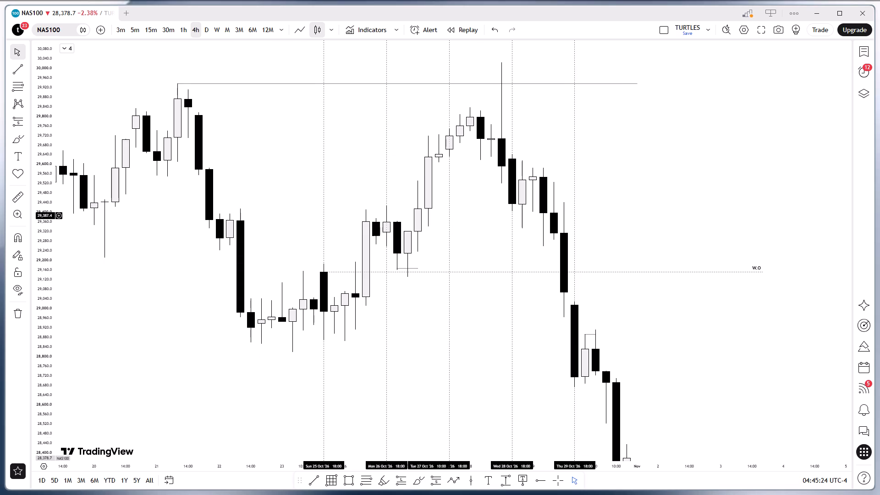
# Turn on magnet snapping and level both ends of the short line at the Monday-evening candle low, about 29,161.
pyautogui.click(317, 484)
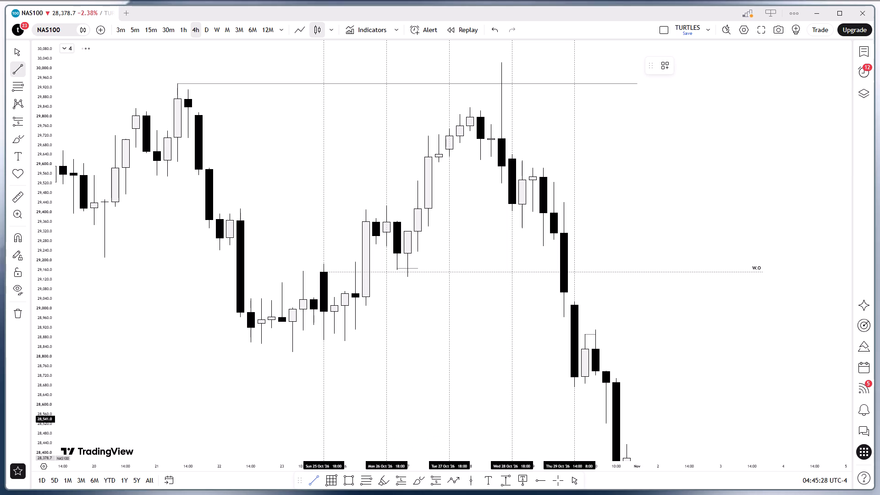
pyautogui.click(576, 481)
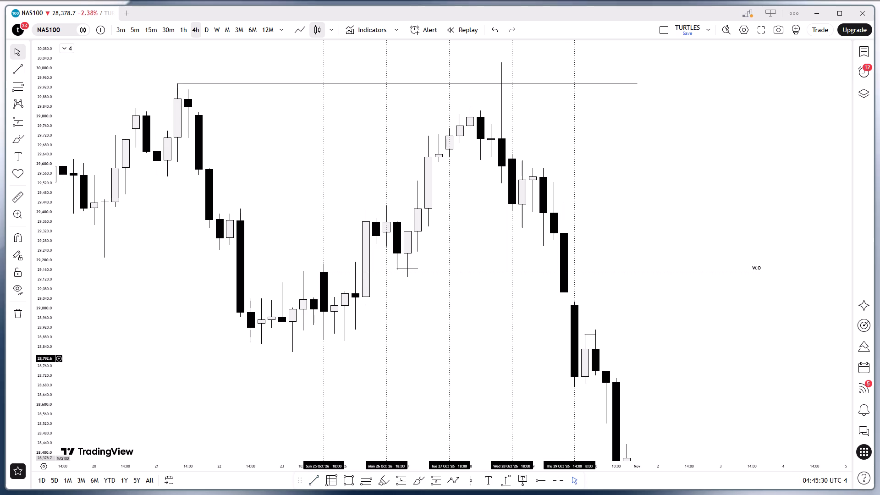
pyautogui.moveTo(394, 269); pyautogui.dragTo(392, 274)
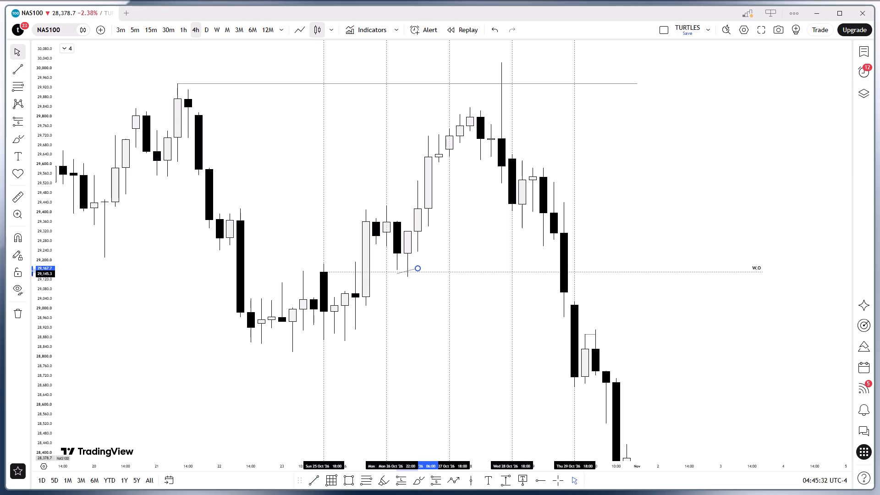
pyautogui.moveTo(392, 274); pyautogui.dragTo(400, 271)
pyautogui.click(12, 240)
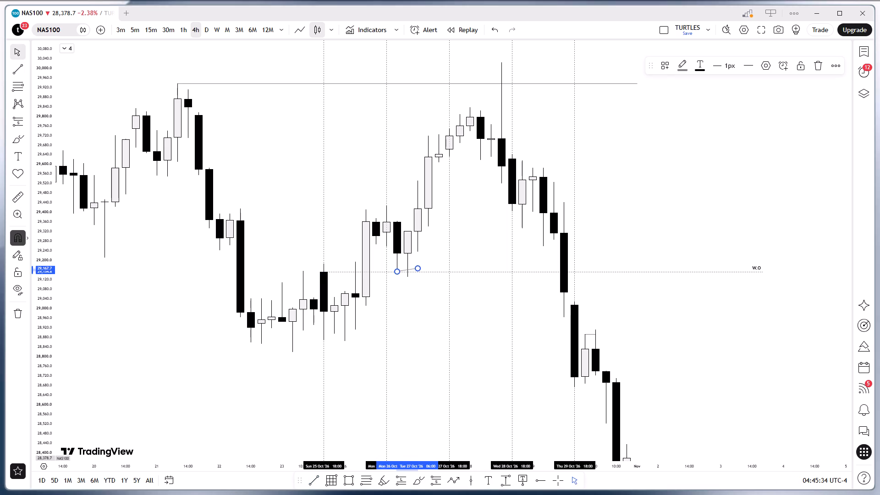
pyautogui.moveTo(396, 270); pyautogui.dragTo(392, 276)
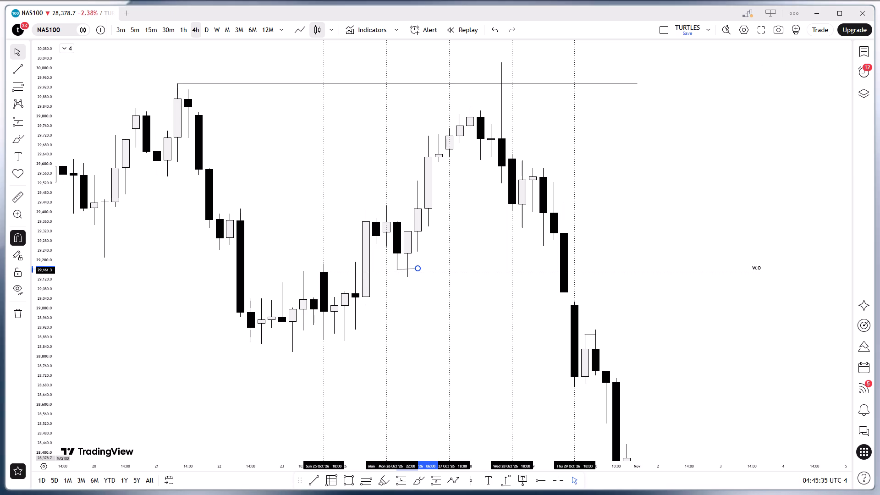
pyautogui.moveTo(417, 269); pyautogui.dragTo(417, 269)
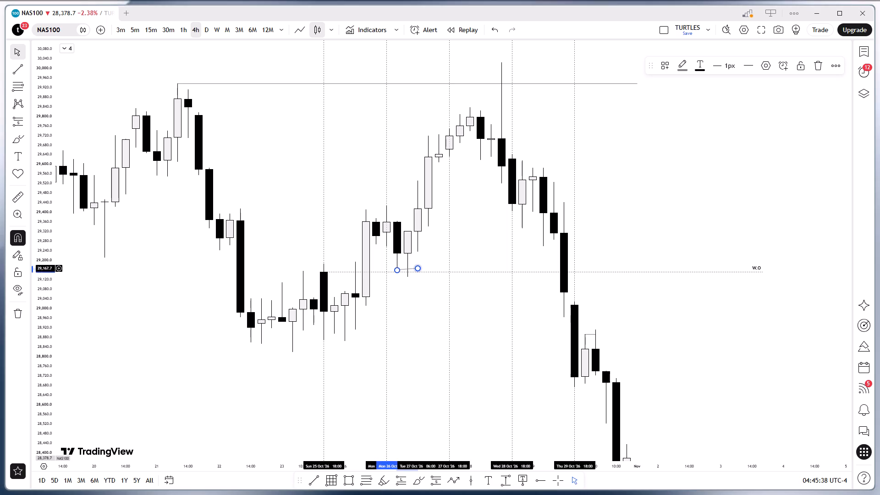
pyautogui.moveTo(417, 269); pyautogui.dragTo(416, 275)
pyautogui.click(425, 301)
pyautogui.click(420, 316)
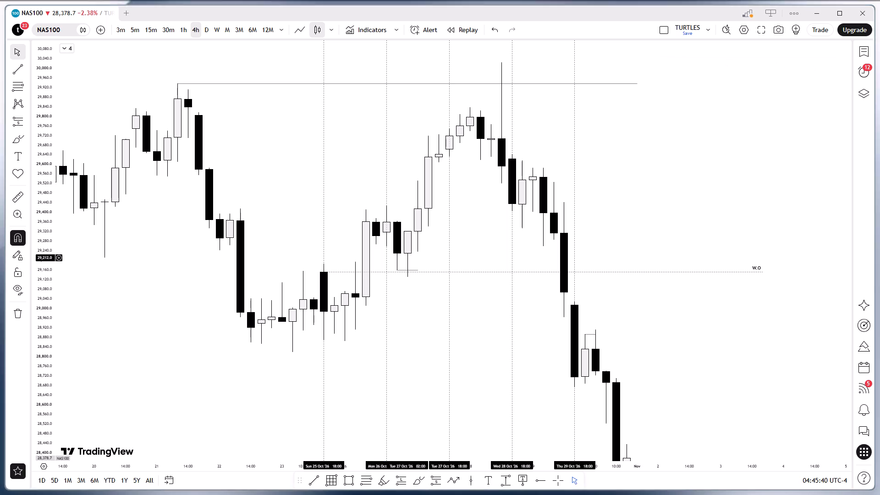
pyautogui.click(639, 224)
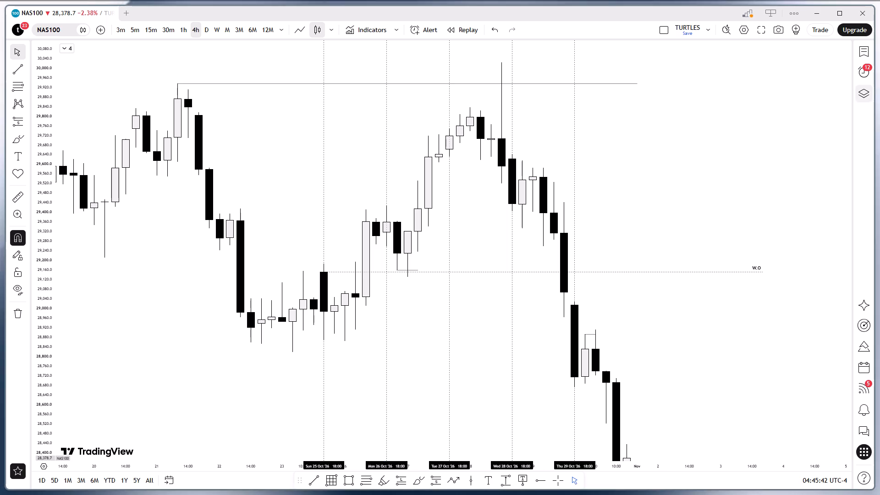
# Reopen the watchlist and view the US500 4-hour chart for comparison.
pyautogui.click(868, 55)
pyautogui.click(811, 116)
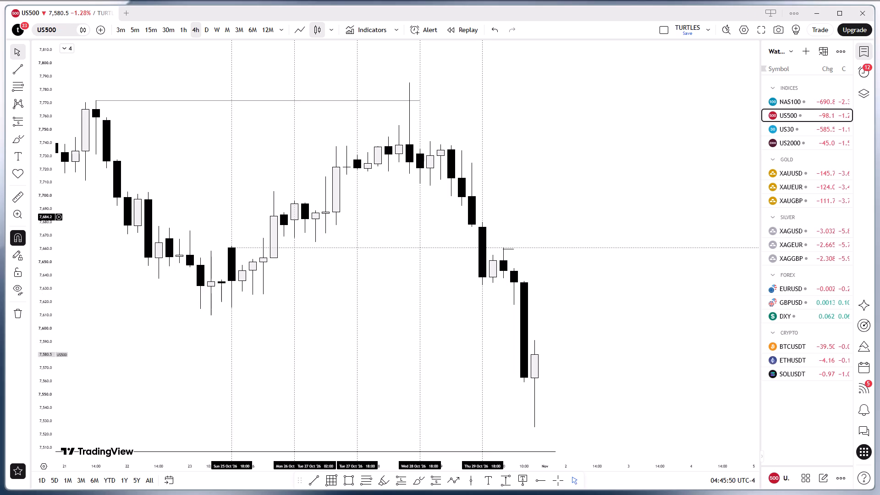
# Switch to US30 and delete the short slanted line above the candles just after Monday 26 Oct 18:00.
pyautogui.click(819, 126)
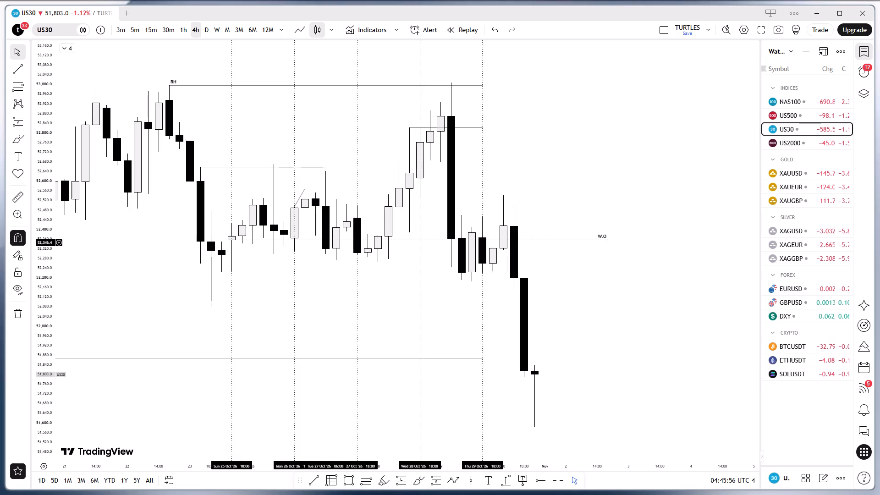
pyautogui.click(297, 201)
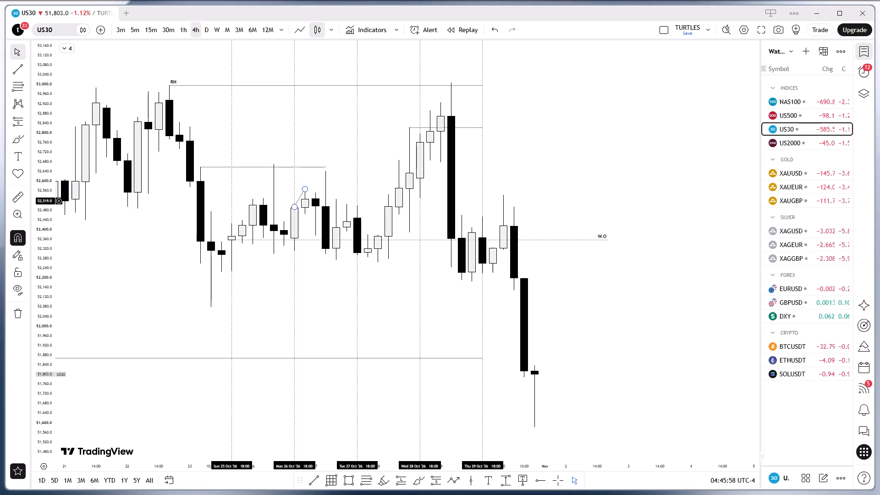
pyautogui.click(814, 66)
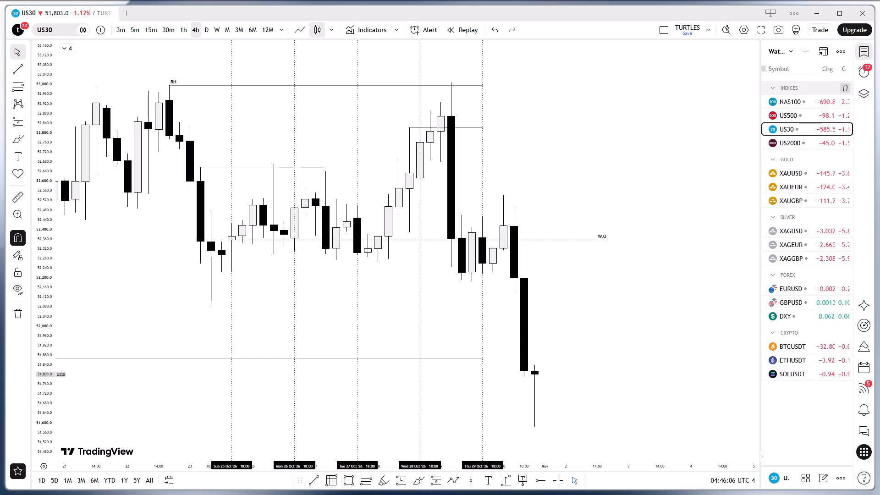
# On NAS100, draw a trend line from the 27 Oct 02:00 low at about 29,133 to about 29,237 and apply the SMT template.
pyautogui.click(796, 99)
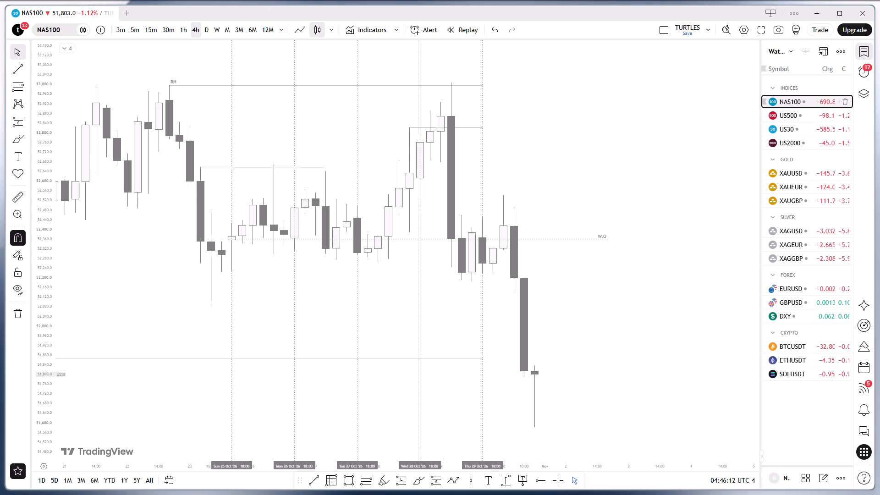
pyautogui.click(795, 99)
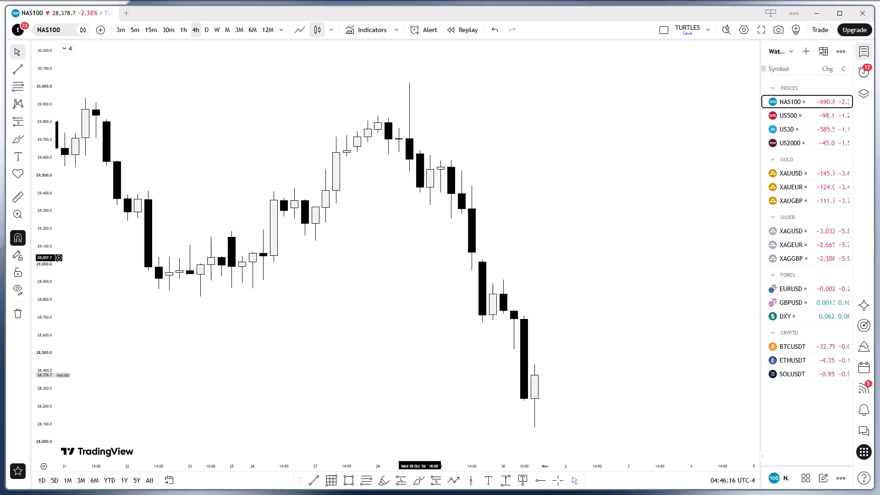
pyautogui.click(359, 264)
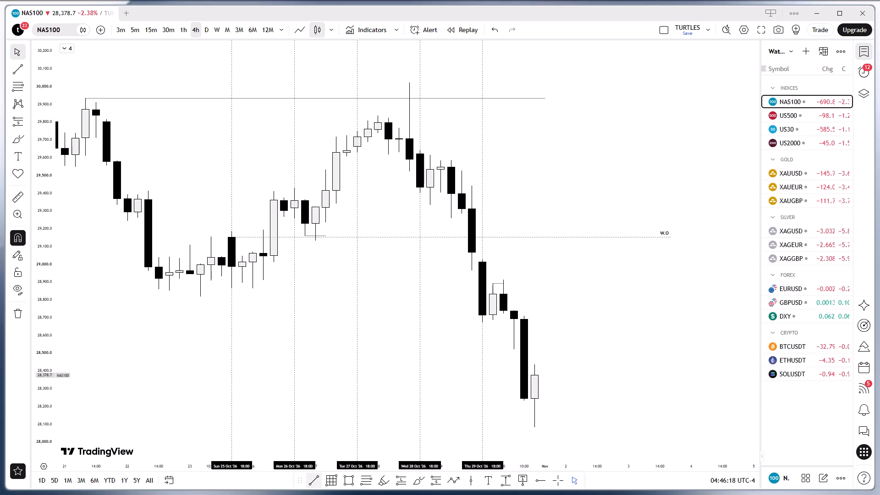
pyautogui.moveTo(319, 345); pyautogui.dragTo(320, 371)
pyautogui.moveTo(321, 291); pyautogui.dragTo(322, 317)
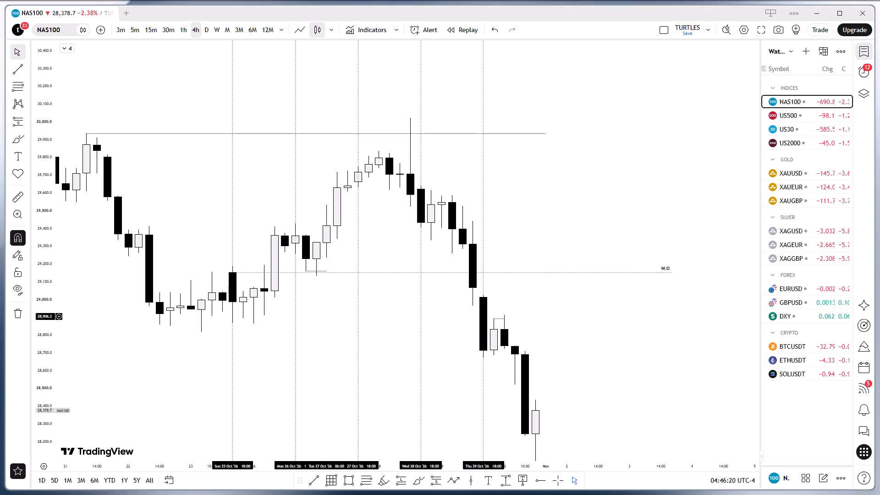
pyautogui.click(312, 479)
pyautogui.click(318, 280)
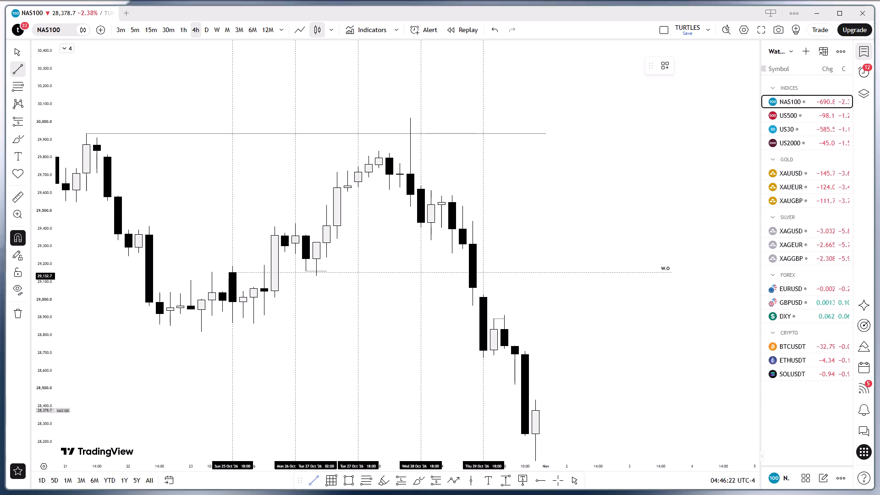
pyautogui.click(323, 265)
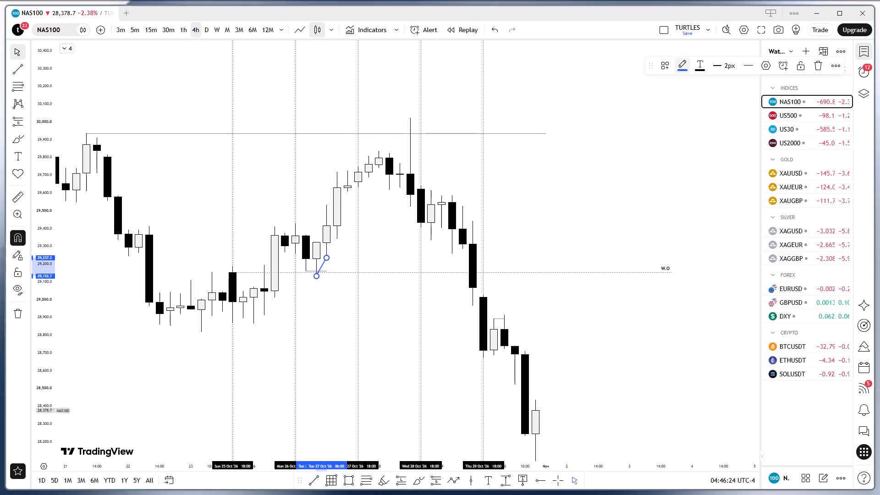
pyautogui.click(666, 62)
pyautogui.click(669, 311)
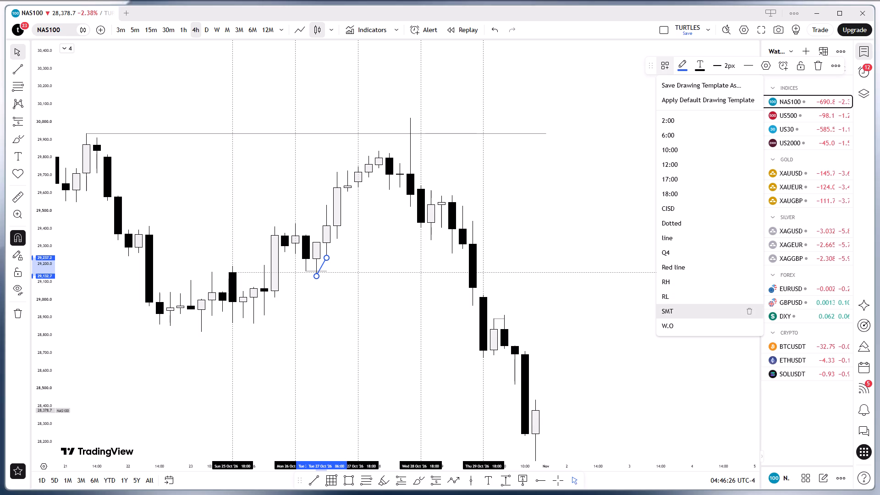
pyautogui.click(649, 249)
# Switch NAS100 to the 1-hour timeframe and move the SMT line's lower end to the Tuesday 27 Oct swing low.
pyautogui.moveTo(613, 218); pyautogui.dragTo(700, 188)
pyautogui.scroll(1, 649, 191)
pyautogui.moveTo(643, 178); pyautogui.dragTo(647, 210)
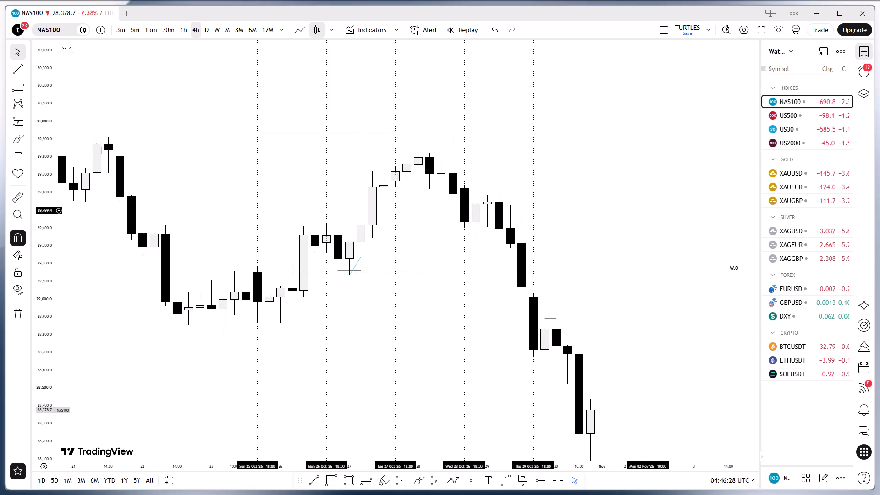
pyautogui.scroll(1, 645, 209)
pyautogui.moveTo(644, 208); pyautogui.dragTo(658, 226)
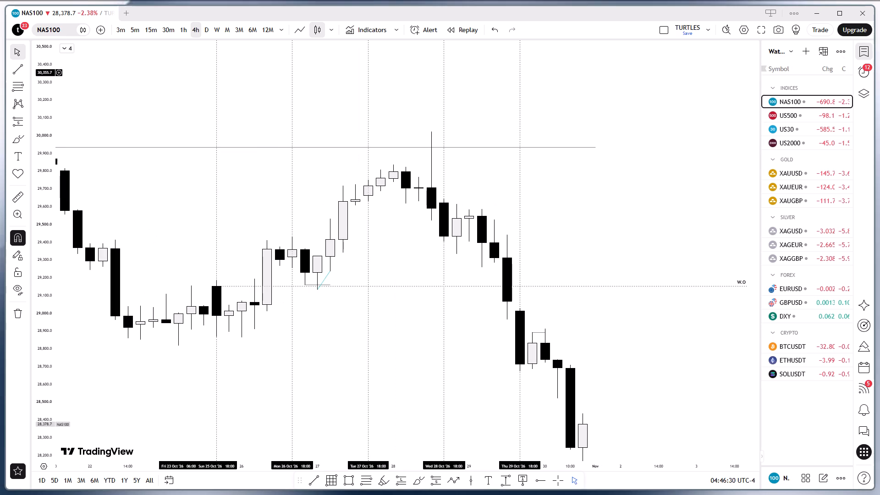
pyautogui.click(181, 31)
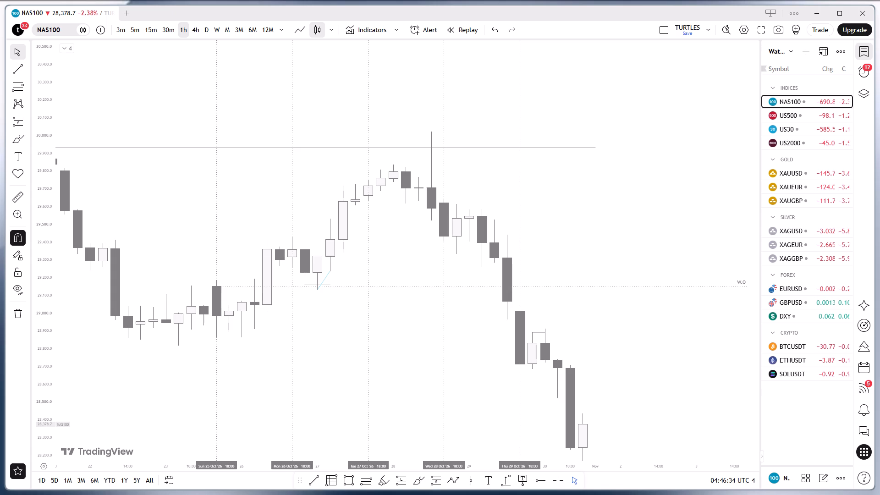
pyautogui.scroll(-15, 296, 310)
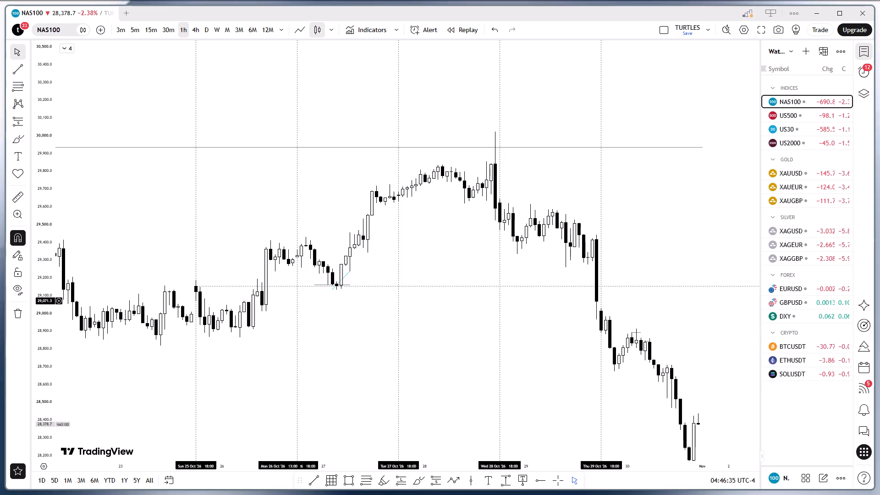
pyautogui.moveTo(333, 288); pyautogui.dragTo(333, 291)
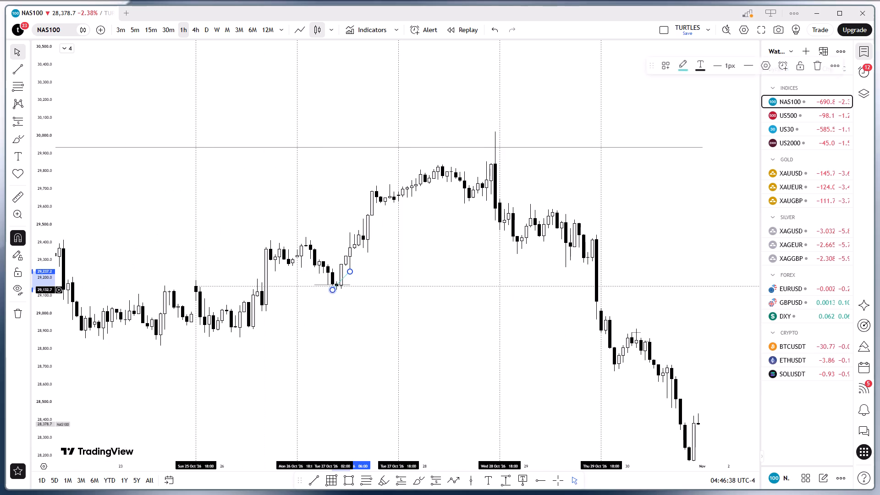
pyautogui.moveTo(333, 291); pyautogui.dragTo(342, 297)
pyautogui.click(355, 319)
# Shorten the short horizontal line beside the Tuesday 27 Oct low by moving its start to about 01:00.
pyautogui.moveTo(313, 284); pyautogui.dragTo(314, 286)
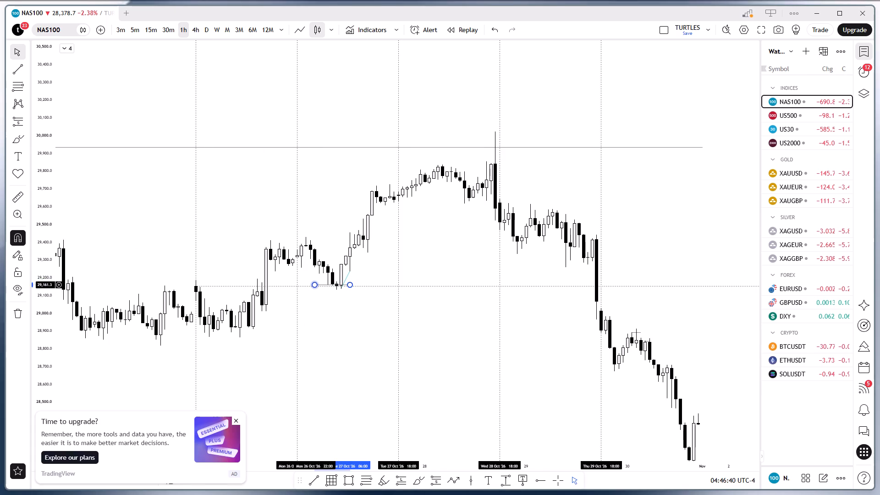
pyautogui.moveTo(314, 286); pyautogui.dragTo(327, 289)
pyautogui.click(337, 312)
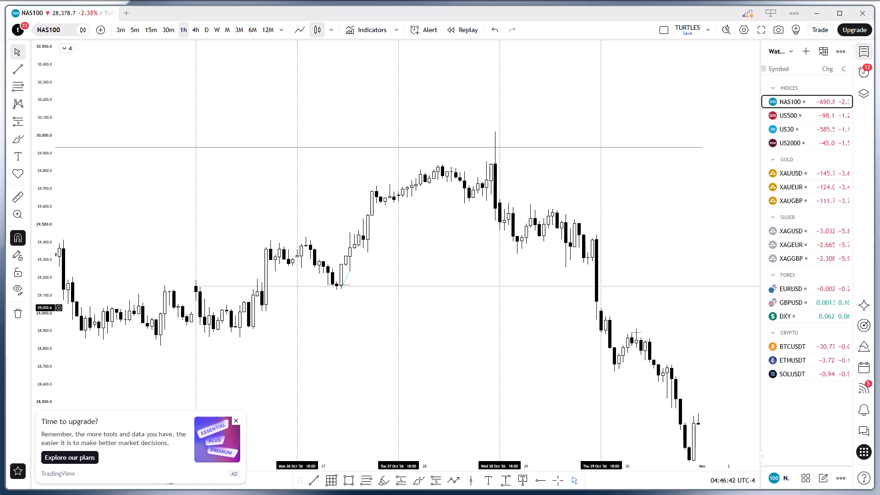
# Draw a short horizontal trend line at about 29,268 from the Tuesday 27 Oct 05:00 candle to about 07:00.
pyautogui.moveTo(48, 388); pyautogui.dragTo(75, 254)
pyautogui.moveTo(358, 357); pyautogui.dragTo(372, 324)
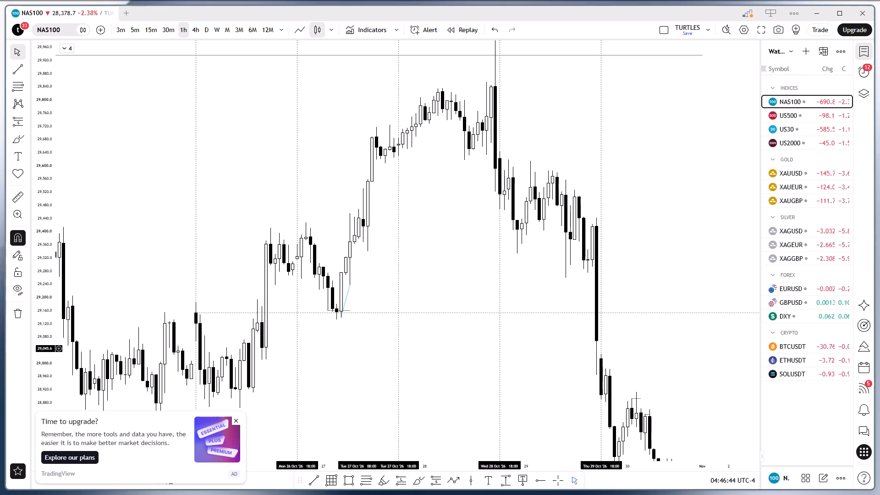
pyautogui.moveTo(372, 324); pyautogui.dragTo(390, 256)
pyautogui.scroll(2, 351, 293)
pyautogui.moveTo(346, 272); pyautogui.dragTo(362, 313)
pyautogui.moveTo(339, 293); pyautogui.dragTo(343, 317)
pyautogui.moveTo(322, 295); pyautogui.dragTo(329, 314)
pyautogui.moveTo(319, 303); pyautogui.dragTo(358, 325)
pyautogui.click(356, 324)
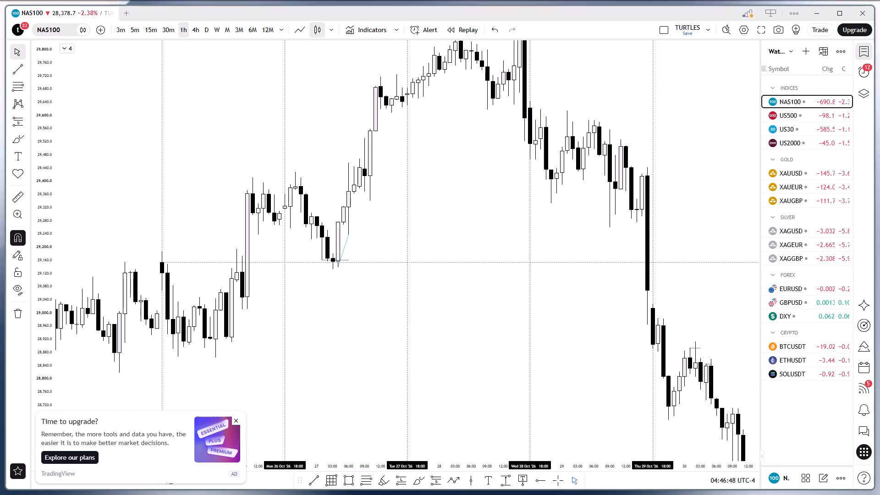
pyautogui.click(235, 422)
pyautogui.click(323, 352)
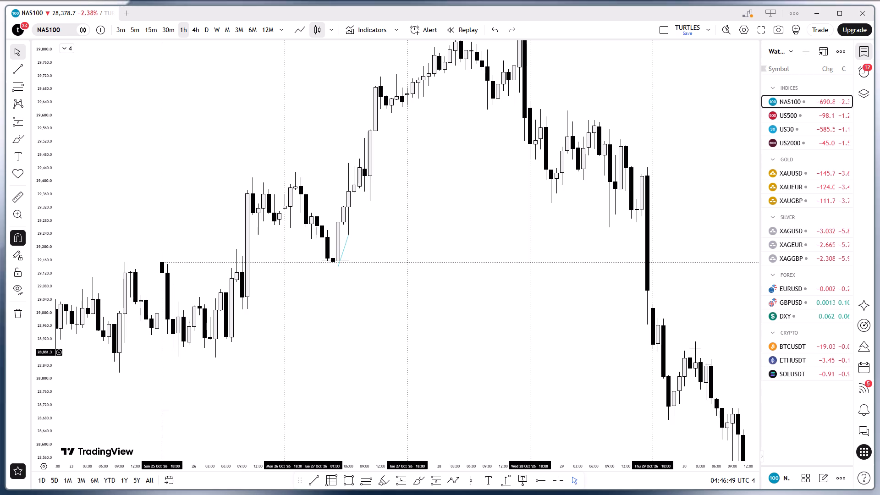
pyautogui.scroll(2, 314, 346)
pyautogui.click(316, 344)
pyautogui.moveTo(264, 326); pyautogui.dragTo(331, 378)
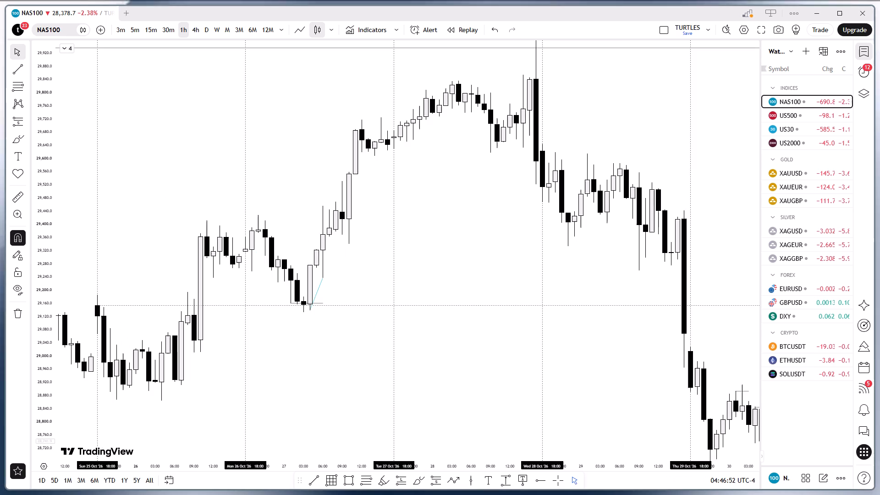
pyautogui.click(312, 487)
pyautogui.click(316, 270)
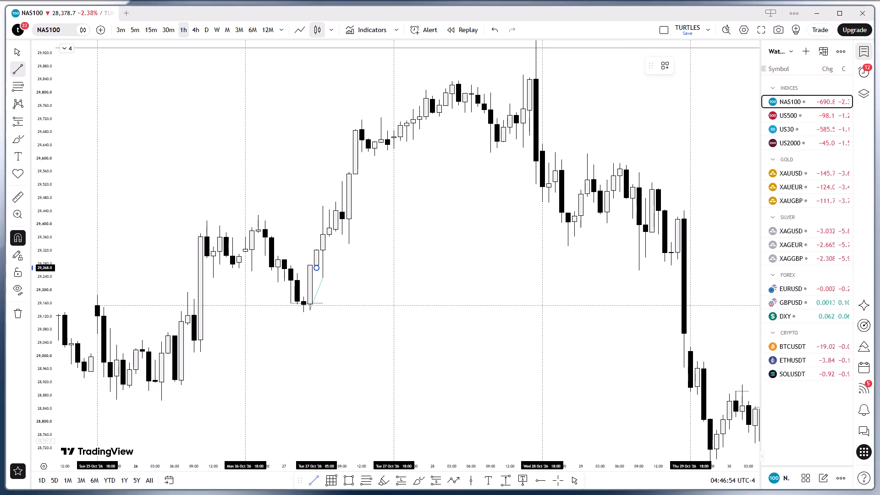
pyautogui.keyDown('shift'); pyautogui.click(326, 268); pyautogui.keyUp('shift')
pyautogui.click(345, 278)
pyautogui.click(348, 272)
# Examine the NAS100 1-hour candles around the Tuesday 27 Oct low and the rally that follows it.
pyautogui.moveTo(351, 266); pyautogui.dragTo(368, 287)
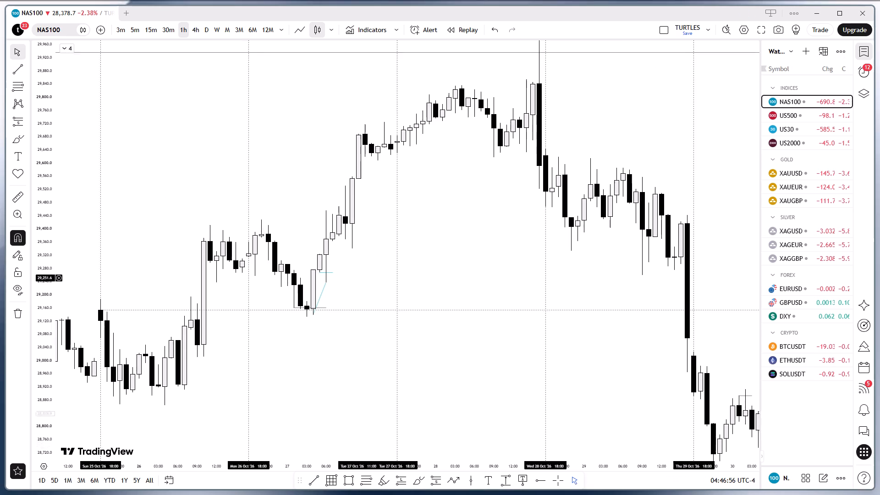
pyautogui.moveTo(368, 287); pyautogui.dragTo(387, 293)
pyautogui.scroll(1, 378, 300)
pyautogui.moveTo(369, 293); pyautogui.dragTo(421, 283)
pyautogui.moveTo(398, 274); pyautogui.dragTo(403, 285)
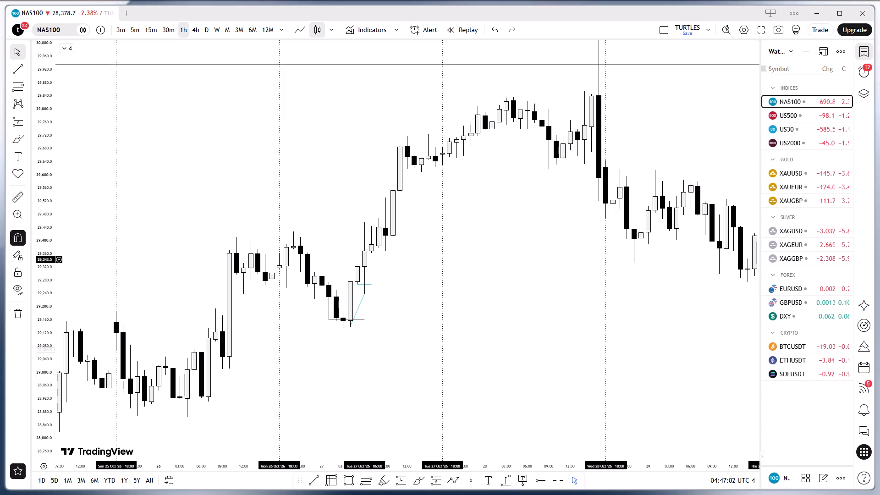
pyautogui.moveTo(390, 269); pyautogui.dragTo(406, 290)
pyautogui.scroll(1, 406, 290)
pyautogui.moveTo(375, 304); pyautogui.dragTo(457, 300)
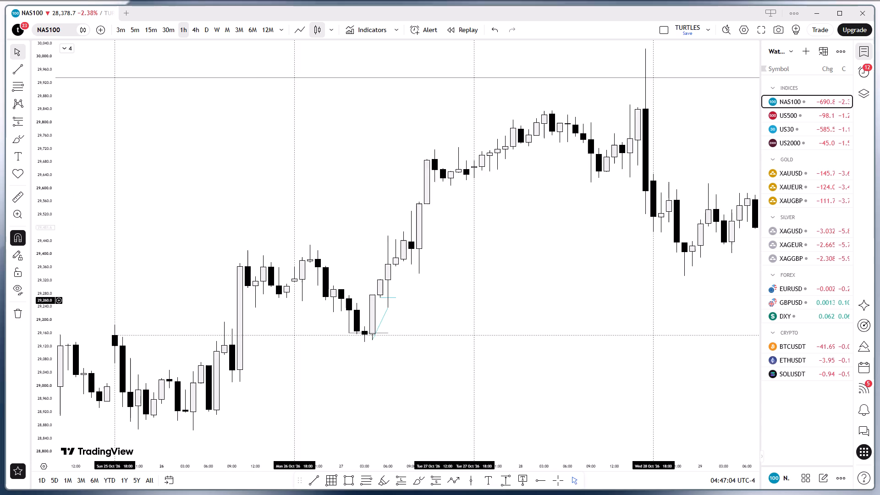
pyautogui.click(417, 303)
pyautogui.click(429, 306)
pyautogui.moveTo(445, 255); pyautogui.dragTo(445, 259)
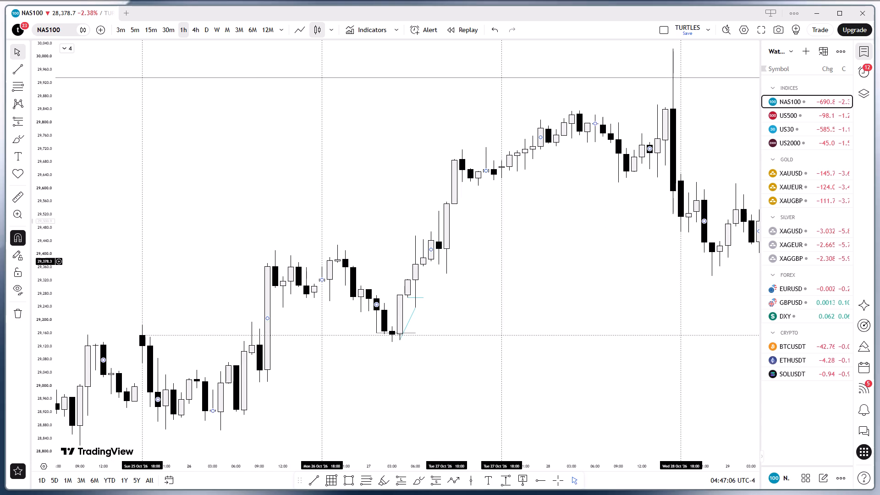
pyautogui.click(456, 278)
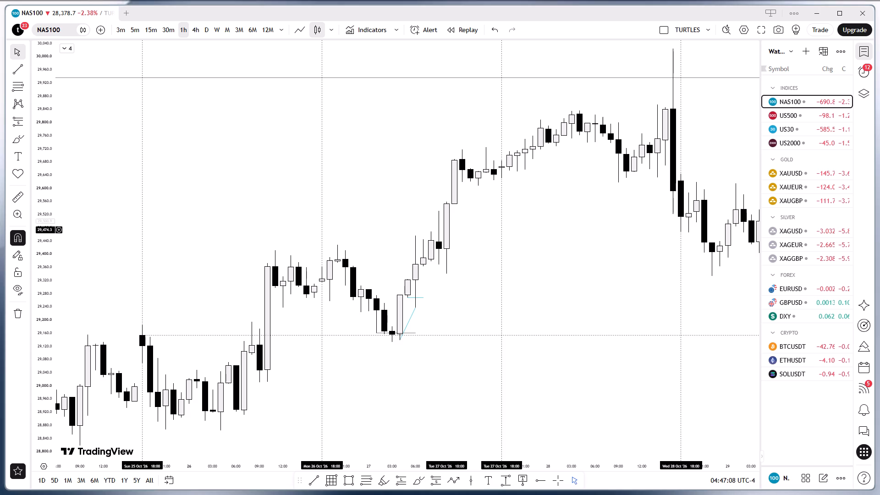
pyautogui.click(459, 271)
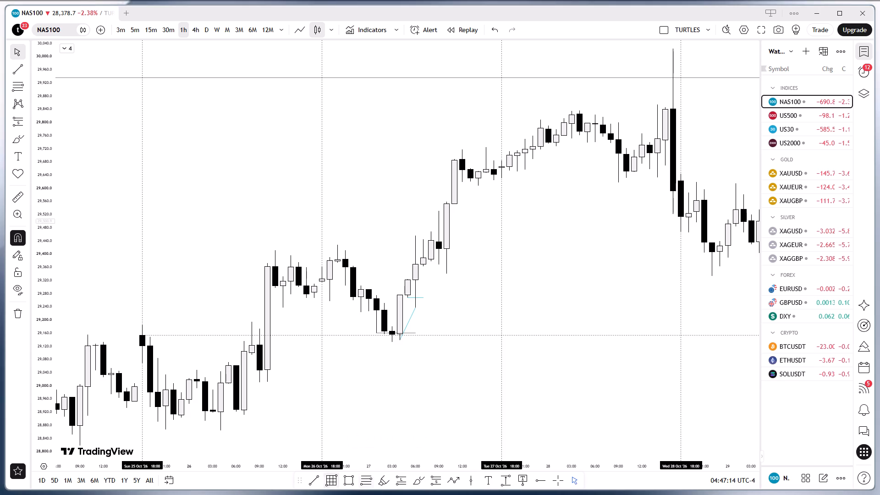
# Draw a horizontal trend line at about 29,322.5 from 27 Oct 06:00 to 14:00 and apply the 6:00 template.
pyautogui.click(312, 484)
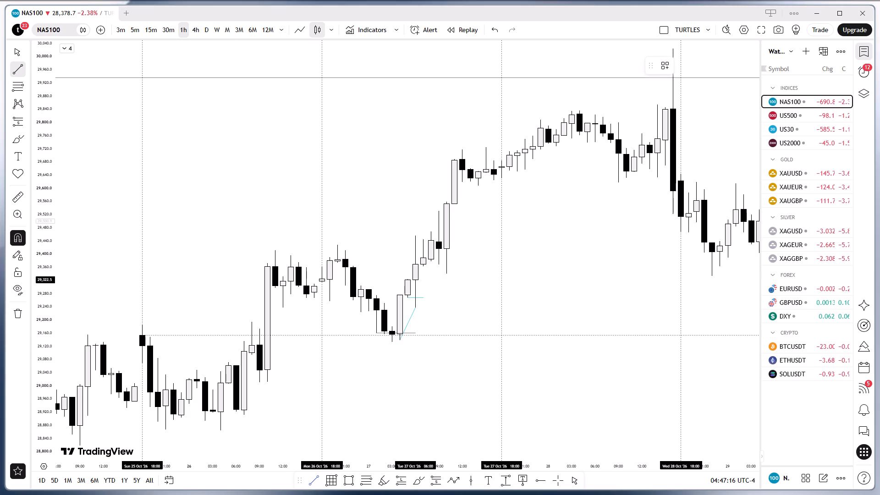
pyautogui.click(415, 280)
pyautogui.keyDown('shift'); pyautogui.click(475, 278); pyautogui.keyUp('shift')
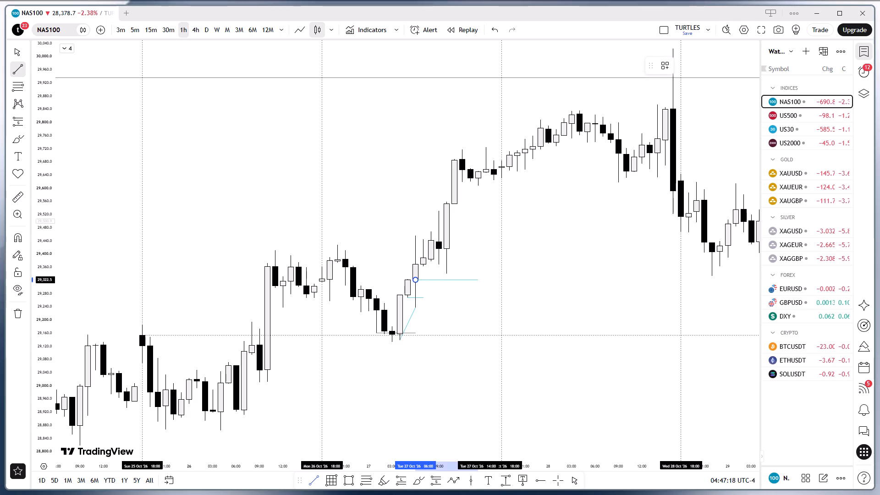
pyautogui.click(657, 66)
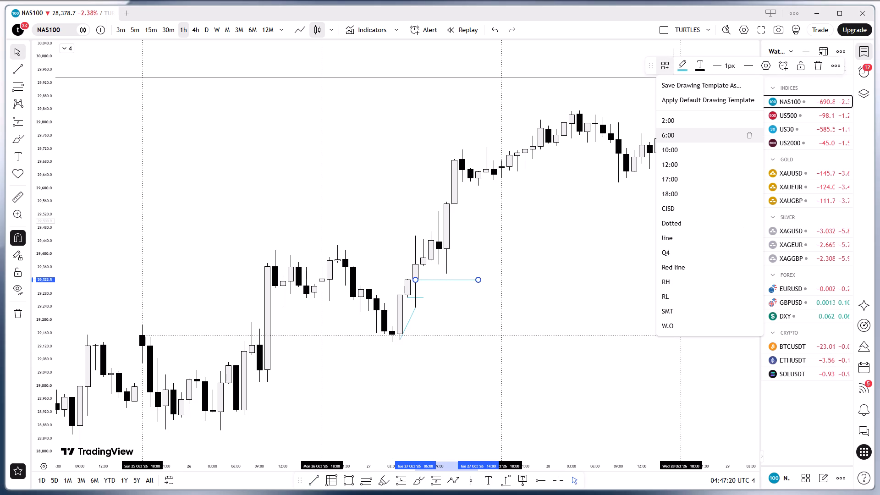
pyautogui.click(667, 129)
pyautogui.click(638, 179)
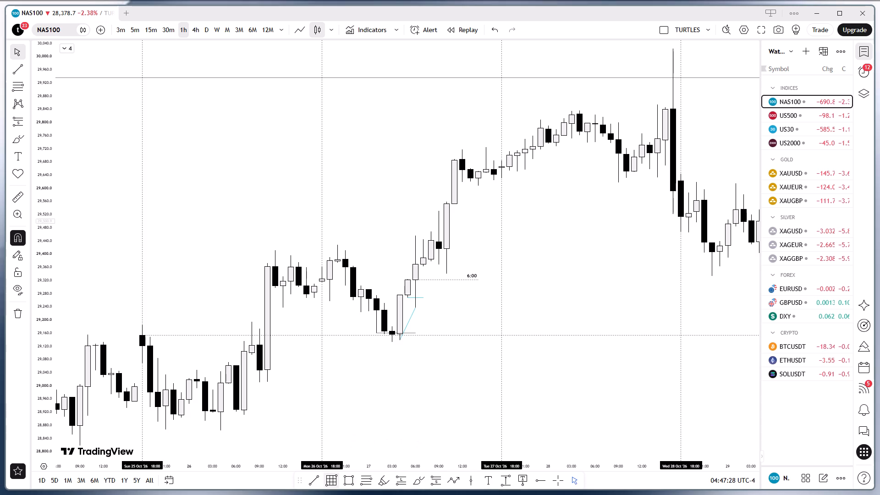
# Draw a rectangle from about 29,180 at 27 Oct 03:00 up to the short line near 29,268, extending it to about 07:00.
pyautogui.click(349, 478)
pyautogui.click(394, 324)
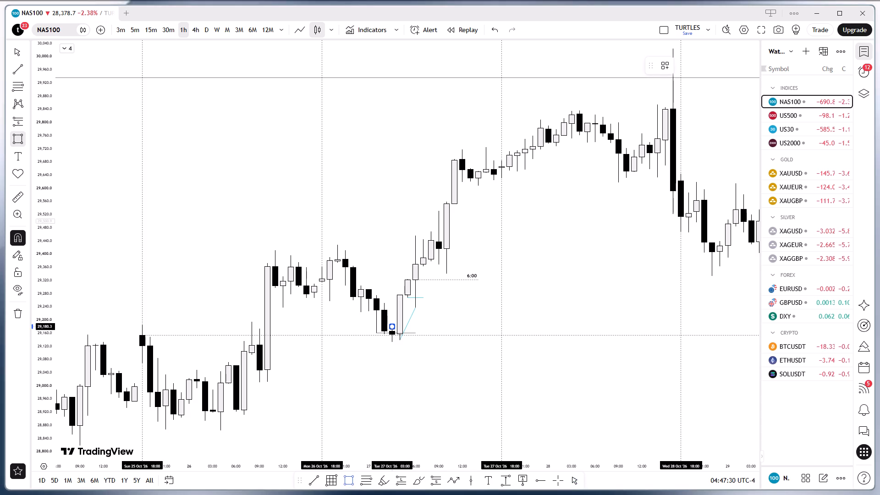
pyautogui.click(409, 301)
pyautogui.click(448, 302)
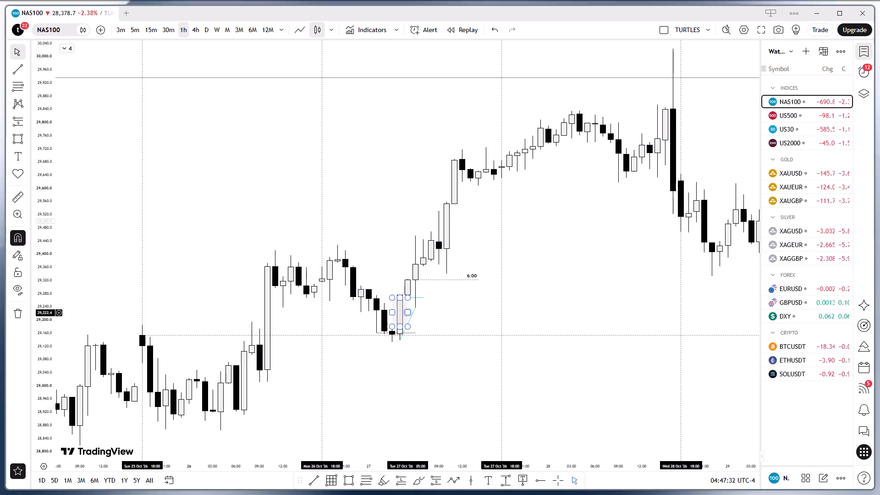
pyautogui.moveTo(408, 313); pyautogui.dragTo(425, 313)
pyautogui.click(436, 312)
pyautogui.click(440, 313)
# Draw a Gann box from the 27 Oct low at about 29,133 to about 29,323 at 05:00 and apply a shaded-zone drawing template.
pyautogui.click(330, 481)
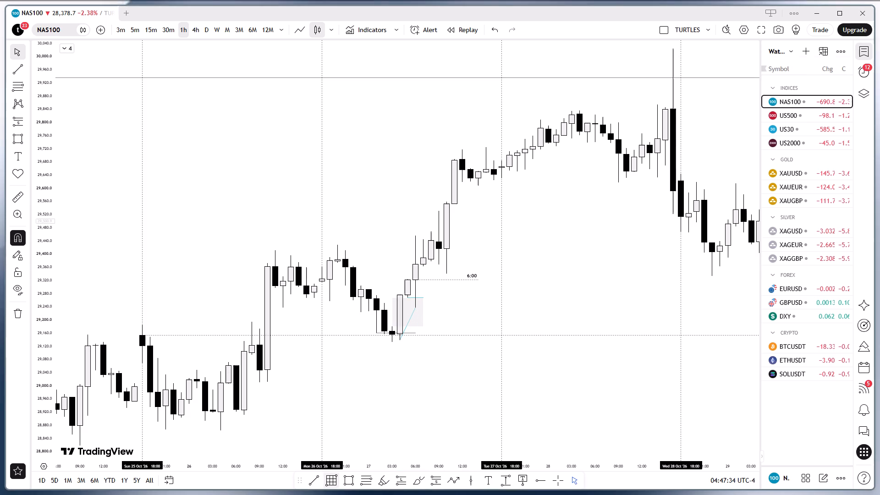
pyautogui.click(392, 343)
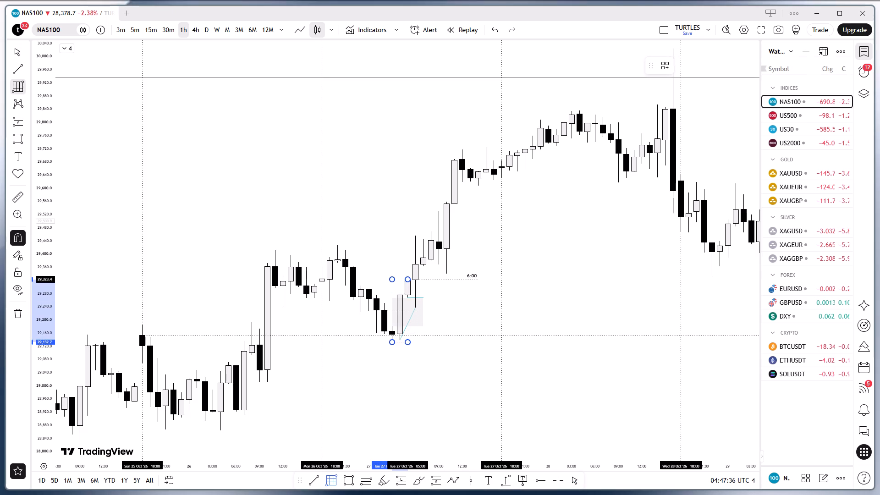
pyautogui.click(408, 274)
pyautogui.click(669, 68)
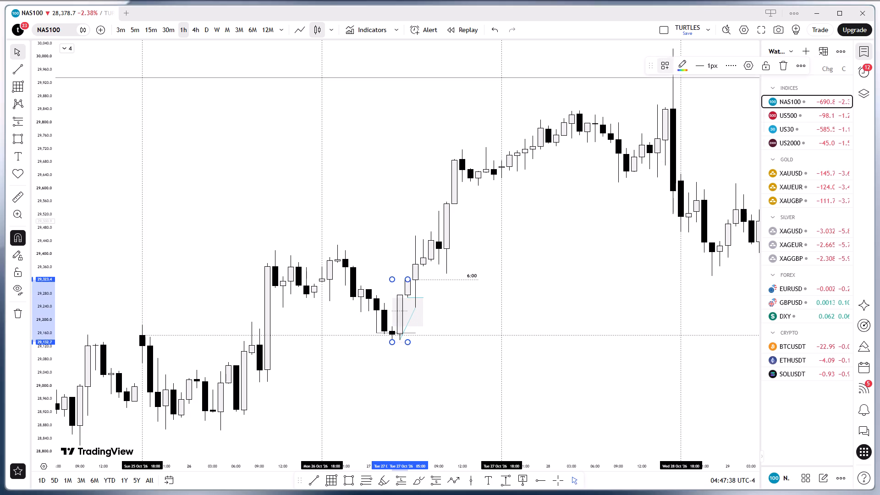
pyautogui.click(671, 133)
pyautogui.moveTo(552, 247); pyautogui.dragTo(557, 247)
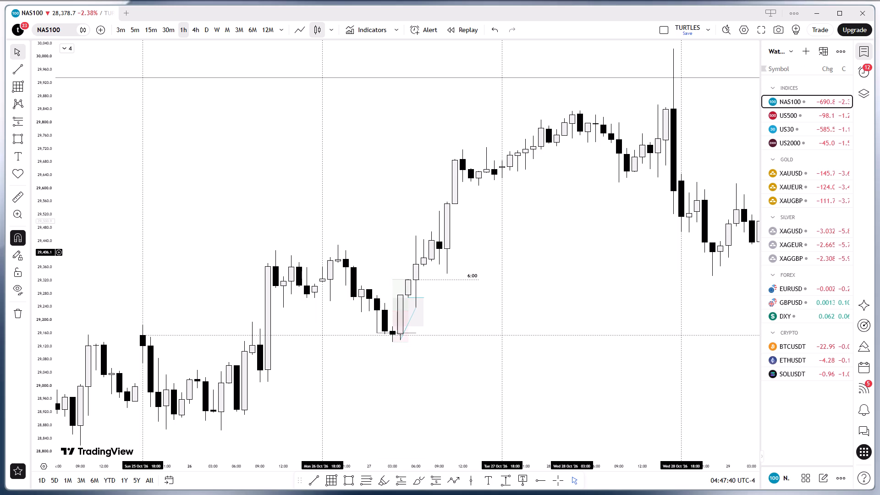
pyautogui.click(569, 252)
pyautogui.click(576, 248)
pyautogui.scroll(2, 573, 243)
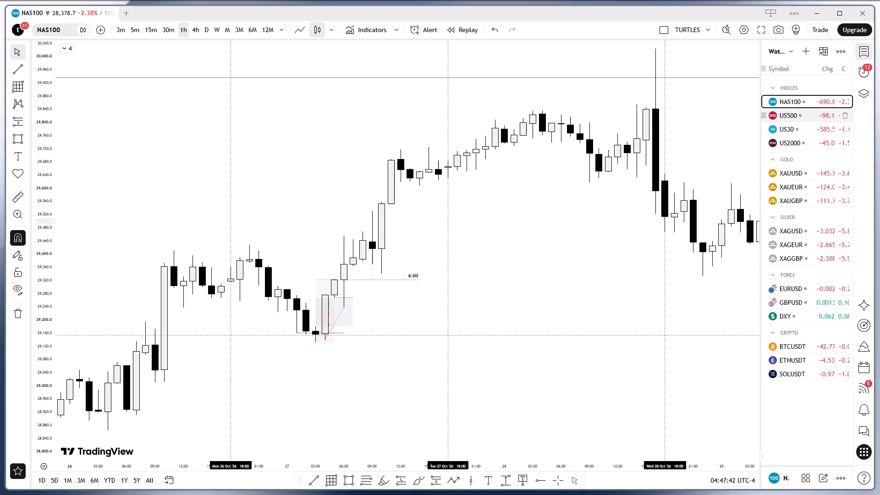
# On US30, draw a Gann box from the 27 Oct 04:00 low at about 52,375 to about 52,516 at 05:00.
pyautogui.click(797, 123)
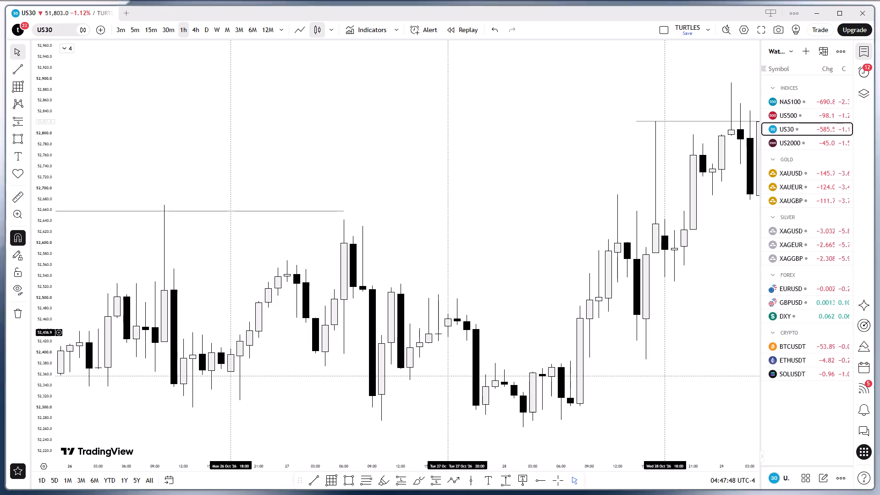
pyautogui.moveTo(458, 332); pyautogui.dragTo(574, 158)
pyautogui.scroll(-7, 548, 168)
pyautogui.moveTo(453, 273); pyautogui.dragTo(287, 314)
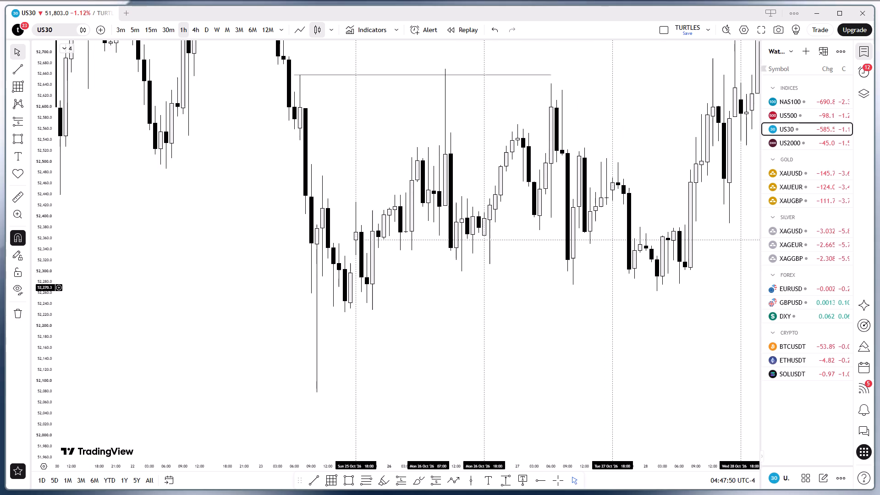
pyautogui.scroll(2, 414, 311)
pyautogui.moveTo(361, 311); pyautogui.dragTo(398, 315)
pyautogui.scroll(1, 373, 316)
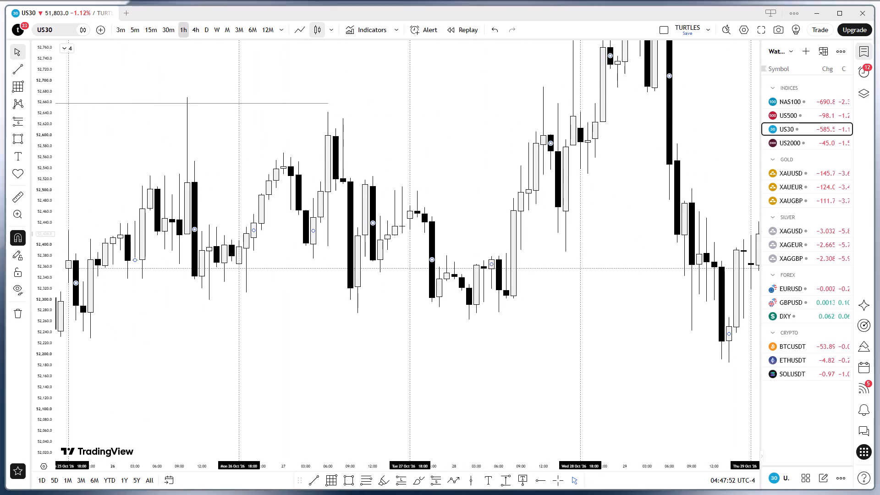
pyautogui.click(326, 482)
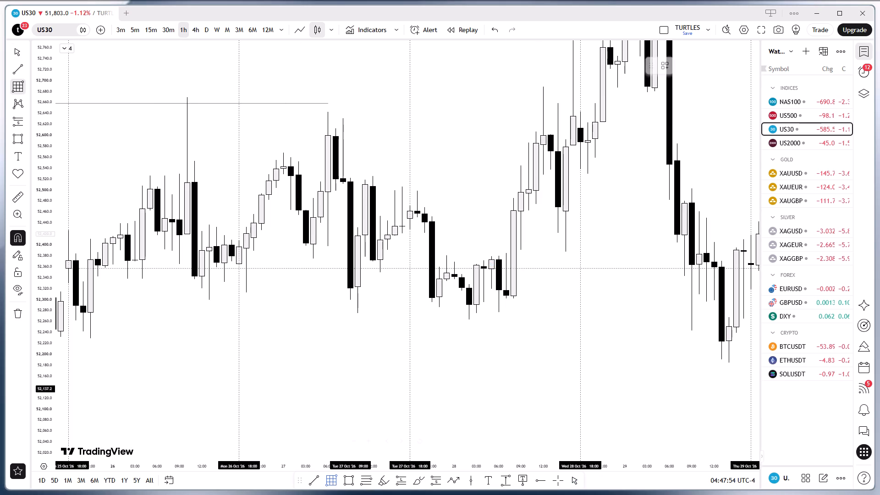
pyautogui.click(311, 256)
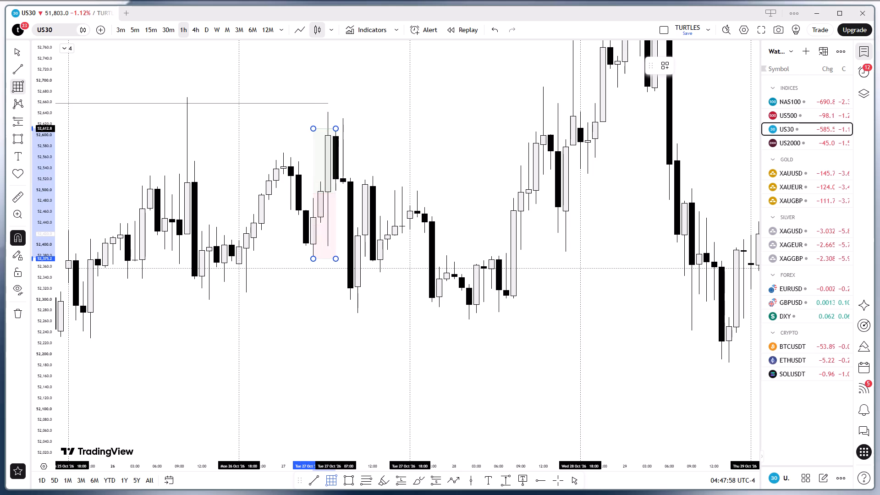
pyautogui.click(322, 176)
pyautogui.click(345, 225)
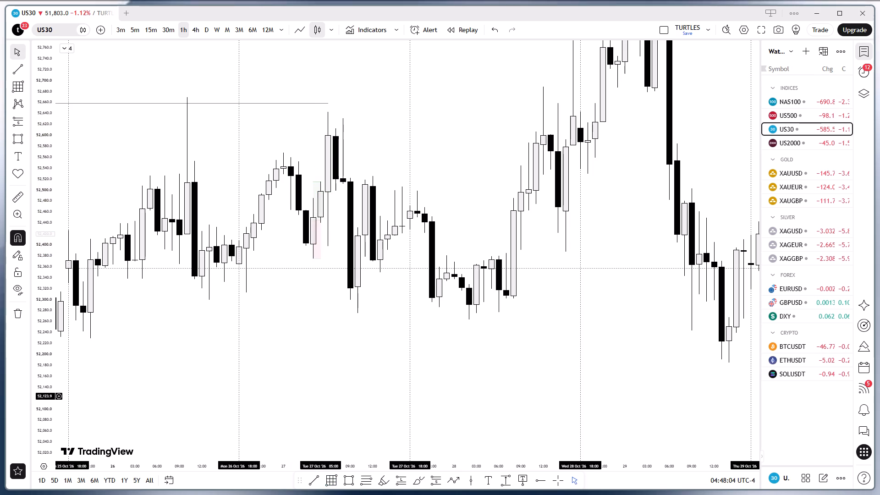
# Draw a horizontal trend line at about 52,375 from the US30 27 Oct 04:00 low to about 09:00.
pyautogui.click(315, 480)
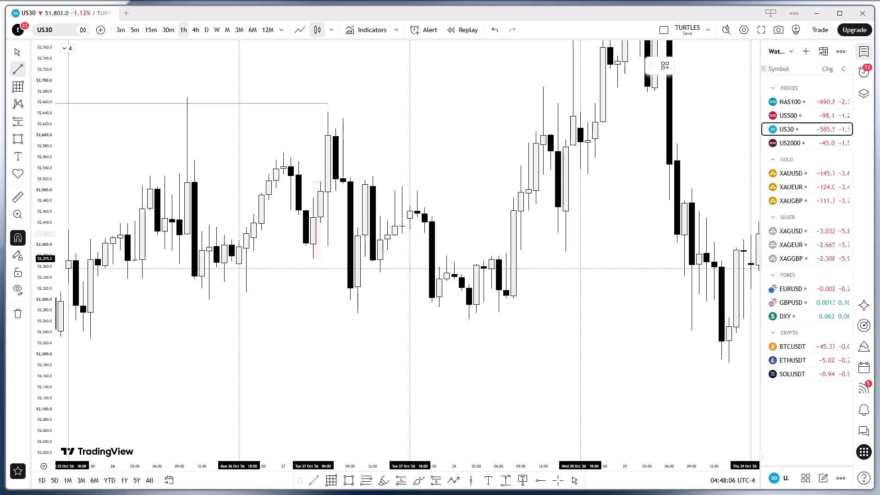
pyautogui.click(312, 258)
pyautogui.keyDown('shift'); pyautogui.click(349, 257); pyautogui.keyUp('shift')
pyautogui.click(356, 257)
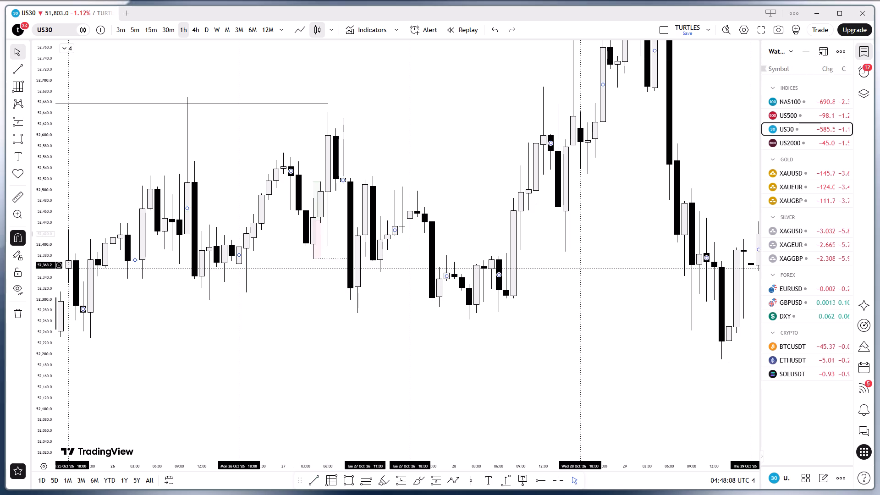
pyautogui.click(340, 254)
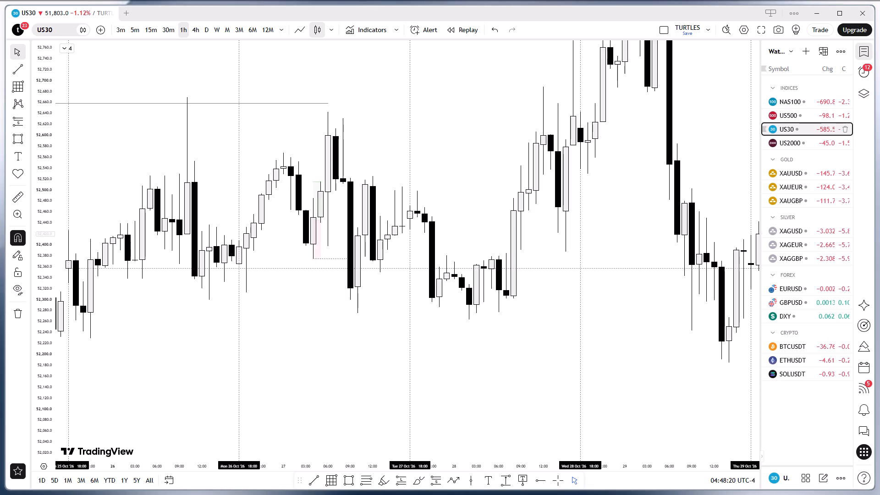
# Return to the NAS100 1-hour chart for comparison.
pyautogui.click(791, 104)
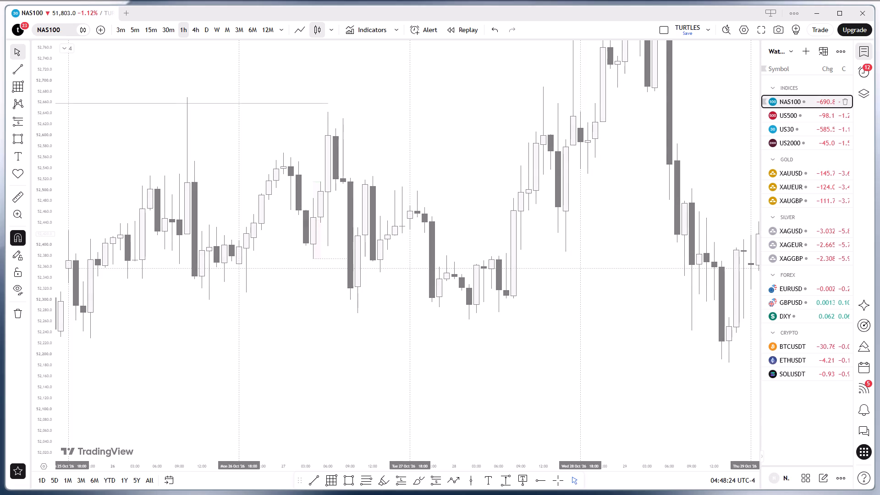
pyautogui.click(486, 286)
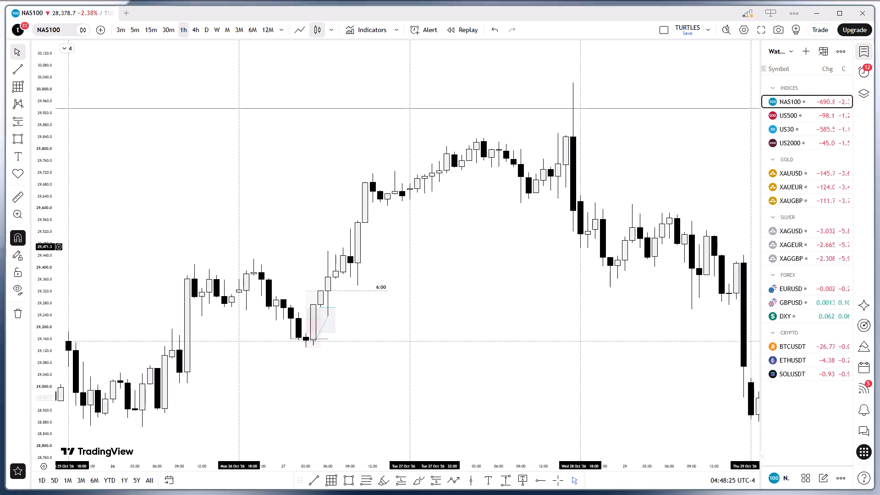
# Show the NAS100 price action from about 18 to 29 Oct on the 4-hour chart.
pyautogui.click(134, 30)
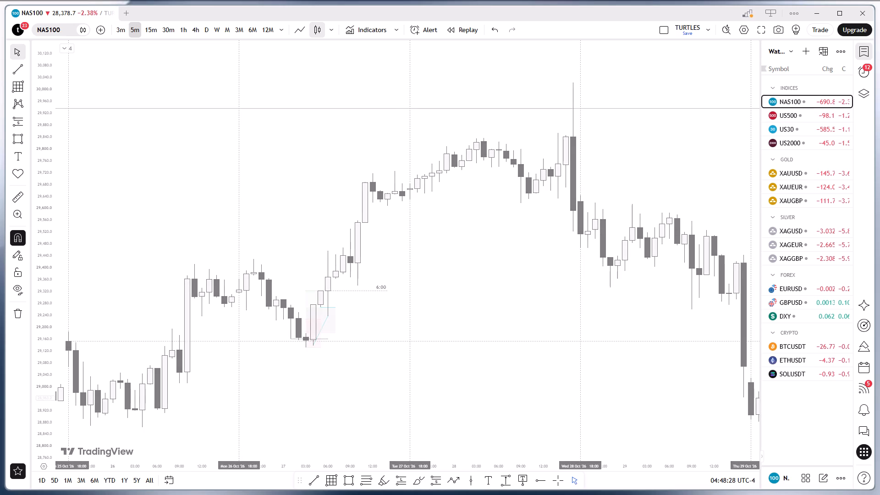
pyautogui.click(191, 32)
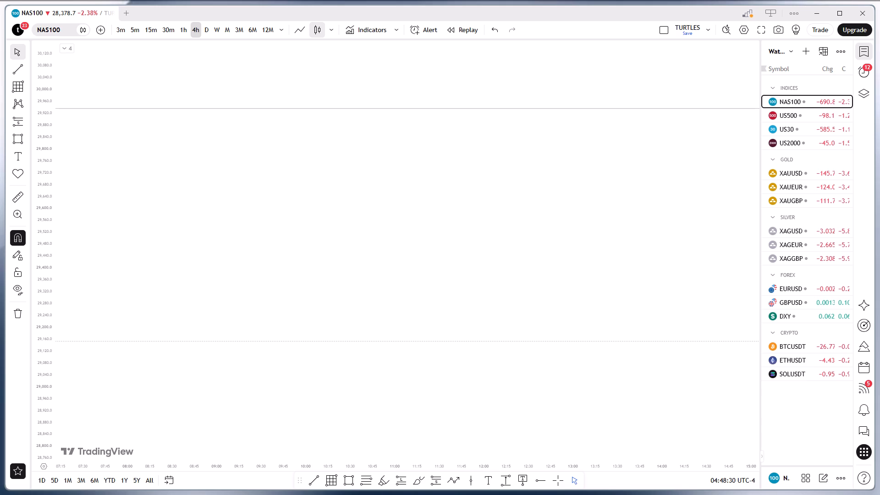
pyautogui.scroll(5, 374, 182)
pyautogui.moveTo(605, 269); pyautogui.dragTo(401, 231)
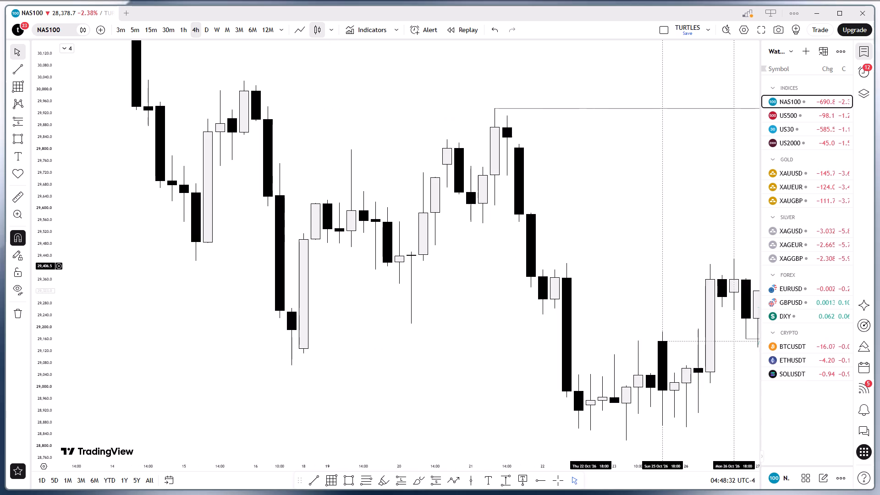
pyautogui.moveTo(401, 231); pyautogui.dragTo(379, 227)
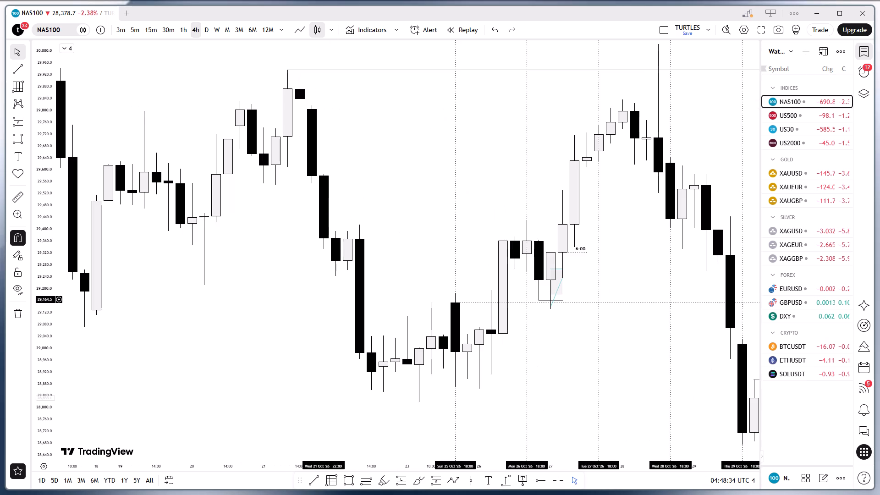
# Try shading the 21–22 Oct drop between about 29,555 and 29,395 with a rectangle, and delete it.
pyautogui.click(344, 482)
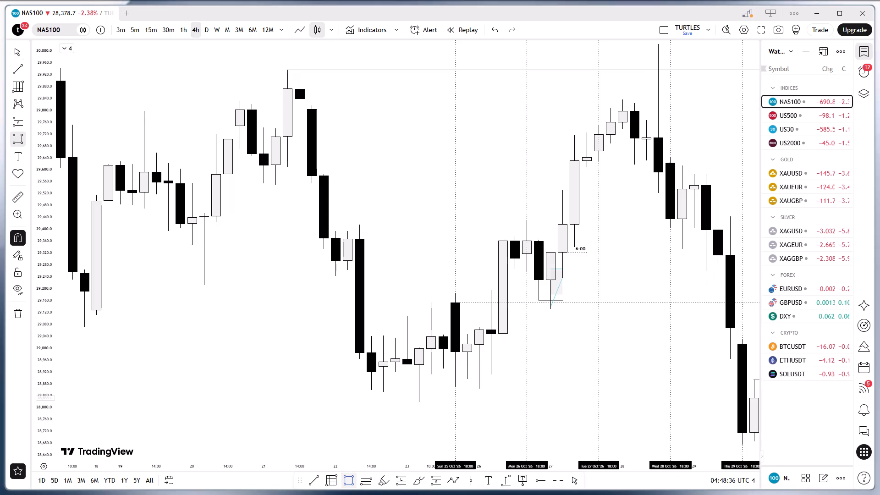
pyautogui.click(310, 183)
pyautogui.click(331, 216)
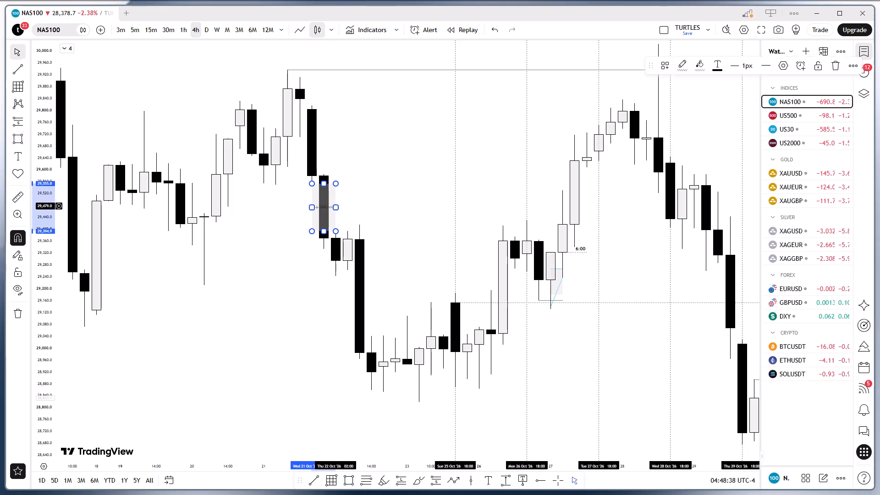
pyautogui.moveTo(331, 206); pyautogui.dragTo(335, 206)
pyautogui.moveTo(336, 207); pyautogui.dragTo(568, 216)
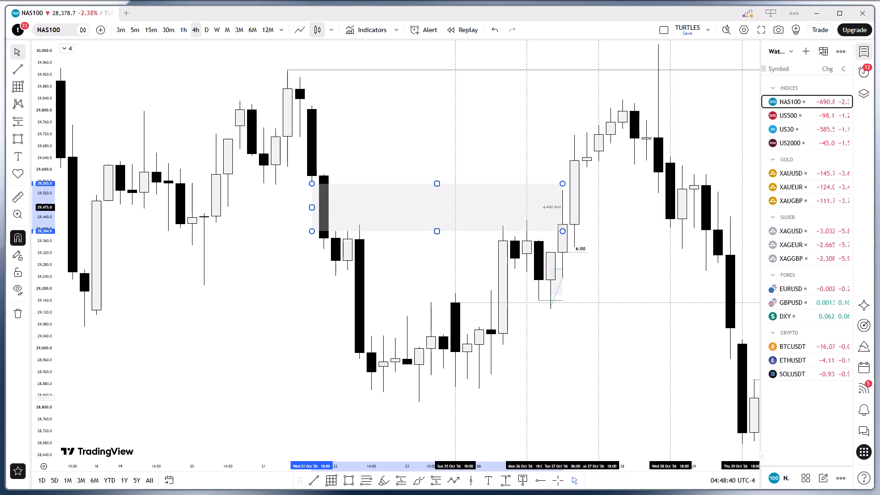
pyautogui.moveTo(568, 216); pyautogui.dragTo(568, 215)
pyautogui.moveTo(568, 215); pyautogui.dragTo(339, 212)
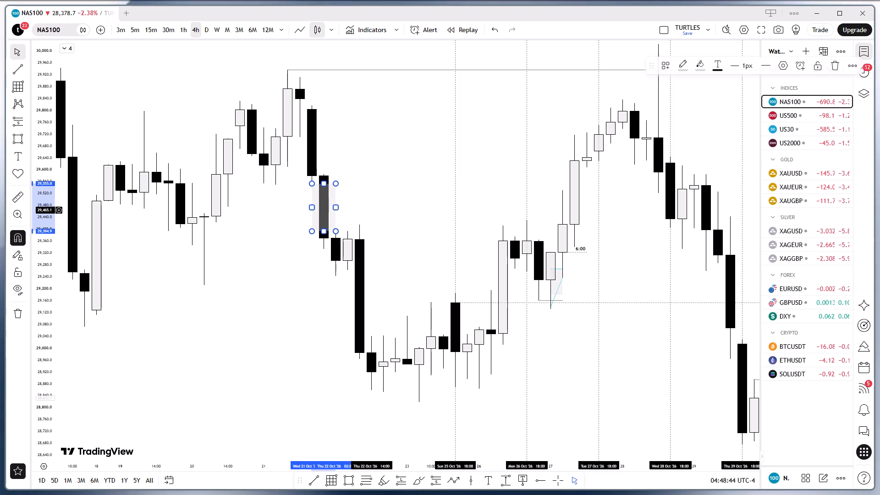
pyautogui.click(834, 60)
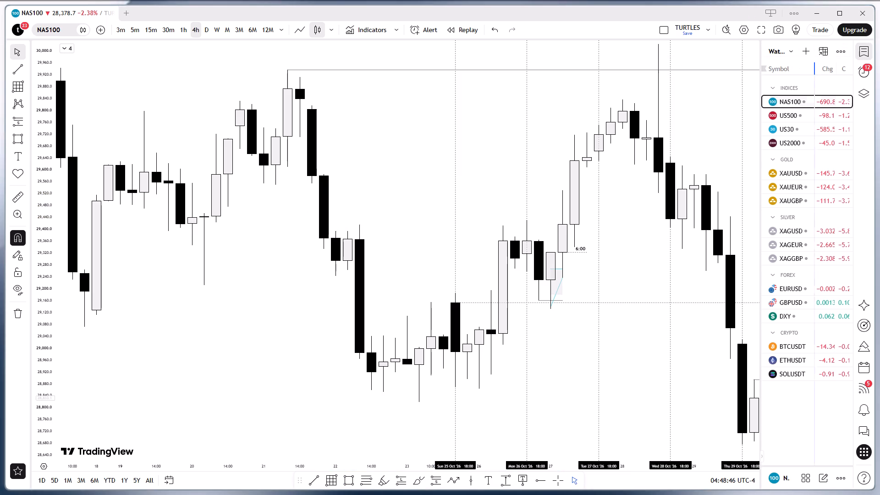
# Draw a horizontal trend line at about 29,586 from 21 Oct 22:00 to 27 Oct 06:00 and apply the "line" drawing template.
pyautogui.click(311, 484)
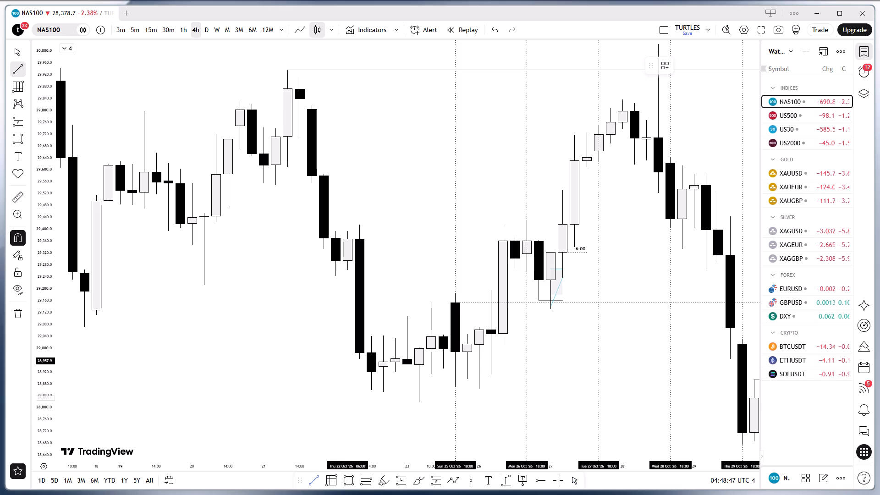
pyautogui.click(319, 173)
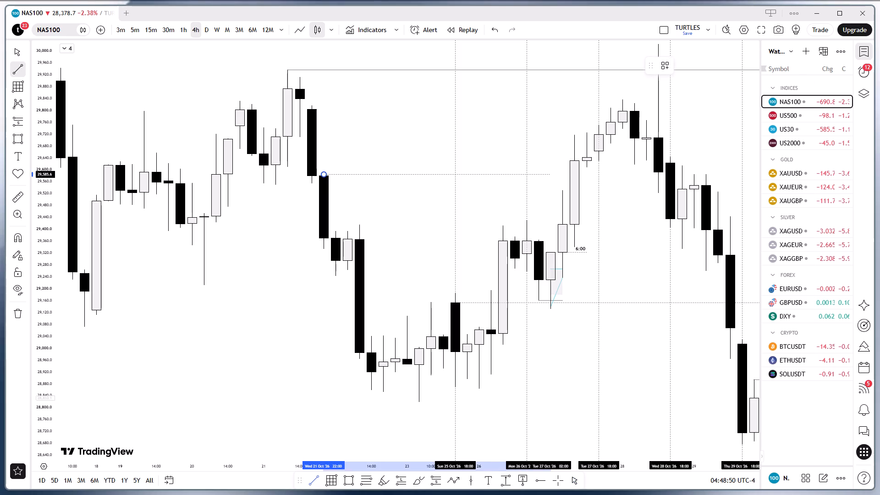
pyautogui.keyDown('shift'); pyautogui.click(562, 178); pyautogui.keyUp('shift')
pyautogui.click(396, 192)
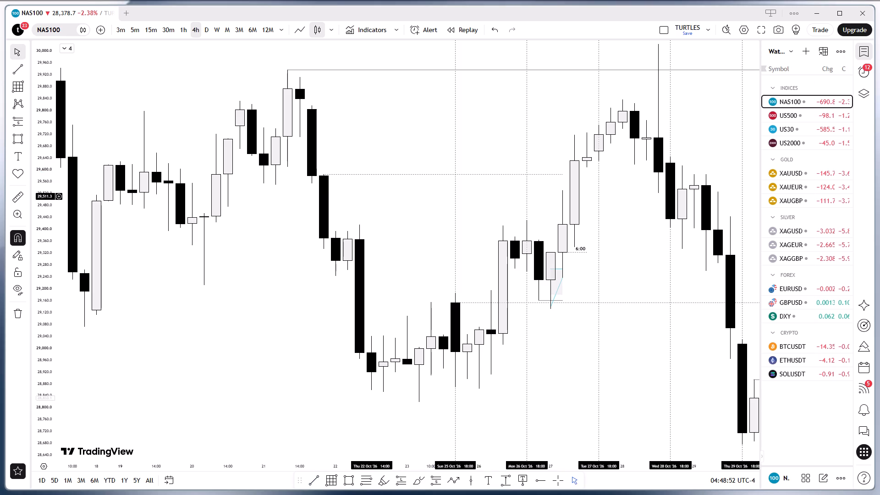
pyautogui.click(561, 176)
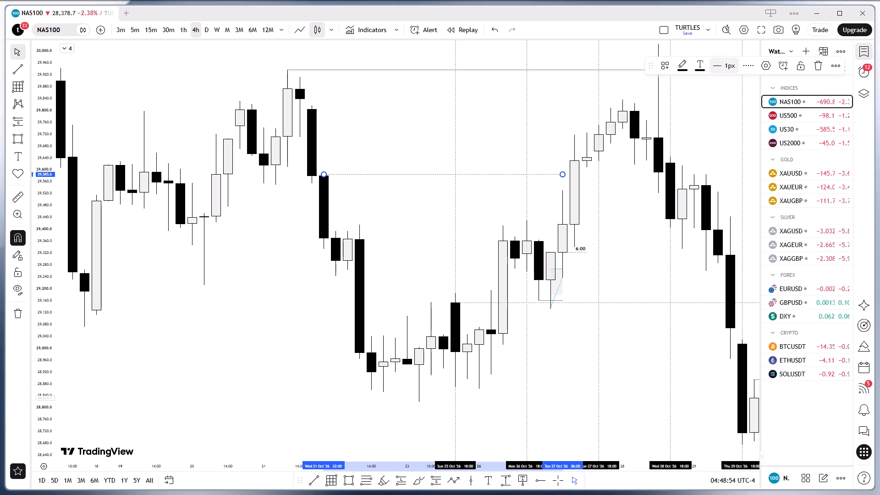
pyautogui.click(663, 66)
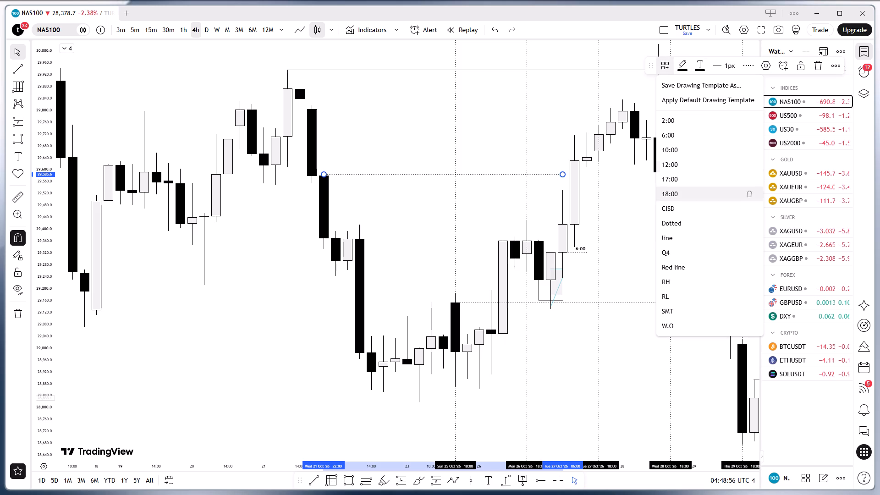
pyautogui.click(662, 238)
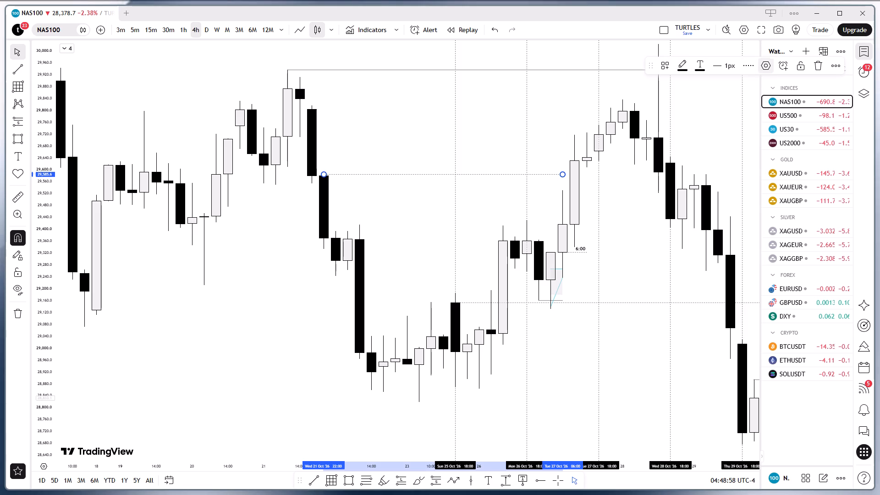
# Label the new horizontal trend line with the text DRAW.
pyautogui.click(763, 68)
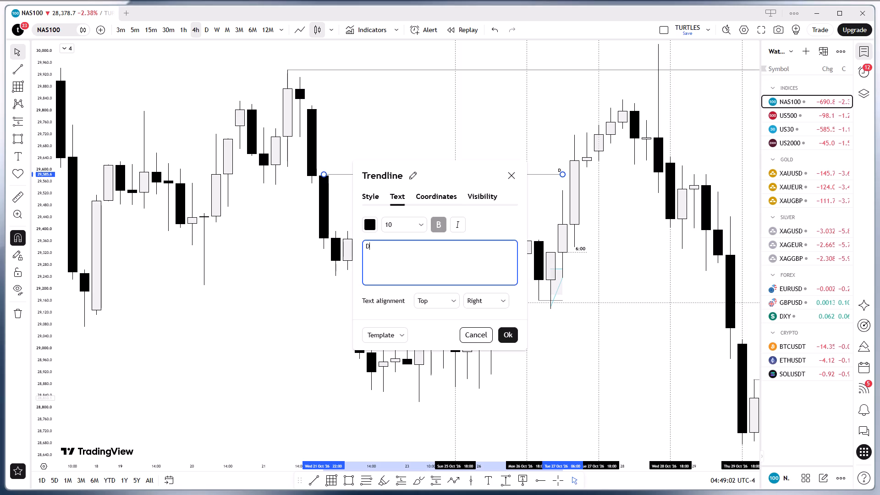
pyautogui.write('raw')
pyautogui.press('BackSpace')
pyautogui.write('RAW')
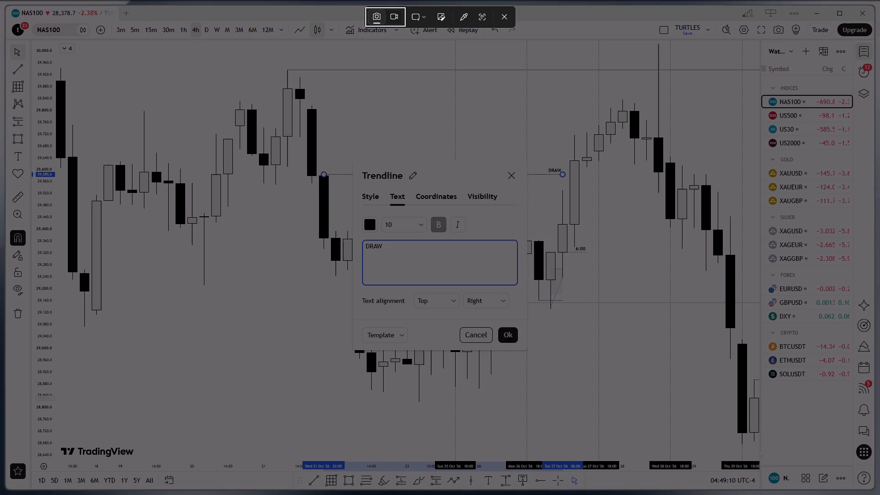
pyautogui.click(508, 18)
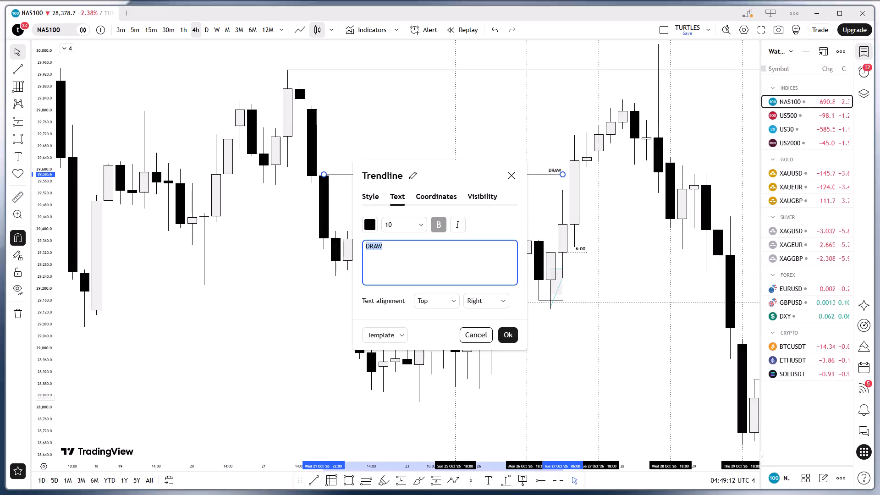
pyautogui.click(506, 336)
pyautogui.click(558, 347)
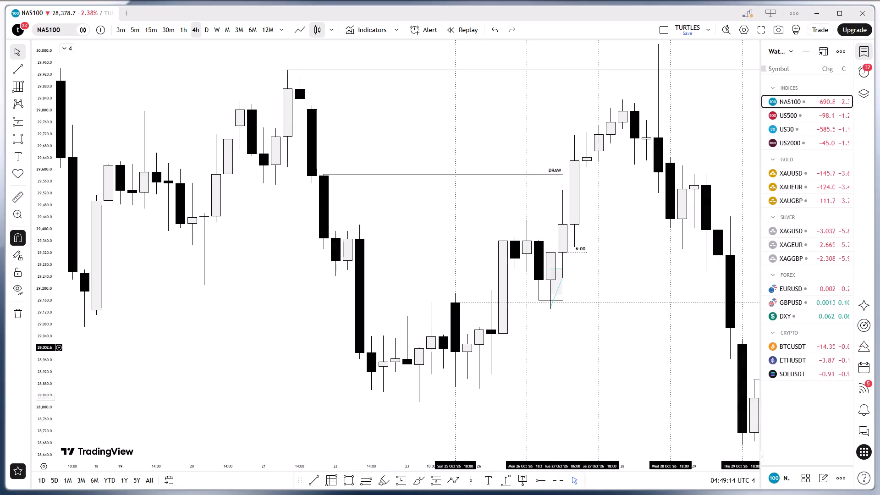
# Examine the NAS100 27 Oct low, its shaded zones and the rally from it on the 1-hour chart.
pyautogui.click(180, 29)
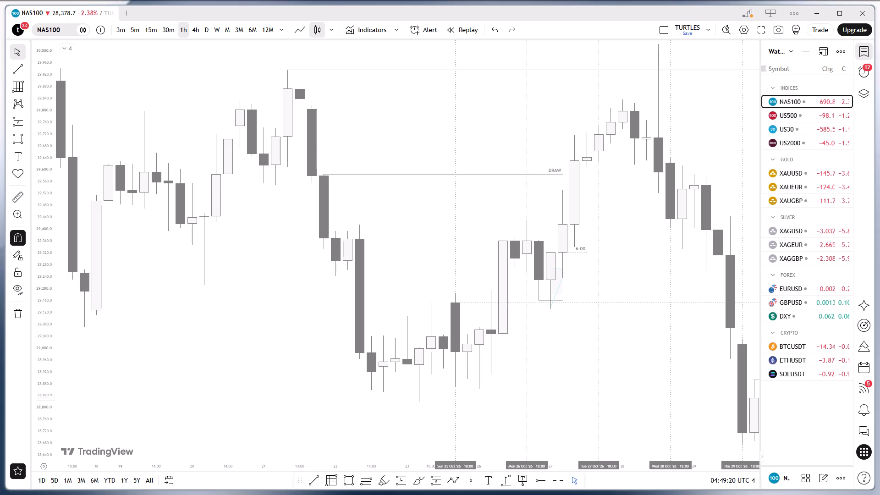
pyautogui.moveTo(392, 353); pyautogui.dragTo(674, 376)
pyautogui.moveTo(321, 351); pyautogui.dragTo(396, 354)
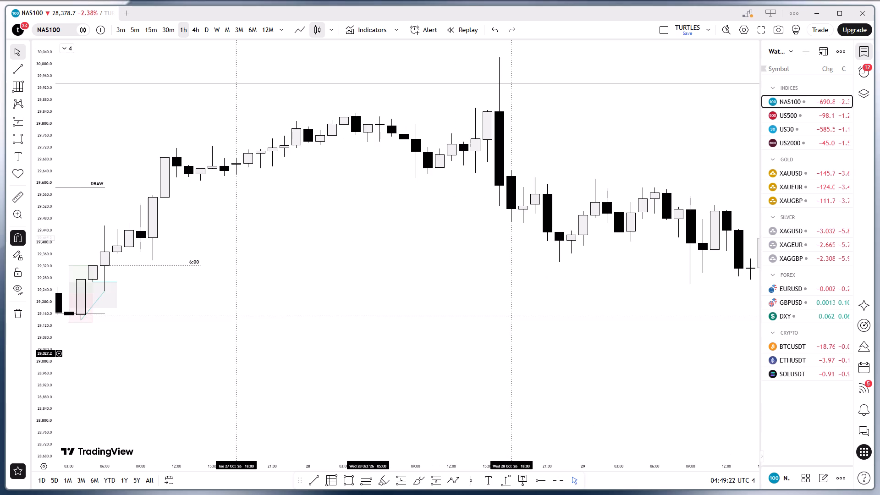
pyautogui.moveTo(396, 355); pyautogui.dragTo(495, 384)
pyautogui.moveTo(146, 341); pyautogui.dragTo(214, 343)
pyautogui.moveTo(37, 431); pyautogui.dragTo(43, 425)
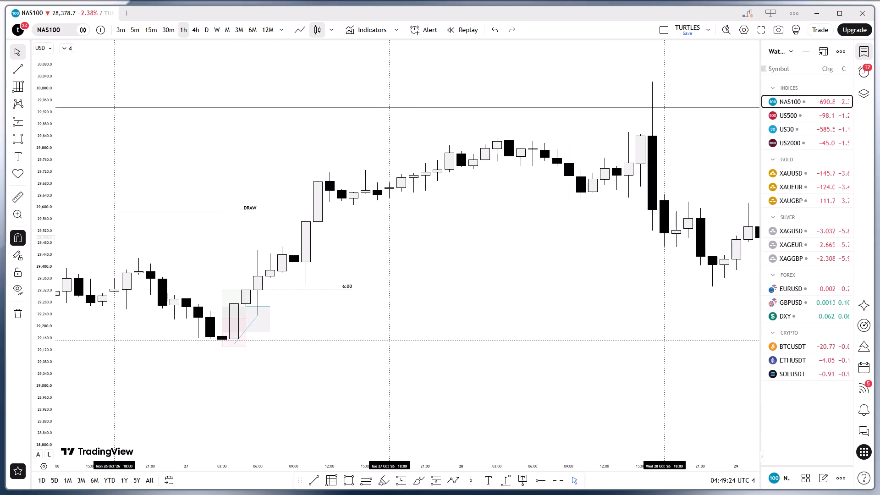
pyautogui.moveTo(43, 425); pyautogui.dragTo(62, 289)
pyautogui.moveTo(284, 390); pyautogui.dragTo(306, 300)
pyautogui.moveTo(340, 343); pyautogui.dragTo(338, 331)
pyautogui.moveTo(349, 313); pyautogui.dragTo(346, 322)
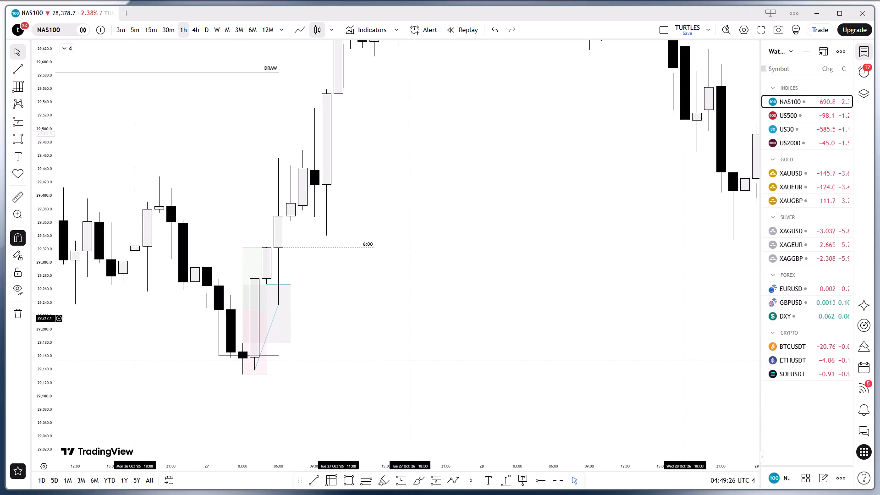
pyautogui.scroll(1, 341, 318)
pyautogui.moveTo(315, 316); pyautogui.dragTo(338, 314)
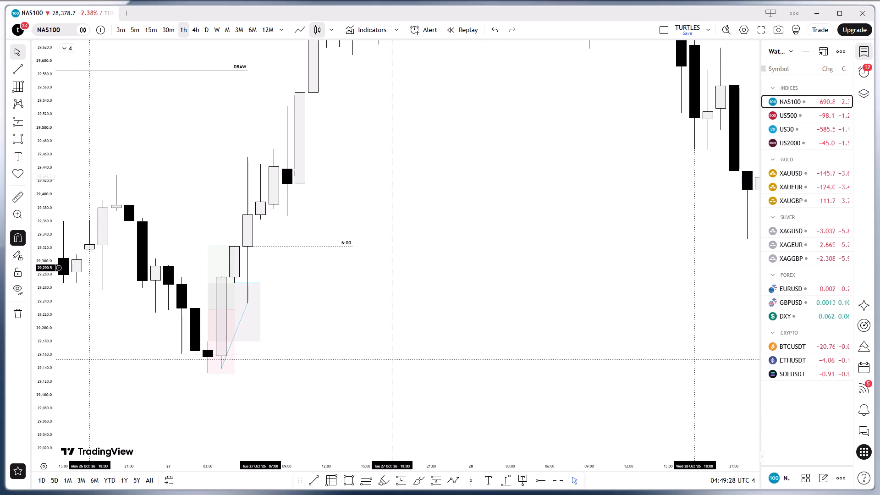
# On the 30-minute chart, move the start of the black horizontal line at about 29,160 to the 27 Oct 01:30 candle.
pyautogui.click(162, 30)
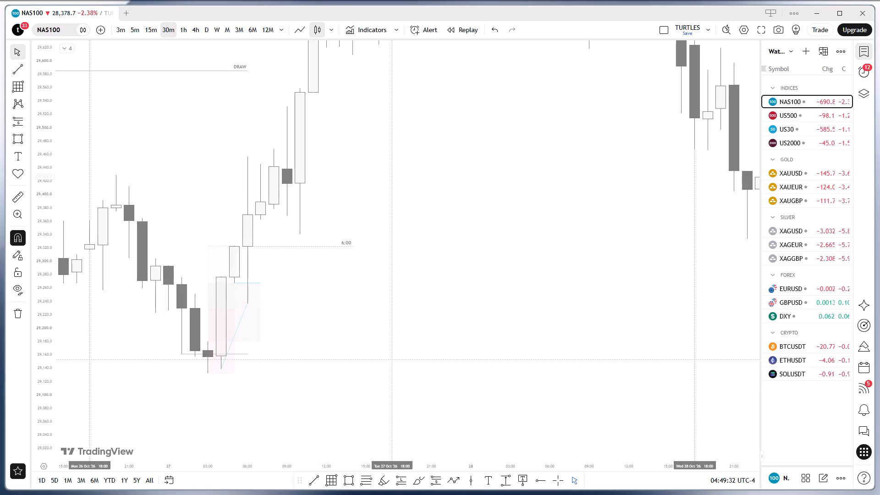
pyautogui.moveTo(265, 295); pyautogui.dragTo(584, 296)
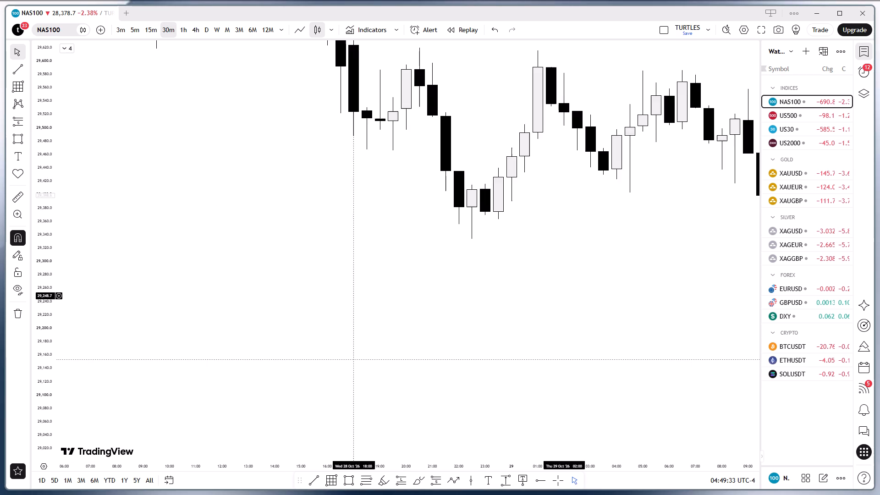
pyautogui.moveTo(298, 297); pyautogui.dragTo(525, 317)
pyautogui.moveTo(382, 297); pyautogui.dragTo(550, 310)
pyautogui.moveTo(424, 291); pyautogui.dragTo(557, 306)
pyautogui.moveTo(444, 301); pyautogui.dragTo(603, 299)
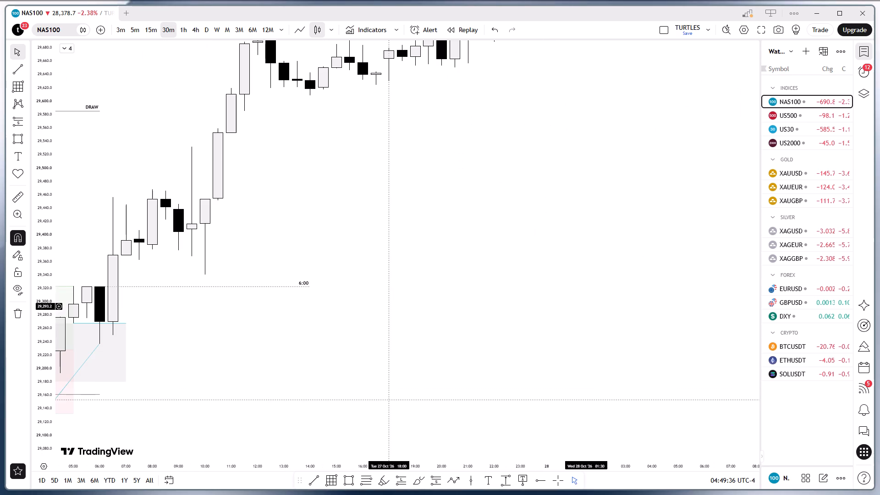
pyautogui.moveTo(288, 334); pyautogui.dragTo(473, 314)
pyautogui.moveTo(348, 351); pyautogui.dragTo(421, 350)
pyautogui.moveTo(407, 341); pyautogui.dragTo(497, 341)
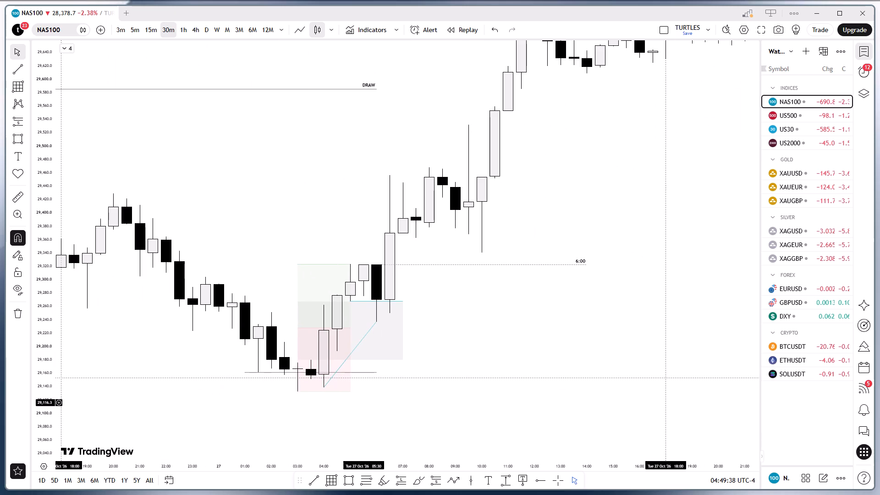
pyautogui.moveTo(246, 373); pyautogui.dragTo(264, 380)
pyautogui.click(269, 409)
pyautogui.click(481, 382)
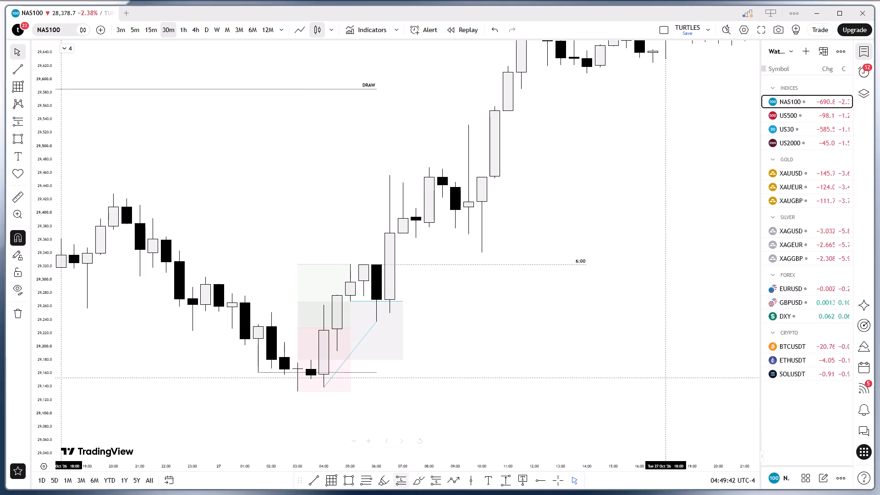
# Place a vertical line at the 27 Oct 06:30 candle.
pyautogui.click(475, 485)
pyautogui.click(390, 284)
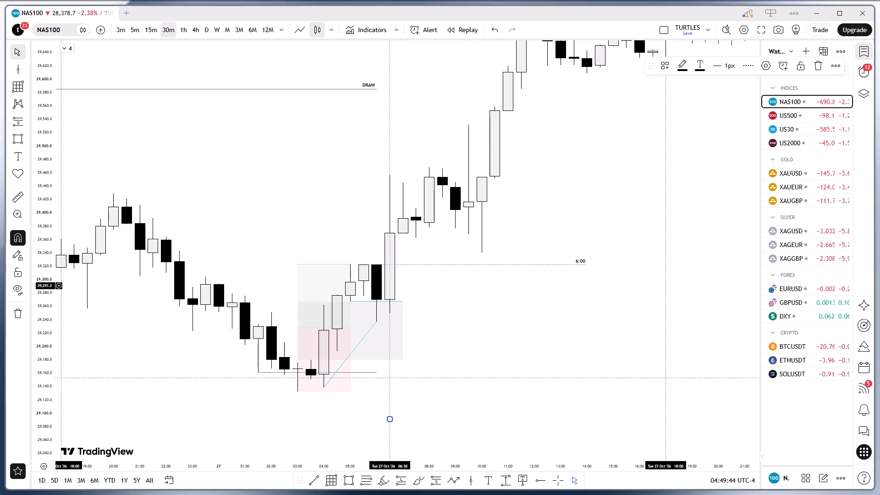
pyautogui.click(458, 316)
pyautogui.click(475, 336)
# Shorten the grey rectangle between about 29,180 and 29,268 so that it ends at 27 Oct 06:00.
pyautogui.moveTo(402, 333); pyautogui.dragTo(397, 334)
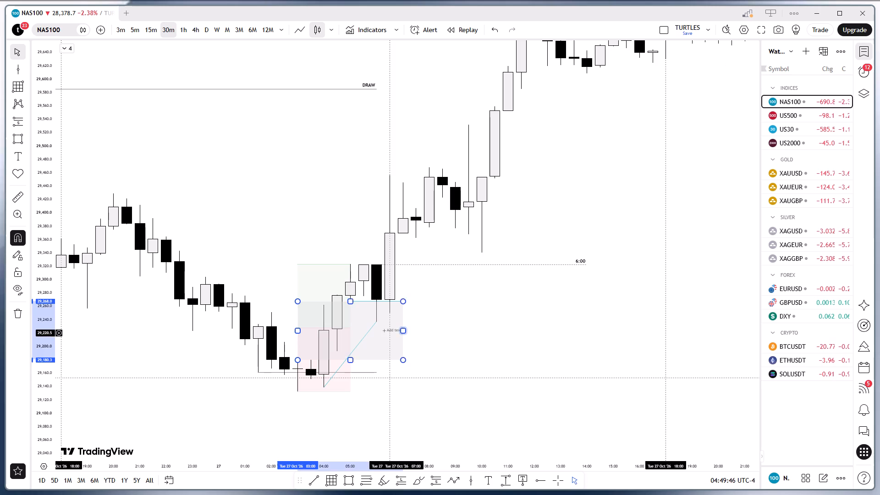
pyautogui.moveTo(397, 334); pyautogui.dragTo(372, 331)
pyautogui.click(425, 332)
pyautogui.click(432, 335)
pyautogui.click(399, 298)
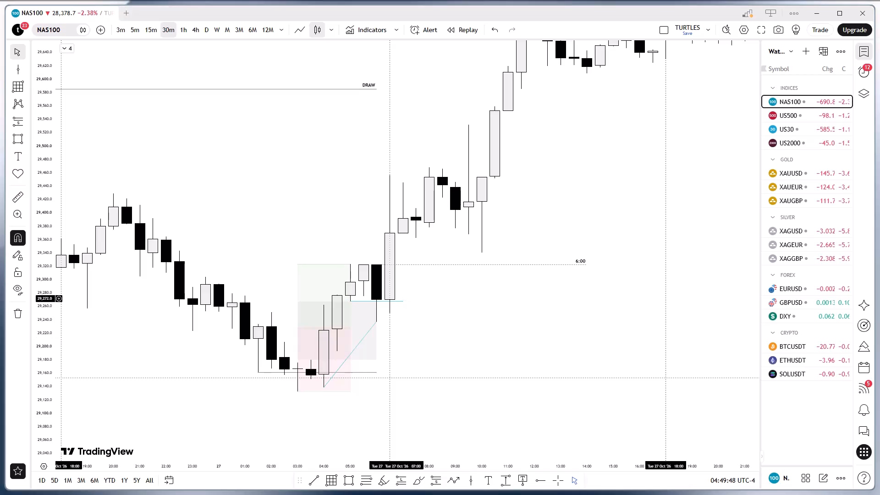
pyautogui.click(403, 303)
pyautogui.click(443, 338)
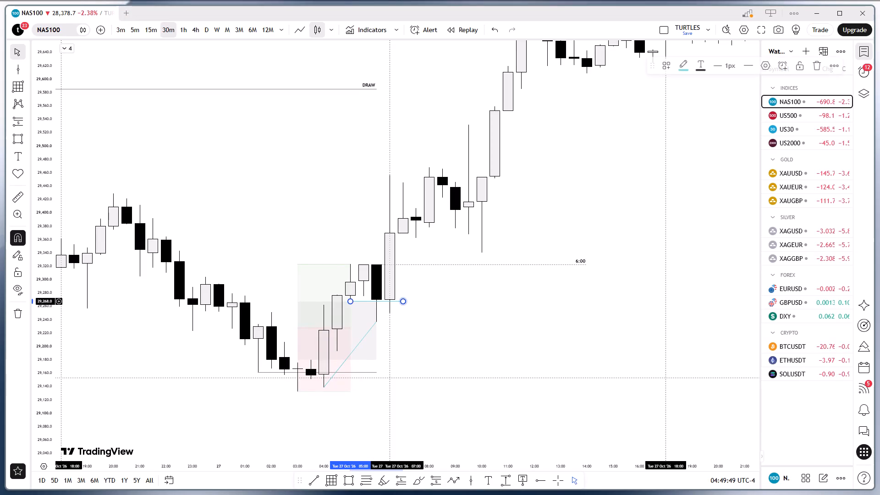
# Switch the NAS100 chart to the 5-minute timeframe and go to 28 October 2026 at 06:00.
pyautogui.click(130, 36)
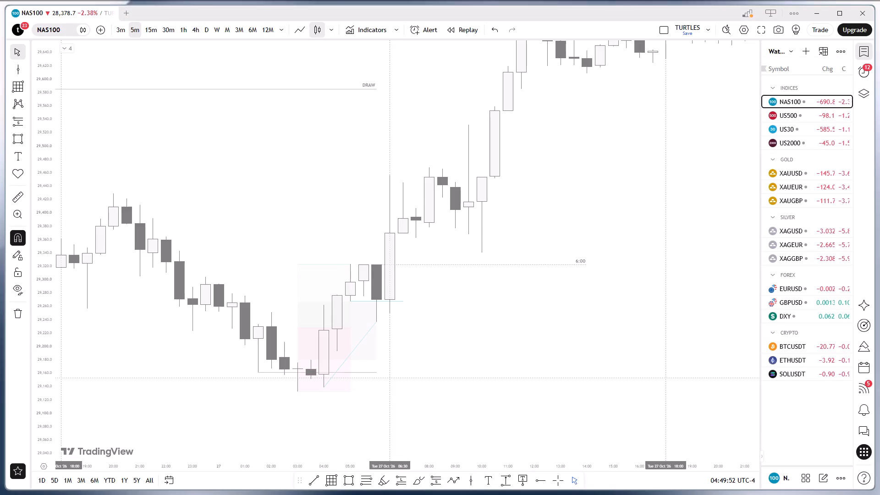
pyautogui.click(165, 477)
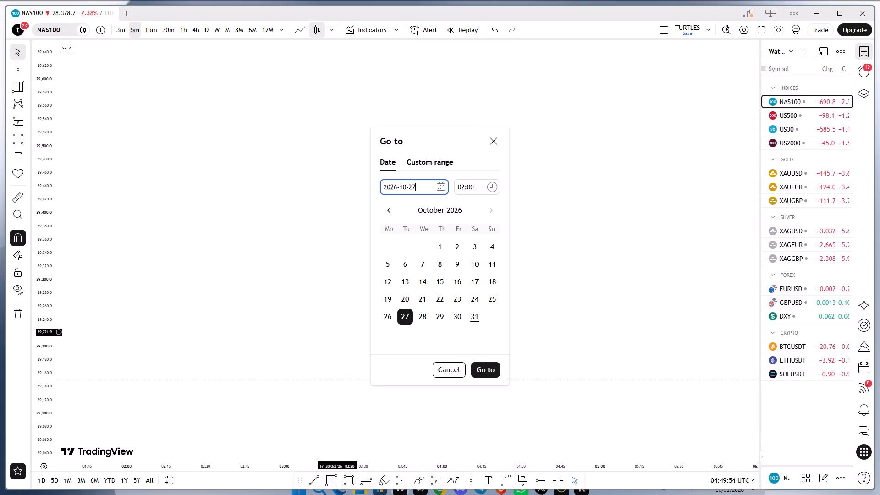
pyautogui.click(424, 314)
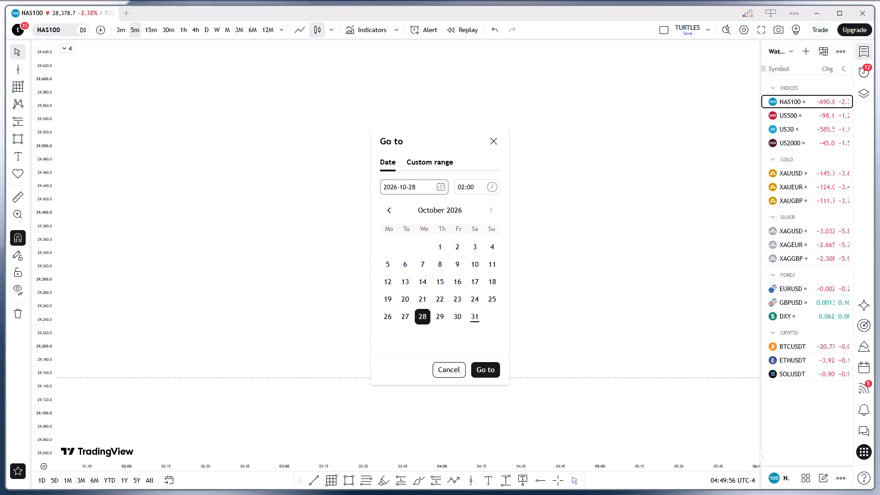
pyautogui.click(483, 188)
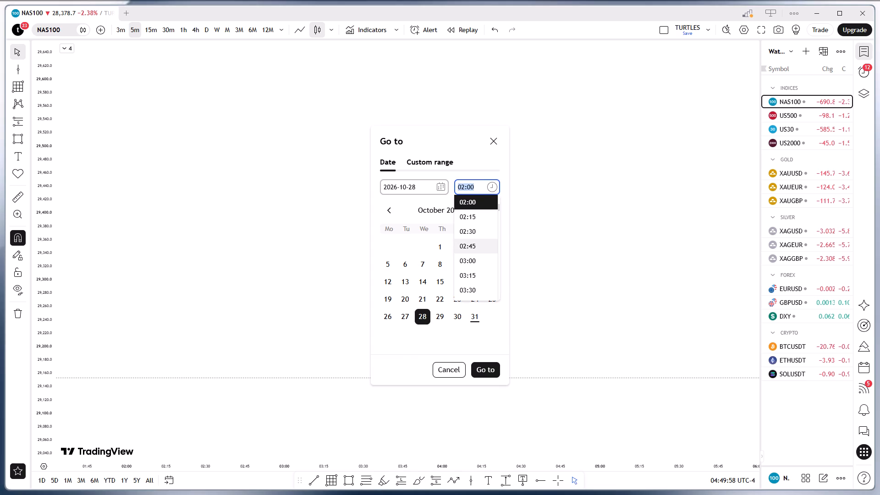
pyautogui.scroll(-5, 478, 247)
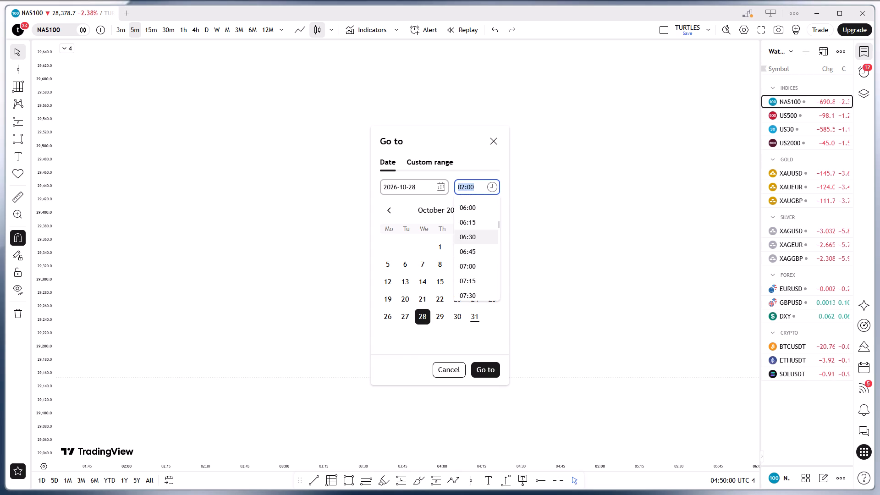
pyautogui.click(471, 208)
pyautogui.click(478, 369)
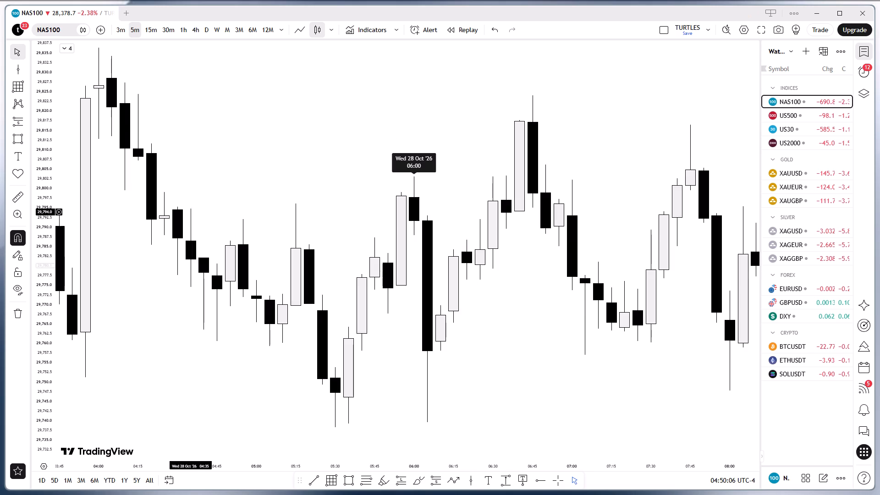
# Examine the NAS100 5-minute price action from the evening of 27 Oct through 28 Oct.
pyautogui.click(367, 326)
pyautogui.moveTo(371, 358); pyautogui.dragTo(413, 290)
pyautogui.scroll(-6, 417, 284)
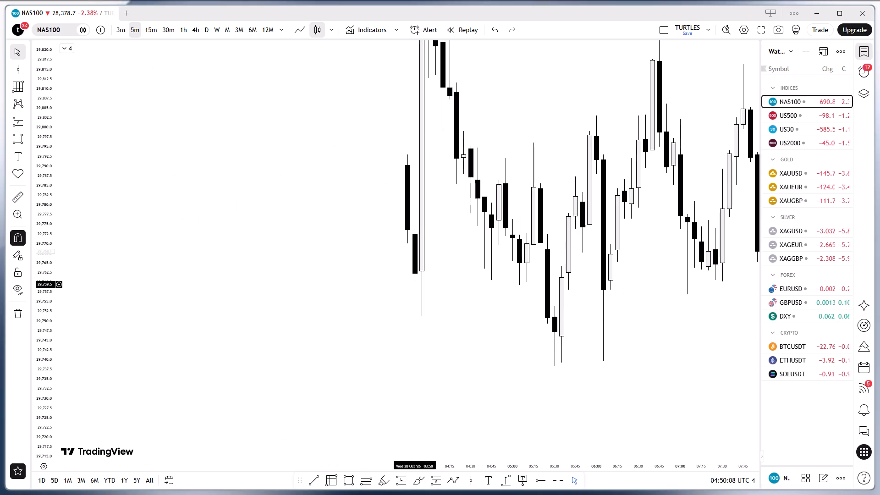
pyautogui.moveTo(434, 269); pyautogui.dragTo(369, 405)
pyautogui.moveTo(426, 344); pyautogui.dragTo(450, 169)
pyautogui.scroll(-2, 418, 260)
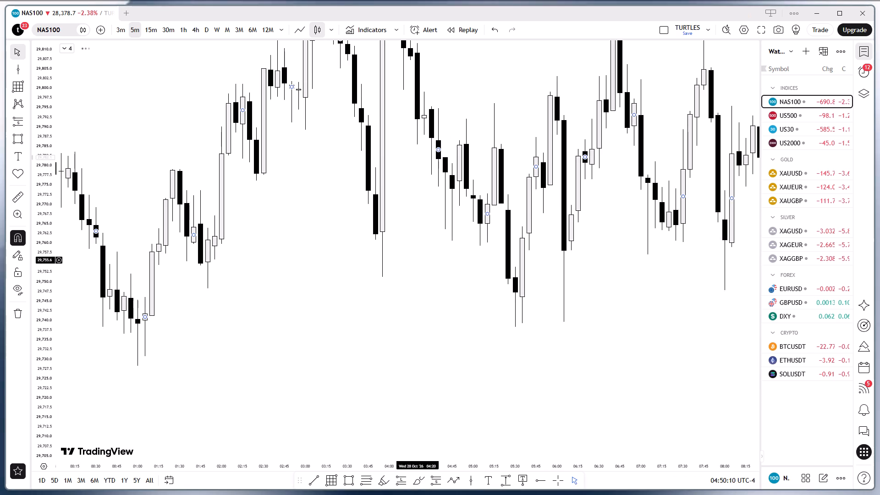
pyautogui.scroll(-3, 418, 260)
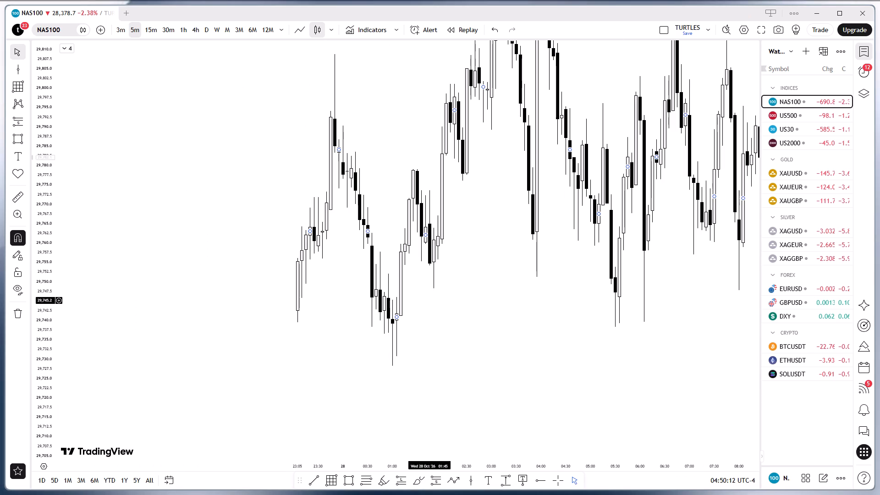
pyautogui.moveTo(443, 344); pyautogui.dragTo(544, 159)
pyautogui.moveTo(468, 332); pyautogui.dragTo(561, 117)
pyautogui.moveTo(488, 249); pyautogui.dragTo(569, 240)
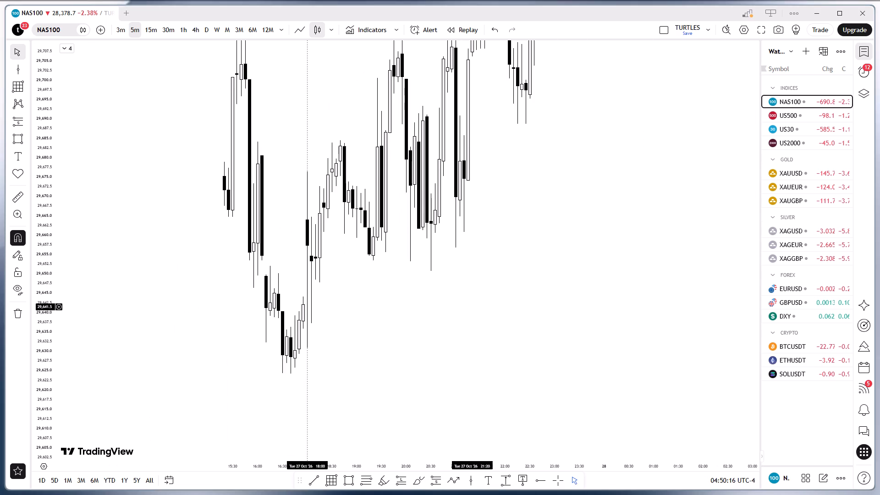
pyautogui.moveTo(497, 245); pyautogui.dragTo(457, 339)
pyautogui.moveTo(547, 224); pyautogui.dragTo(440, 332)
pyautogui.moveTo(523, 206); pyautogui.dragTo(410, 325)
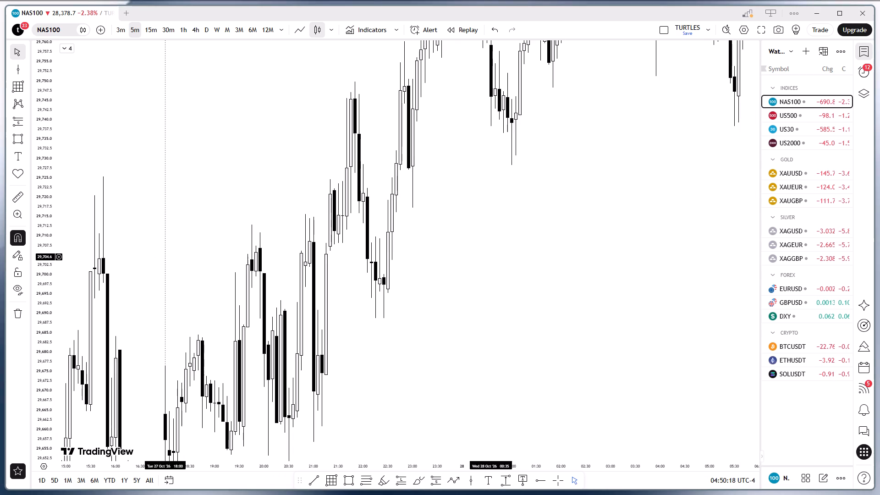
pyautogui.moveTo(517, 202); pyautogui.dragTo(376, 318)
pyautogui.moveTo(519, 187); pyautogui.dragTo(386, 294)
pyautogui.moveTo(500, 256); pyautogui.dragTo(402, 199)
pyautogui.moveTo(466, 295); pyautogui.dragTo(337, 161)
pyautogui.moveTo(427, 167); pyautogui.dragTo(391, 196)
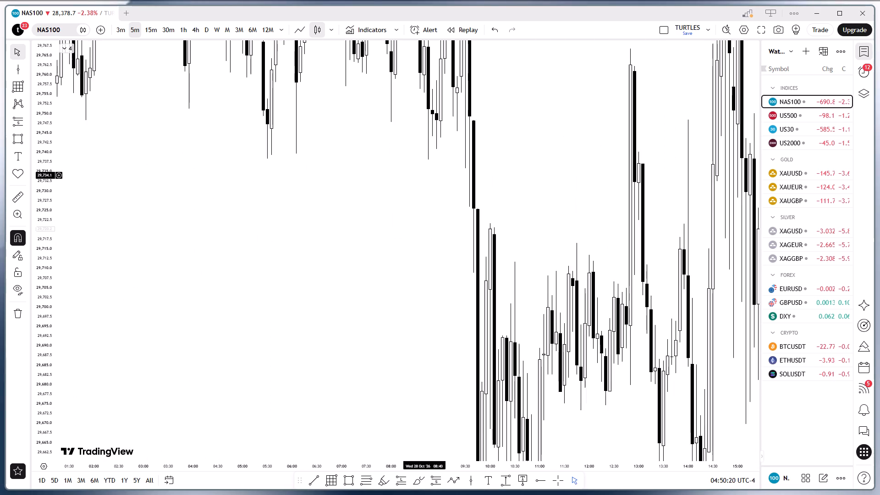
pyautogui.moveTo(391, 196); pyautogui.dragTo(292, 200)
pyautogui.moveTo(470, 229); pyautogui.dragTo(337, 151)
pyautogui.moveTo(39, 89); pyautogui.dragTo(55, 424)
pyautogui.scroll(-4, 295, 400)
pyautogui.moveTo(401, 379); pyautogui.dragTo(58, 242)
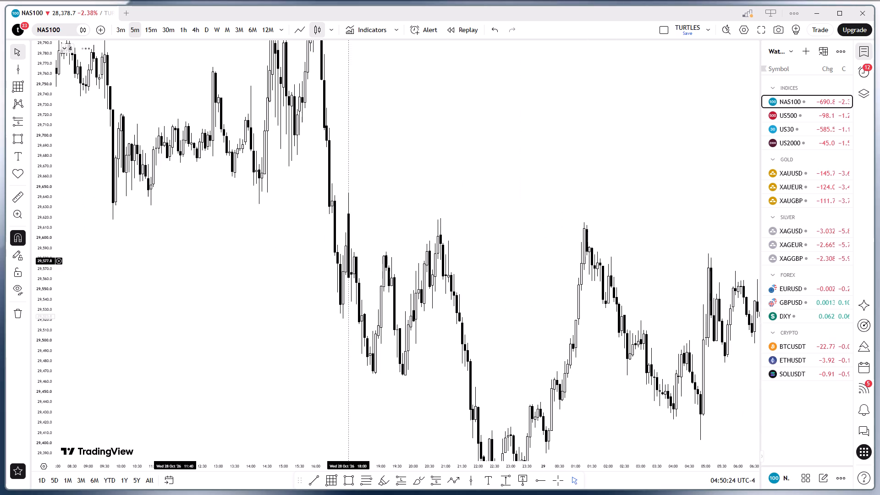
# Go back to the morning of 27 Oct and examine the shaded zones, 6:00 open and rally on the 5-minute chart.
pyautogui.moveTo(158, 275); pyautogui.dragTo(530, 355)
pyautogui.moveTo(383, 336); pyautogui.dragTo(594, 328)
pyautogui.moveTo(301, 357); pyautogui.dragTo(553, 302)
pyautogui.moveTo(378, 347); pyautogui.dragTo(458, 352)
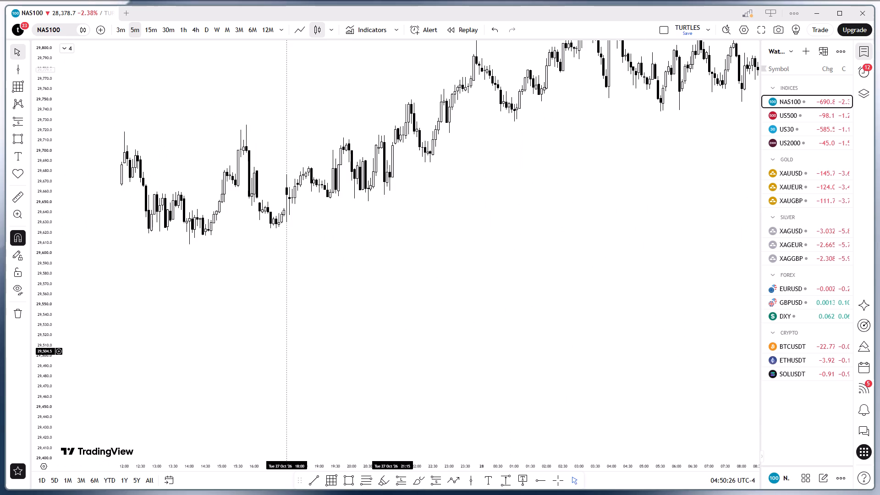
pyautogui.moveTo(458, 352); pyautogui.dragTo(611, 357)
pyautogui.moveTo(298, 348); pyautogui.dragTo(516, 352)
pyautogui.moveTo(289, 380); pyautogui.dragTo(288, 294)
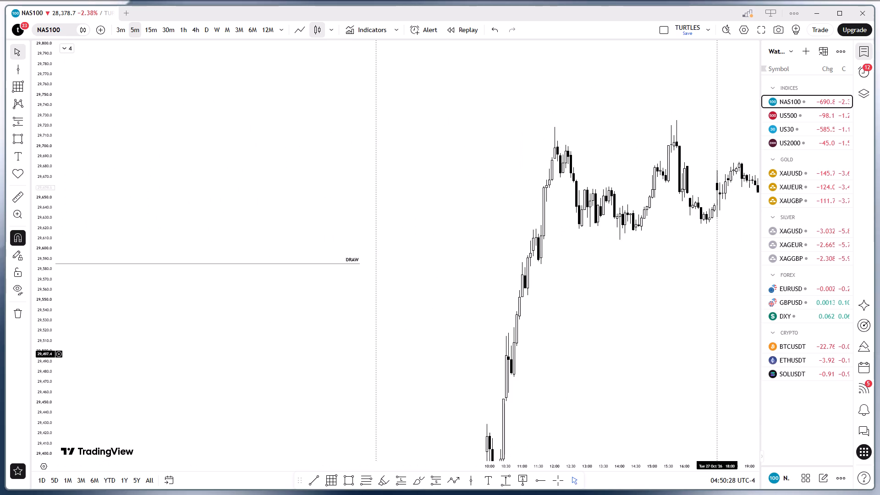
pyautogui.moveTo(288, 294); pyautogui.dragTo(280, 163)
pyautogui.moveTo(445, 409); pyautogui.dragTo(448, 340)
pyautogui.moveTo(452, 400); pyautogui.dragTo(452, 375)
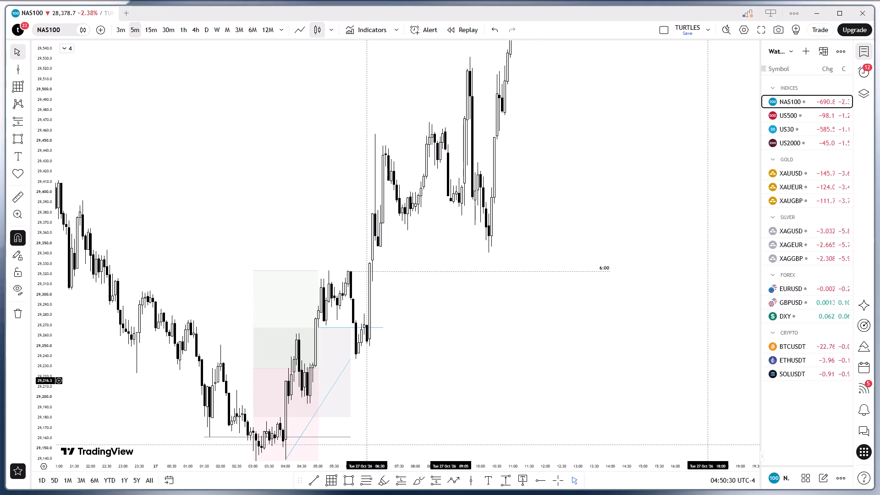
pyautogui.moveTo(451, 378); pyautogui.dragTo(439, 392)
pyautogui.scroll(1, 428, 369)
pyautogui.moveTo(362, 380); pyautogui.dragTo(443, 379)
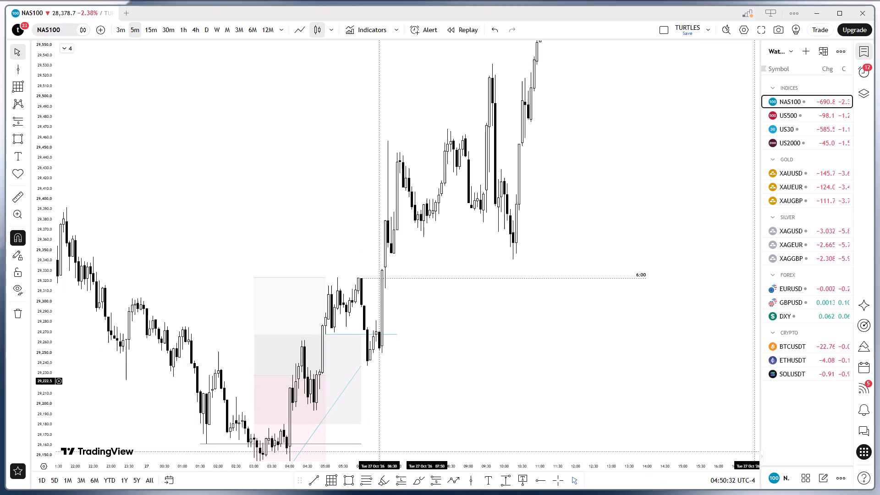
pyautogui.moveTo(443, 379); pyautogui.dragTo(446, 379)
pyautogui.scroll(1, 446, 377)
pyautogui.moveTo(425, 355); pyautogui.dragTo(423, 368)
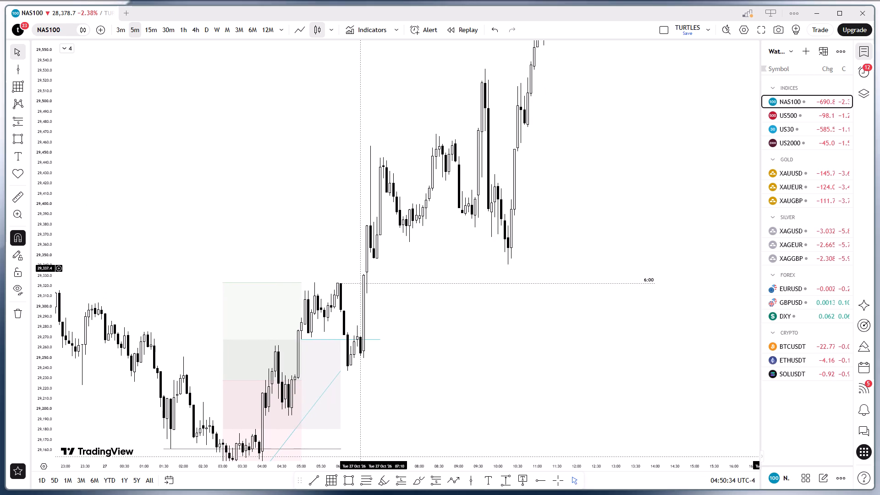
pyautogui.moveTo(434, 330); pyautogui.dragTo(413, 347)
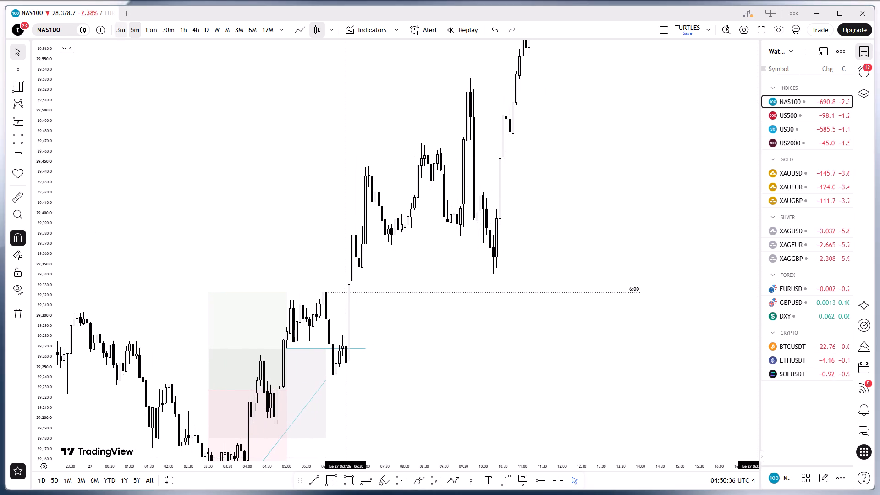
pyautogui.click(417, 390)
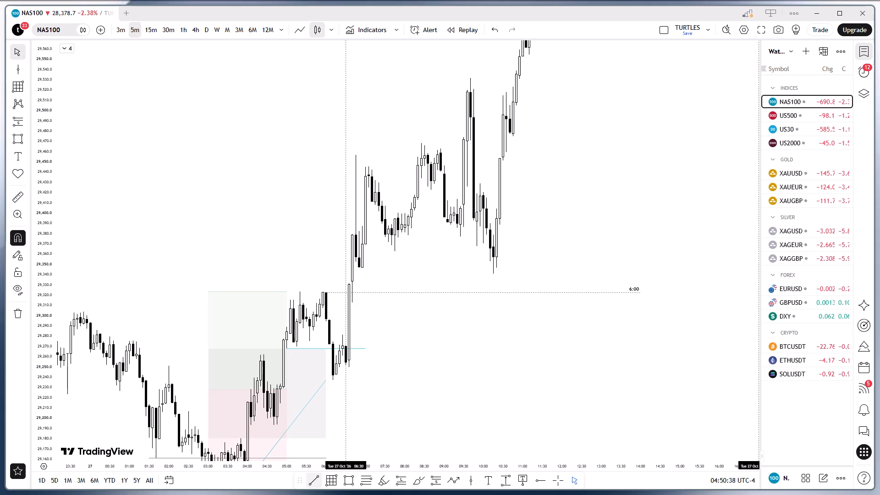
# Draw a short horizontal trend line at about 29,322.5 from 27 Oct 06:00 to 06:55 and apply the saved blue line template.
pyautogui.click(318, 479)
pyautogui.click(327, 295)
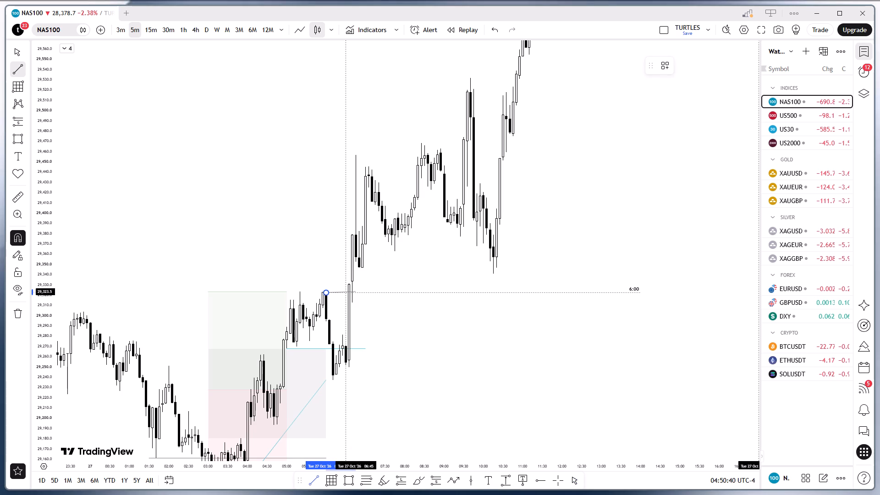
pyautogui.keyDown('shift'); pyautogui.click(361, 293); pyautogui.keyUp('shift')
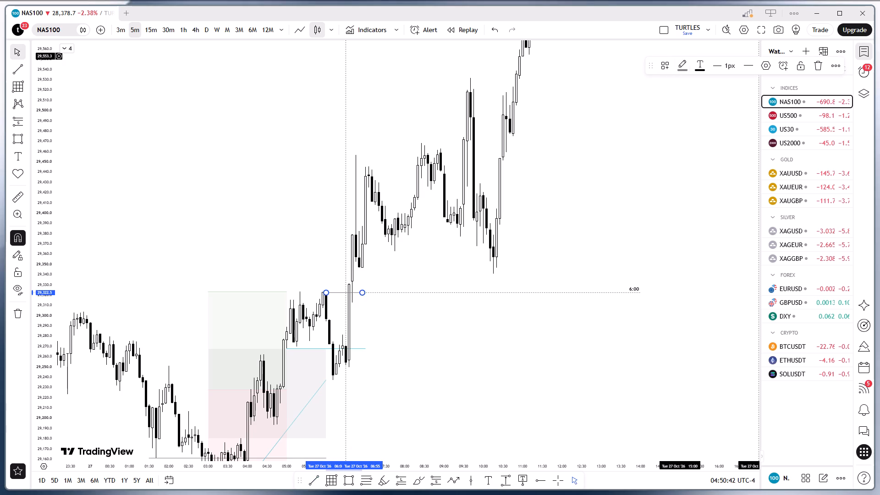
pyautogui.click(666, 64)
pyautogui.click(675, 205)
pyautogui.click(643, 205)
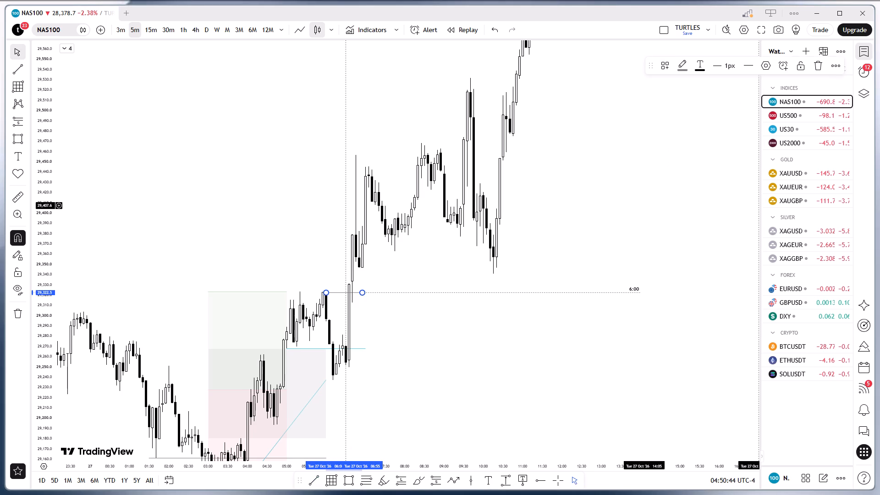
# Place a long position with its entry at about 29,330.7 on the 27 Oct 06:40 candle.
pyautogui.moveTo(589, 228); pyautogui.dragTo(625, 217)
pyautogui.moveTo(454, 235); pyautogui.dragTo(460, 273)
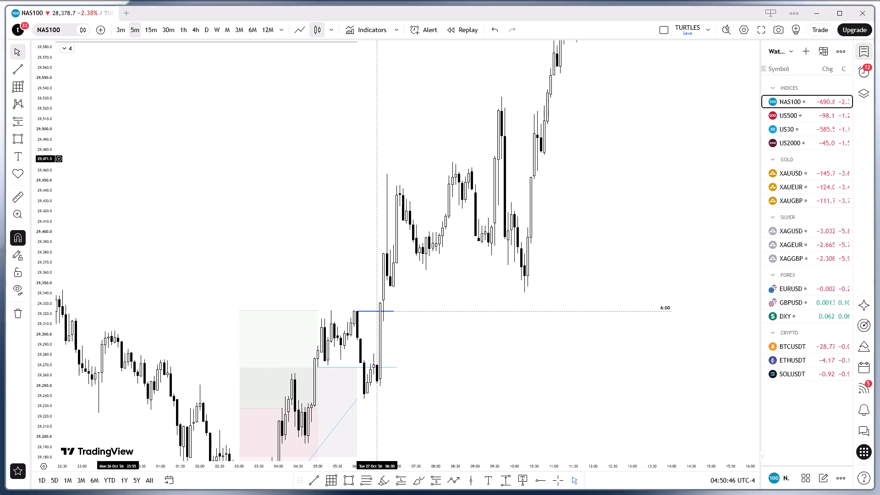
pyautogui.moveTo(39, 139); pyautogui.dragTo(31, 254)
pyautogui.scroll(-3, 345, 336)
pyautogui.moveTo(502, 352); pyautogui.dragTo(439, 347)
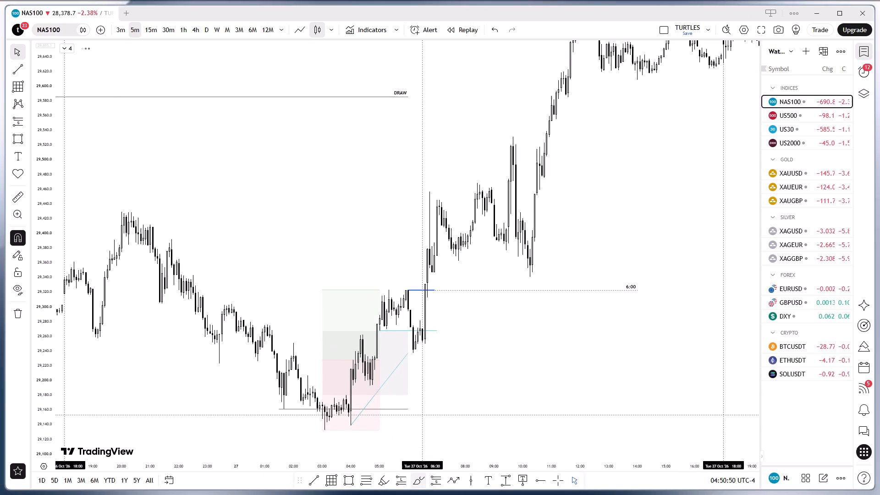
pyautogui.click(402, 474)
pyautogui.click(429, 279)
pyautogui.moveTo(454, 280); pyautogui.dragTo(453, 296)
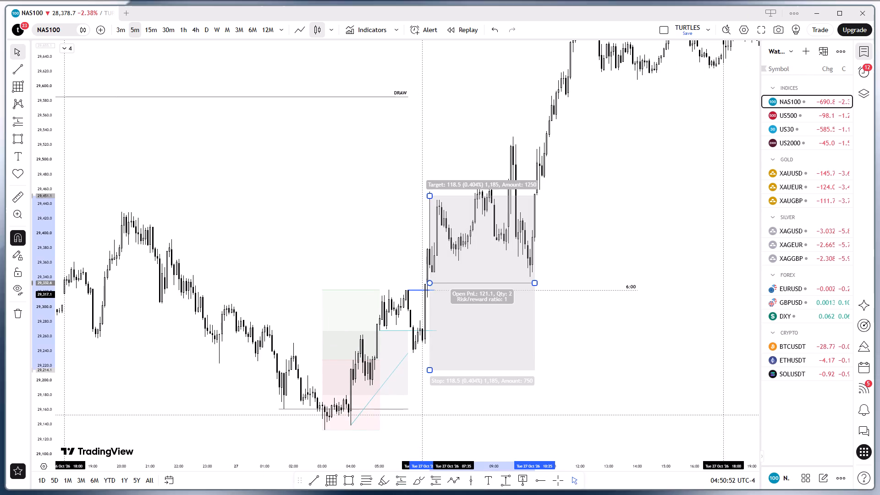
pyautogui.moveTo(453, 296); pyautogui.dragTo(451, 296)
pyautogui.doubleClick(451, 296)
pyautogui.click(552, 356)
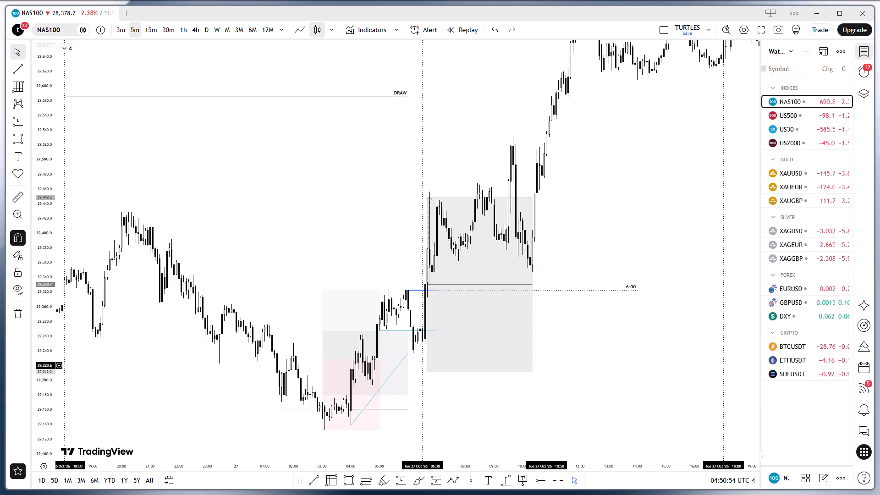
# Set the long position's stop to about 29,239 below the recent low and its target to about 29,587 at the DRAW line.
pyautogui.moveTo(428, 370); pyautogui.dragTo(430, 363)
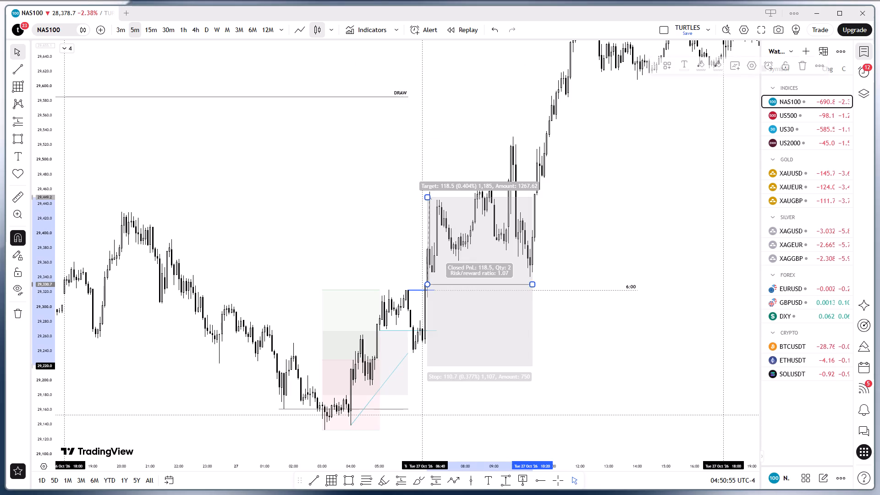
pyautogui.moveTo(430, 363); pyautogui.dragTo(430, 352)
pyautogui.click(430, 351)
pyautogui.click(614, 359)
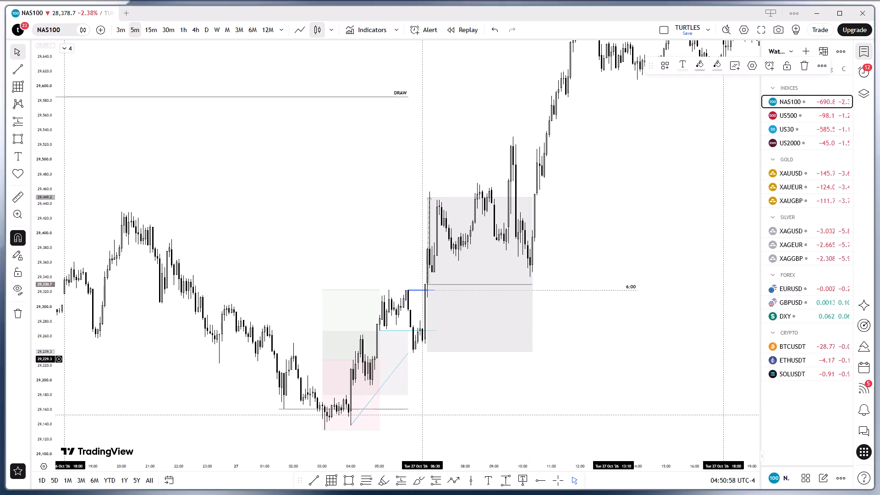
pyautogui.moveTo(425, 196); pyautogui.dragTo(427, 194)
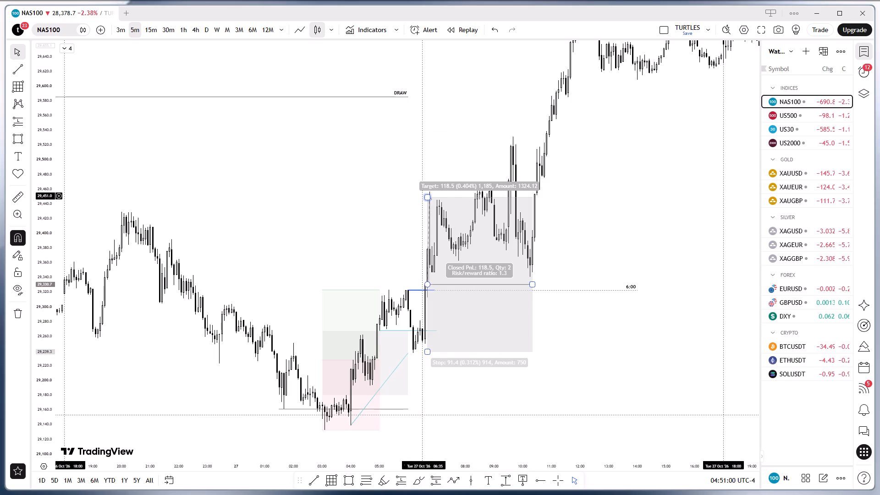
pyautogui.moveTo(427, 194); pyautogui.dragTo(423, 95)
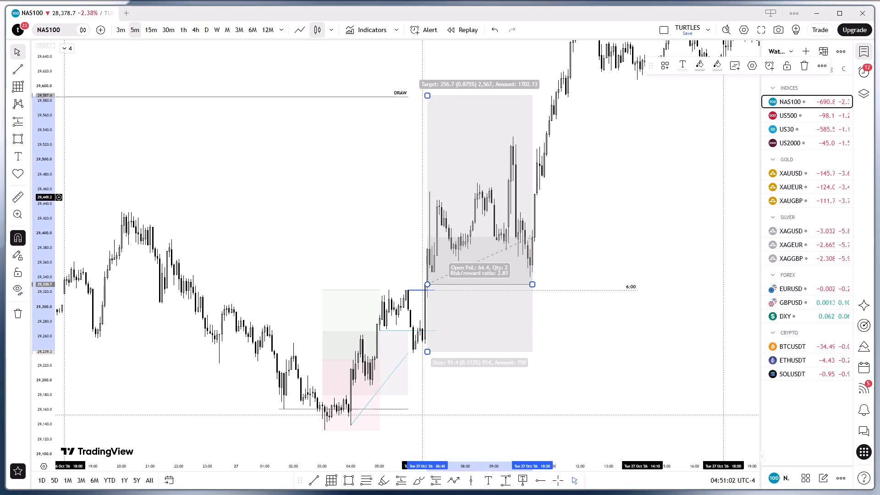
pyautogui.click(642, 197)
# Extend the end of the long position to just before 13:00 on 27 Oct, past where price reaches the target.
pyautogui.scroll(-4, 609, 198)
pyautogui.moveTo(628, 224); pyautogui.dragTo(502, 233)
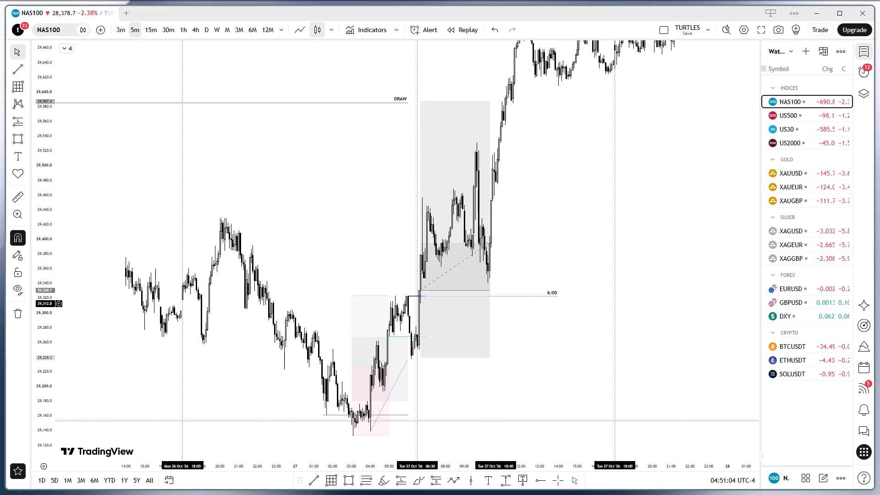
pyautogui.moveTo(491, 292); pyautogui.dragTo(537, 287)
pyautogui.click(622, 230)
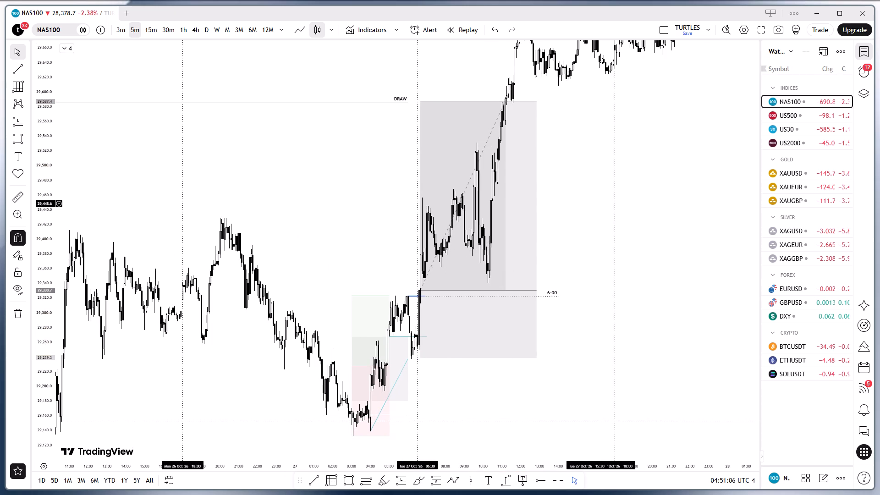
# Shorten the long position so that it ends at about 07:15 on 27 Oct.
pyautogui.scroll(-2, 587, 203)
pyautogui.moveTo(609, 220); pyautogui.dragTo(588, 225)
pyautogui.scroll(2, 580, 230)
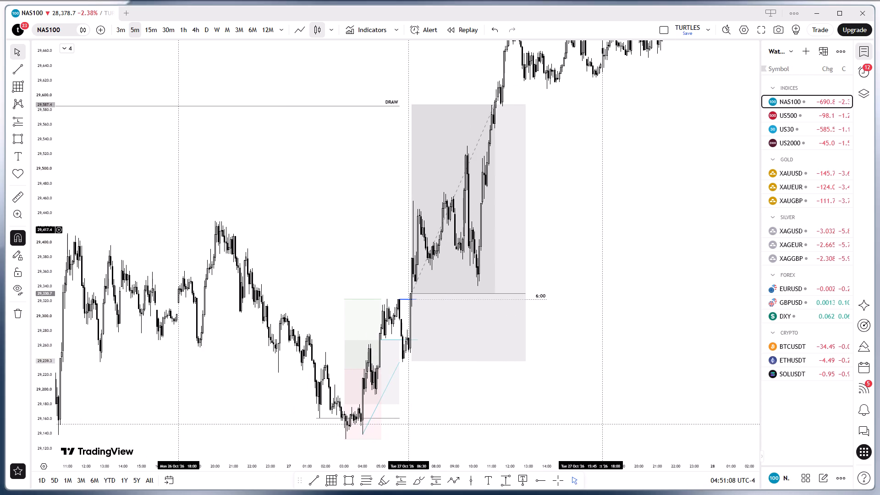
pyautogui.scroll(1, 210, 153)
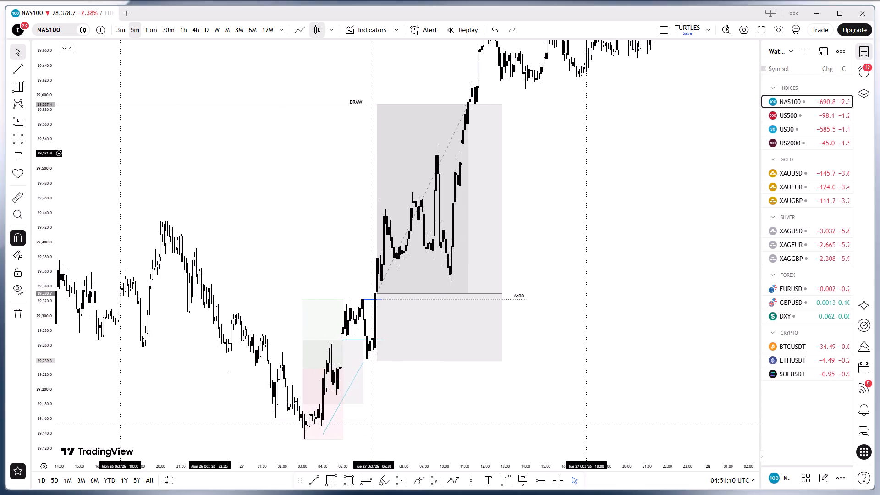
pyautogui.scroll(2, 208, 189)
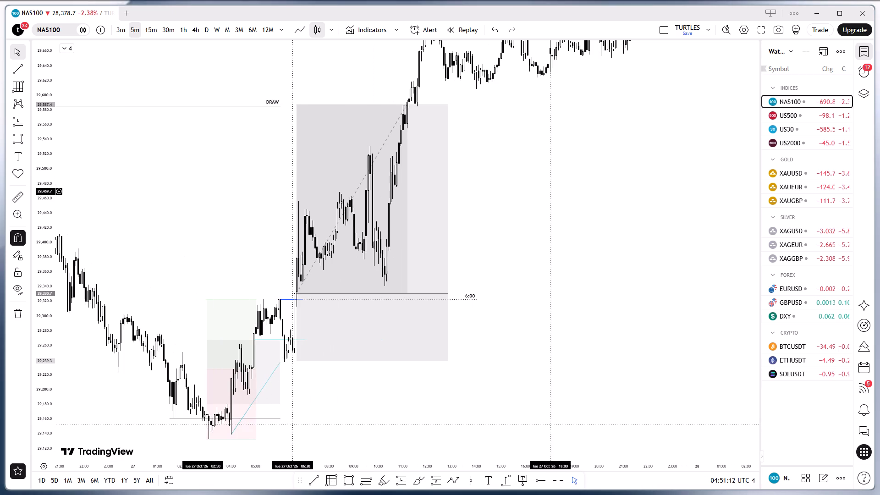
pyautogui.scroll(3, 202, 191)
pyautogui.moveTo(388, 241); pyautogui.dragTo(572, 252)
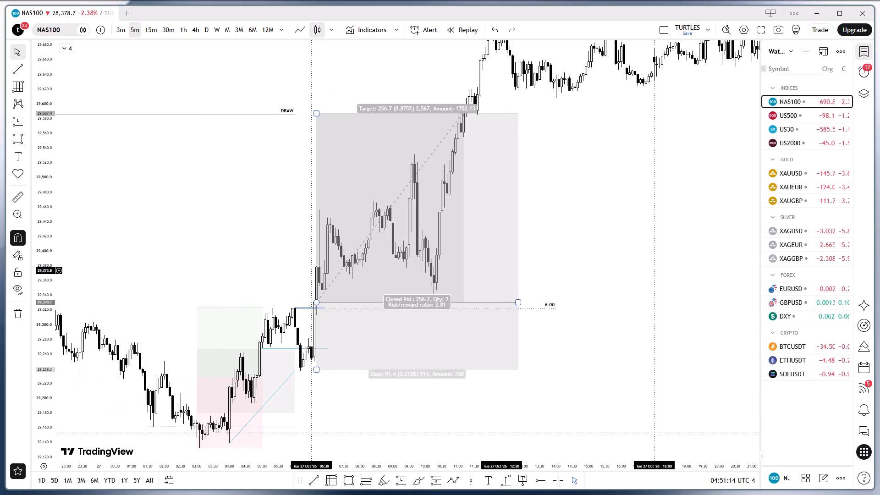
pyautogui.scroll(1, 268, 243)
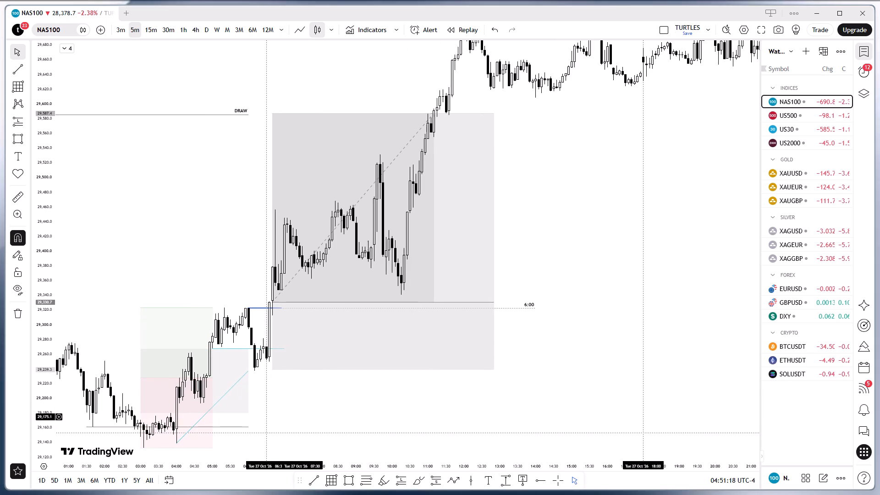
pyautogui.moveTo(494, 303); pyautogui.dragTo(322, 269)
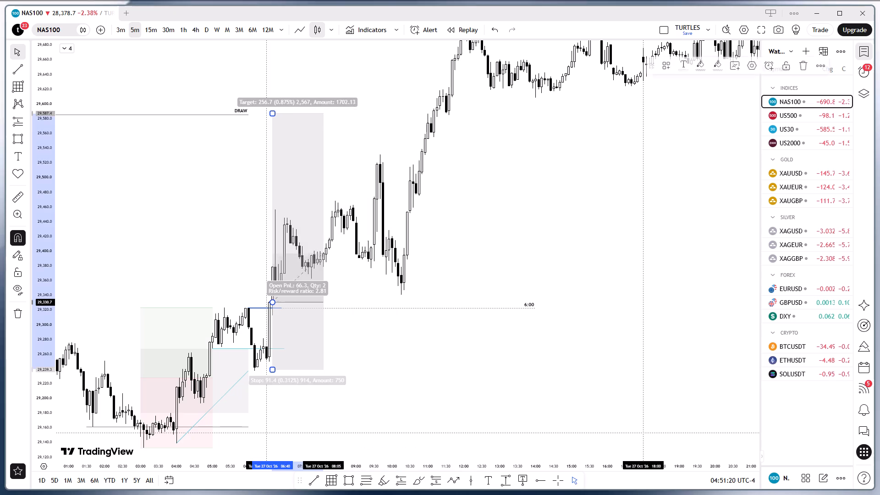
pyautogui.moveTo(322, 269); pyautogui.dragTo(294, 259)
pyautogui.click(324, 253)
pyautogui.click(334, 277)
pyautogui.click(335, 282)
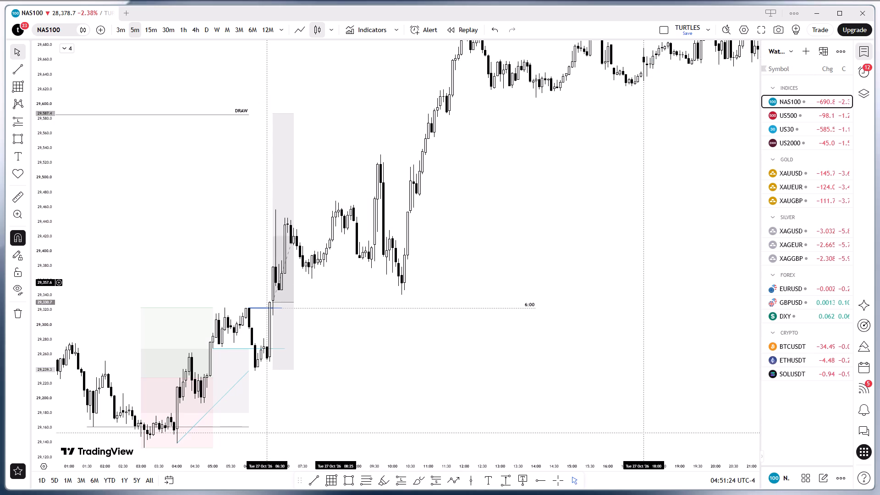
# Switch NAS100 to the 15-minute timeframe and examine the 27 Oct morning move around the long position.
pyautogui.click(155, 36)
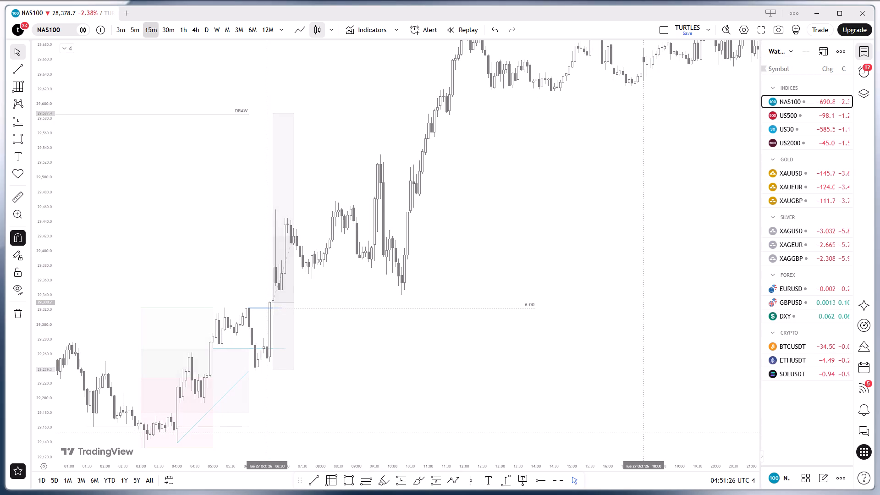
pyautogui.moveTo(178, 334); pyautogui.dragTo(291, 298)
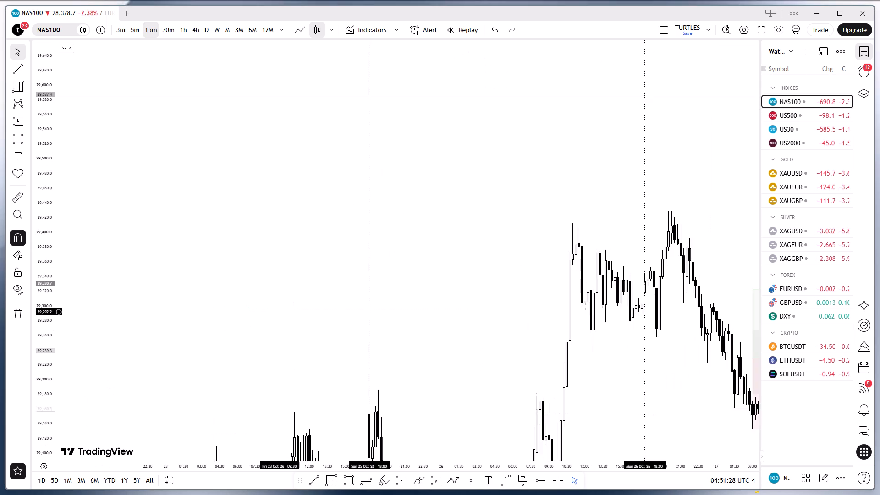
pyautogui.moveTo(297, 327); pyautogui.dragTo(24, 245)
pyautogui.scroll(3, 198, 262)
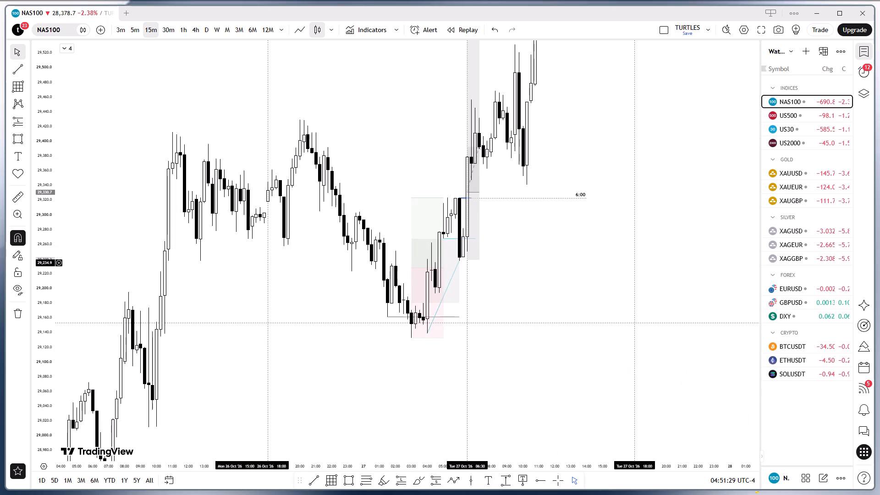
pyautogui.moveTo(517, 246); pyautogui.dragTo(526, 297)
pyautogui.scroll(2, 528, 297)
pyautogui.click(516, 297)
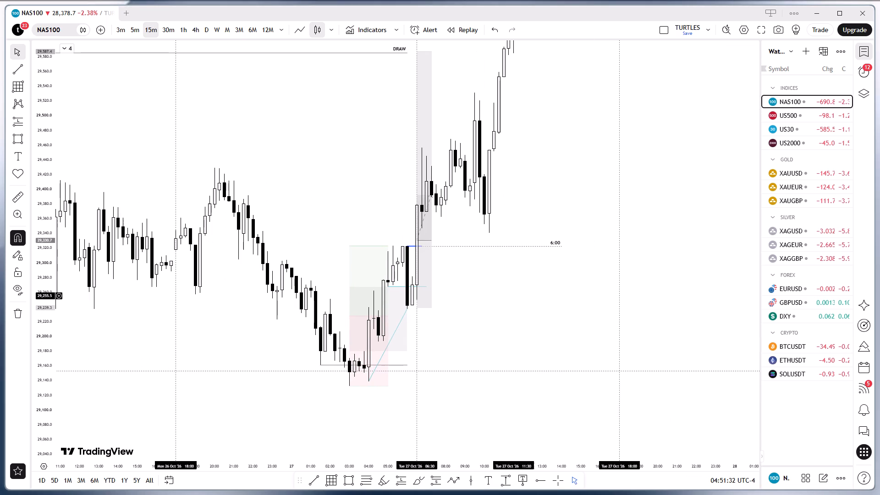
pyautogui.scroll(2, 515, 296)
pyautogui.moveTo(403, 293); pyautogui.dragTo(455, 352)
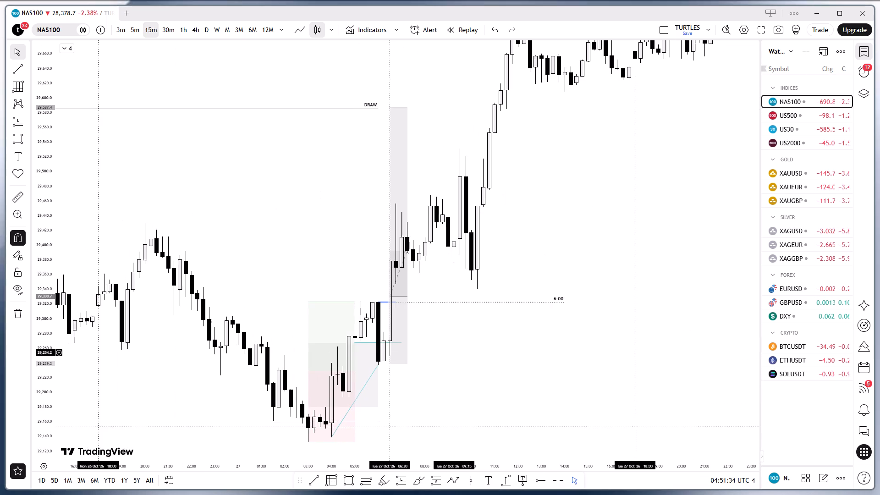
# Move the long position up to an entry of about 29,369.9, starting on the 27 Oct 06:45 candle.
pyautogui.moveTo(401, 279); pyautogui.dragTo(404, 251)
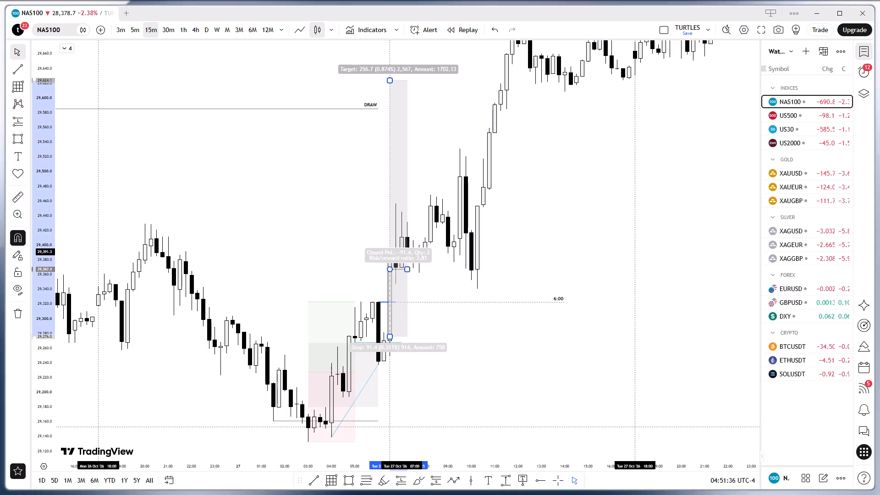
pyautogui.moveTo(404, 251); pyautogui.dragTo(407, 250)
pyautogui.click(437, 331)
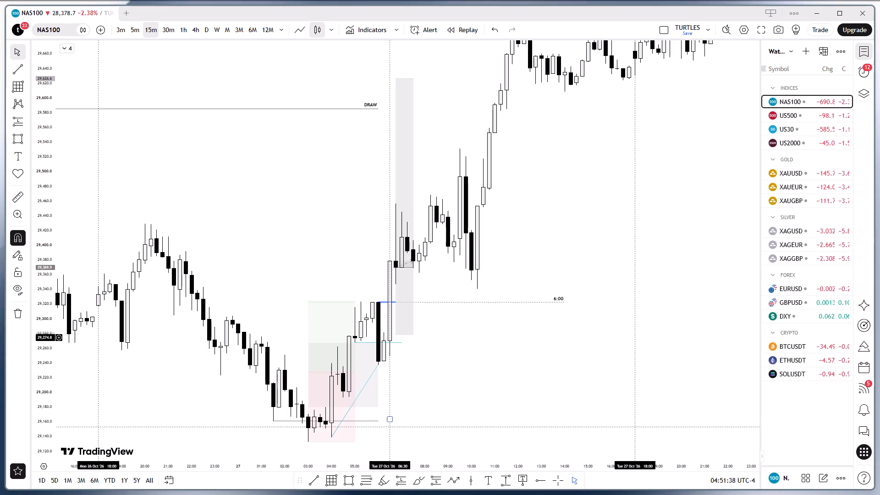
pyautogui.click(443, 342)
# Delete the long position on the 27 Oct morning rally.
pyautogui.click(406, 290)
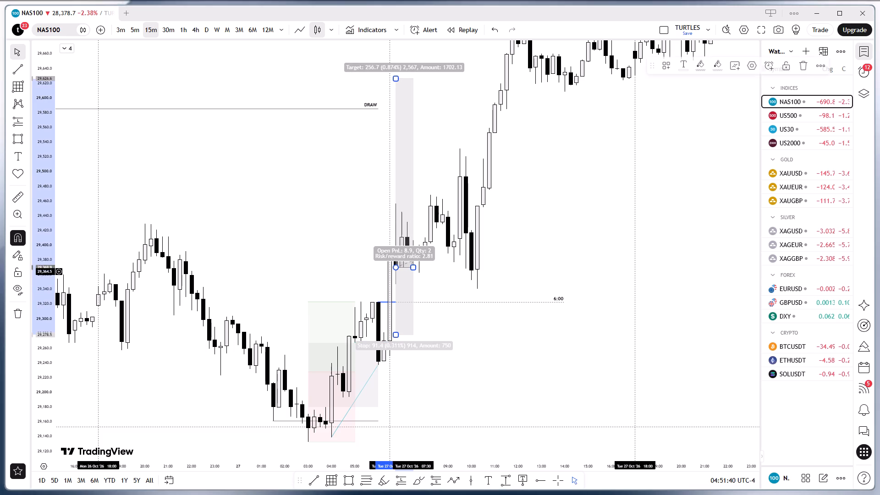
pyautogui.click(801, 71)
pyautogui.click(489, 243)
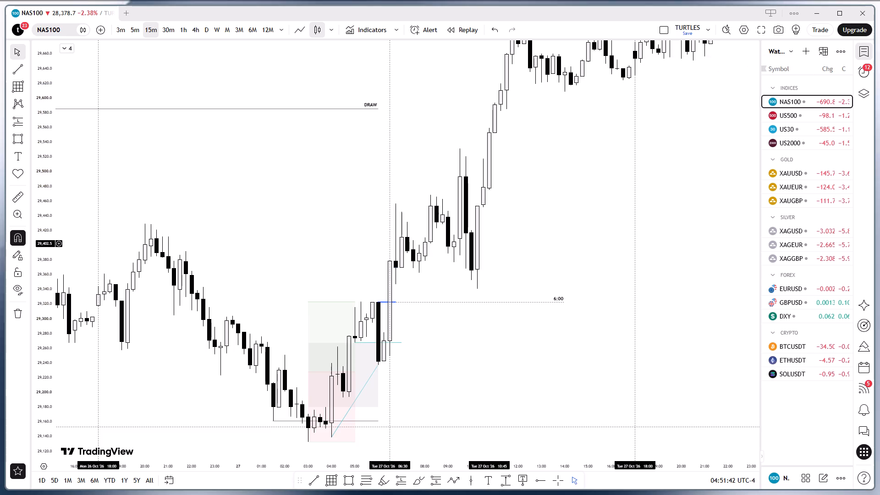
pyautogui.click(493, 247)
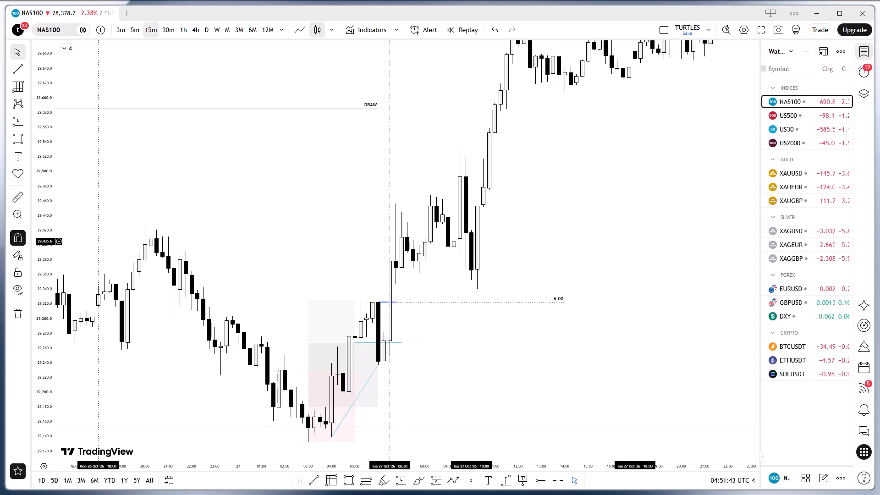
# Move the dotted vertical line at 06:30 on 27 Oct to 10:00 the same day.
pyautogui.moveTo(393, 264); pyautogui.dragTo(458, 268)
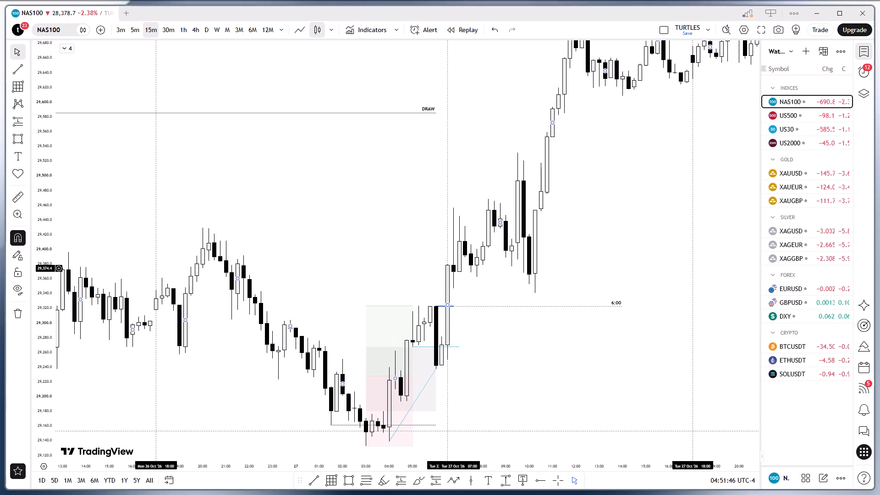
pyautogui.moveTo(448, 253); pyautogui.dragTo(525, 268)
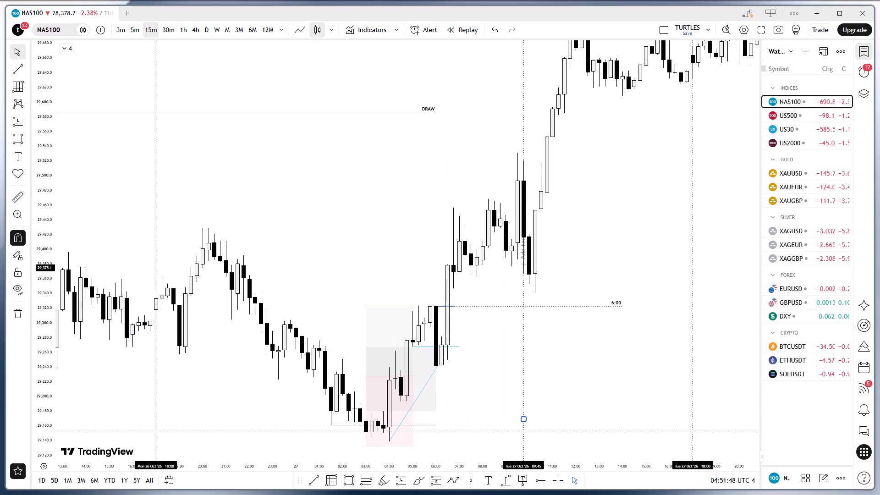
pyautogui.moveTo(525, 268); pyautogui.dragTo(529, 268)
pyautogui.click(556, 225)
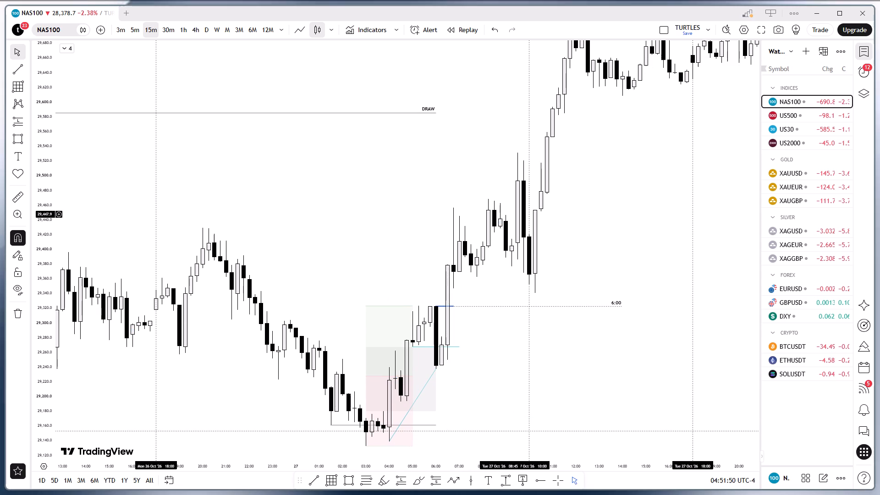
# Switch NAS100 to the 3-minute timeframe and go to 28 October 2026 at 06:00.
pyautogui.click(125, 28)
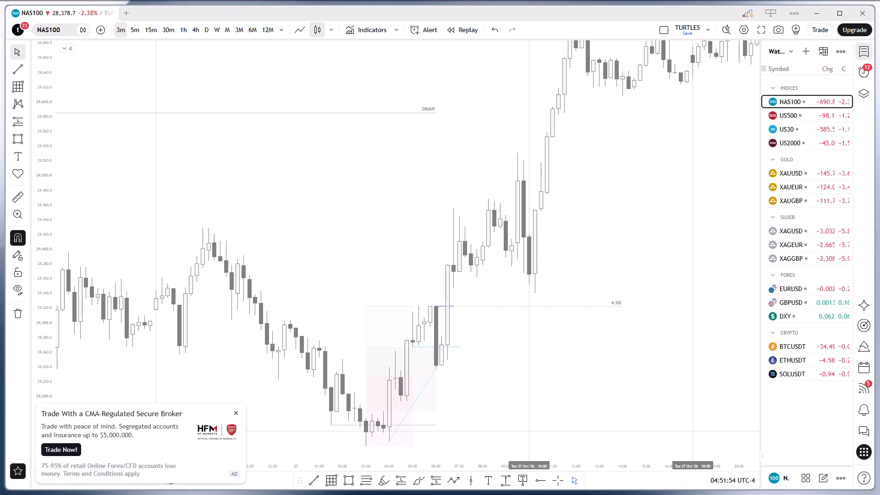
pyautogui.click(235, 412)
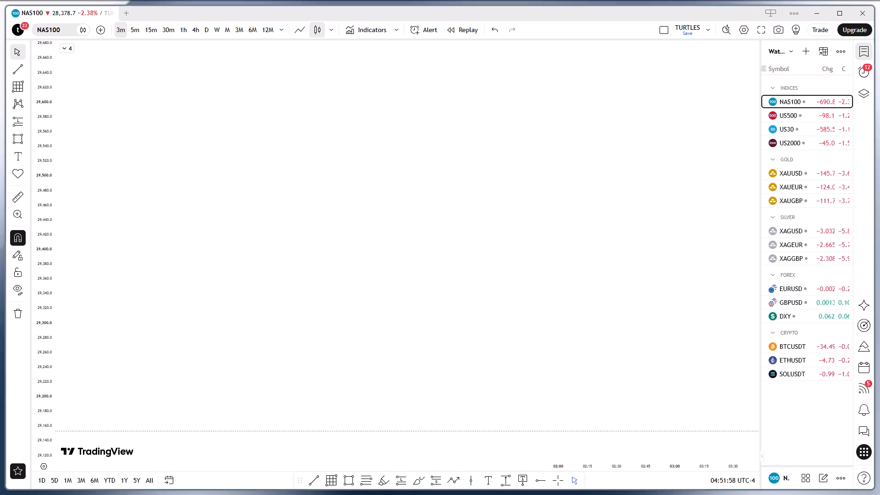
pyautogui.click(169, 485)
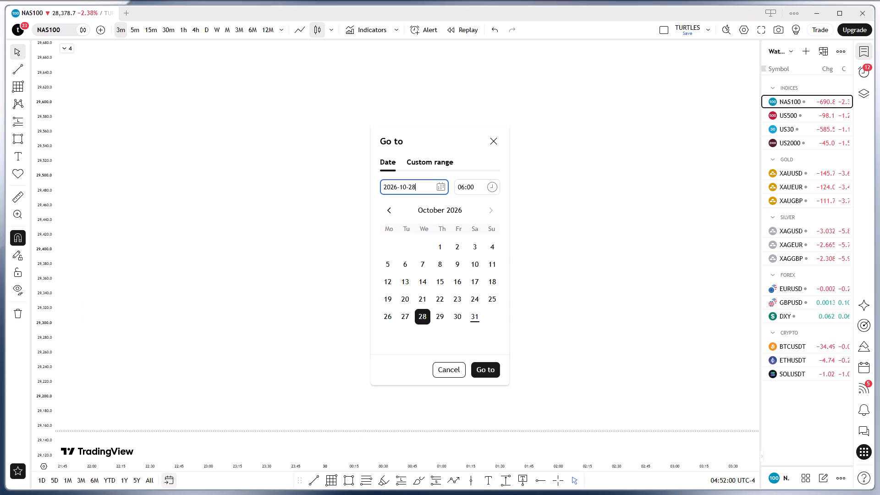
pyautogui.click(484, 373)
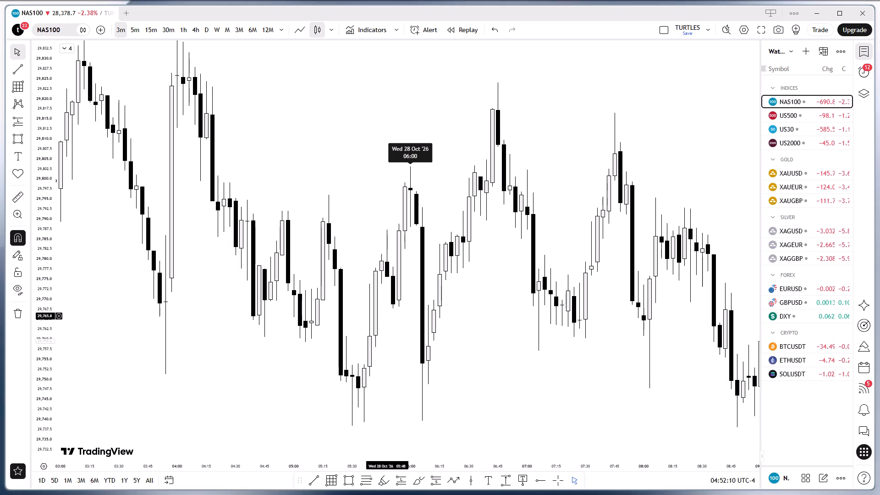
# Examine the 28 Oct price action on the 3-minute chart, from the early morning to the 18:00 session line.
pyautogui.moveTo(413, 342); pyautogui.dragTo(410, 316)
pyautogui.moveTo(423, 347); pyautogui.dragTo(398, 361)
pyautogui.scroll(-3, 406, 331)
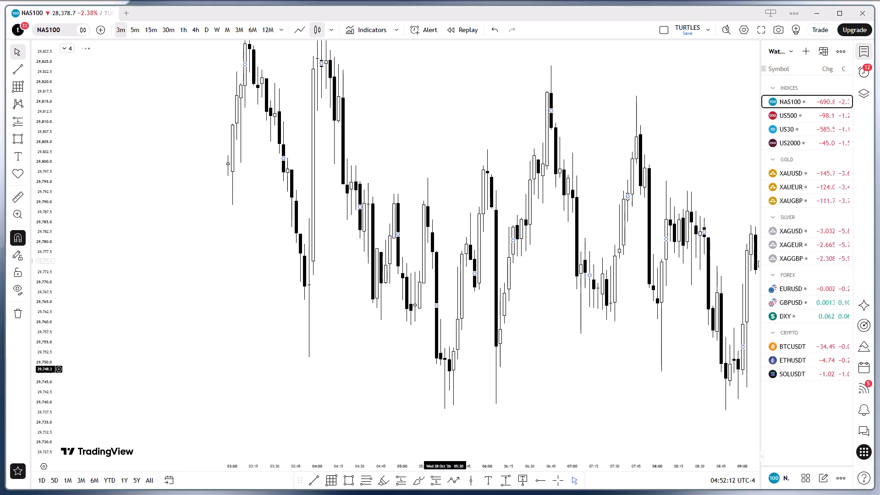
pyautogui.moveTo(445, 369); pyautogui.dragTo(417, 307)
pyautogui.moveTo(416, 307); pyautogui.dragTo(314, 345)
pyautogui.click(273, 336)
pyautogui.click(271, 330)
pyautogui.moveTo(385, 379); pyautogui.dragTo(306, 232)
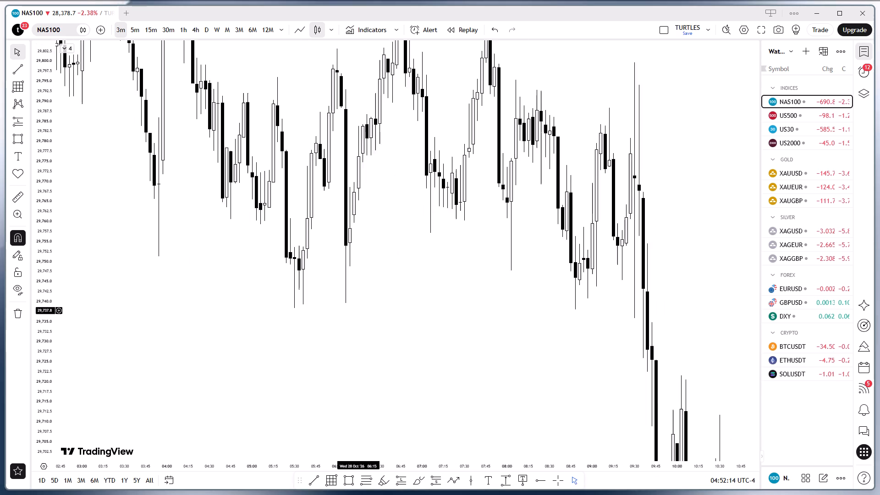
pyautogui.moveTo(306, 232); pyautogui.dragTo(265, 494)
pyautogui.moveTo(300, 325); pyautogui.dragTo(314, 484)
pyautogui.moveTo(316, 442); pyautogui.dragTo(271, 102)
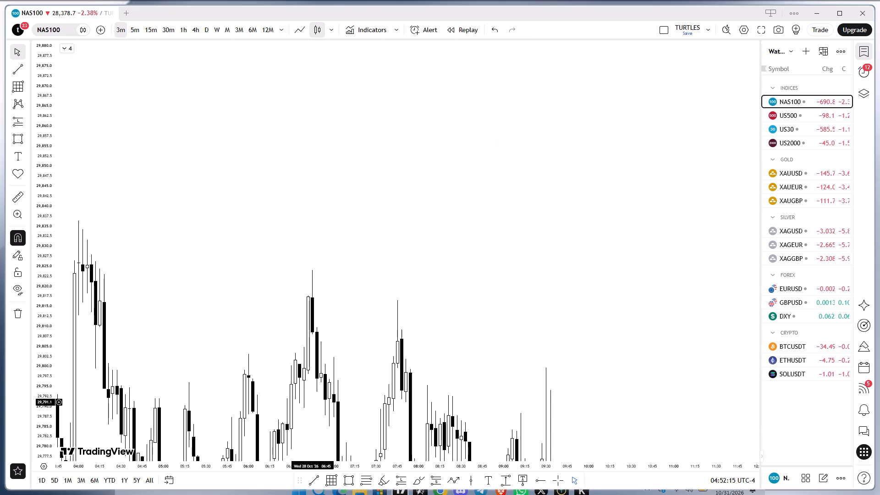
pyautogui.moveTo(366, 284); pyautogui.dragTo(321, 45)
pyautogui.moveTo(387, 284); pyautogui.dragTo(335, 160)
pyautogui.moveTo(390, 230); pyautogui.dragTo(246, 227)
pyautogui.moveTo(377, 292); pyautogui.dragTo(295, 229)
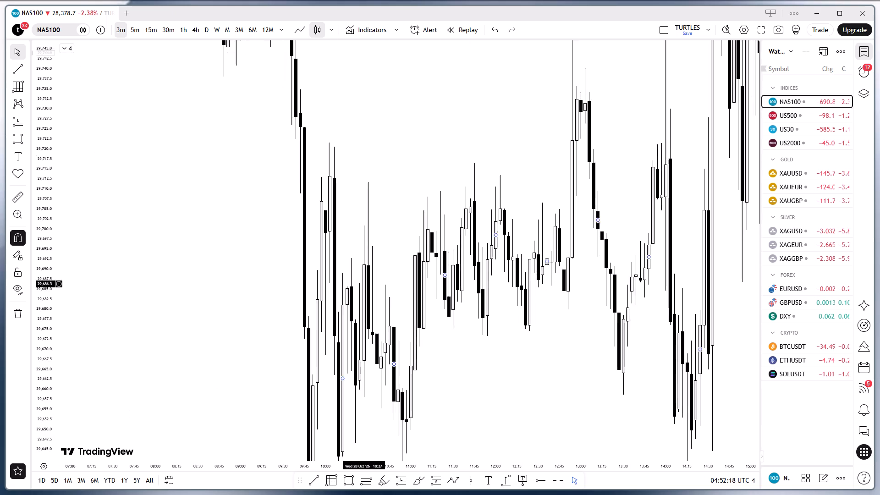
pyautogui.moveTo(398, 307); pyautogui.dragTo(363, 255)
pyautogui.moveTo(49, 110); pyautogui.dragTo(128, 434)
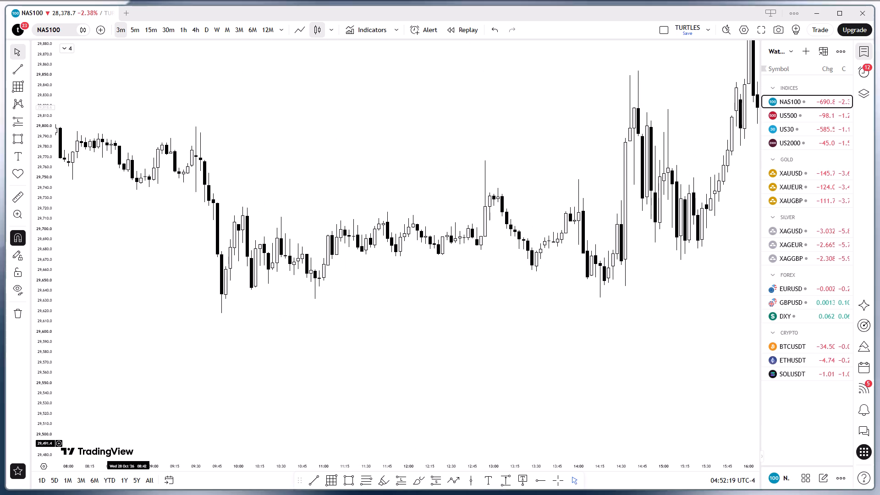
pyautogui.scroll(-16, 310, 416)
pyautogui.moveTo(446, 359); pyautogui.dragTo(145, 404)
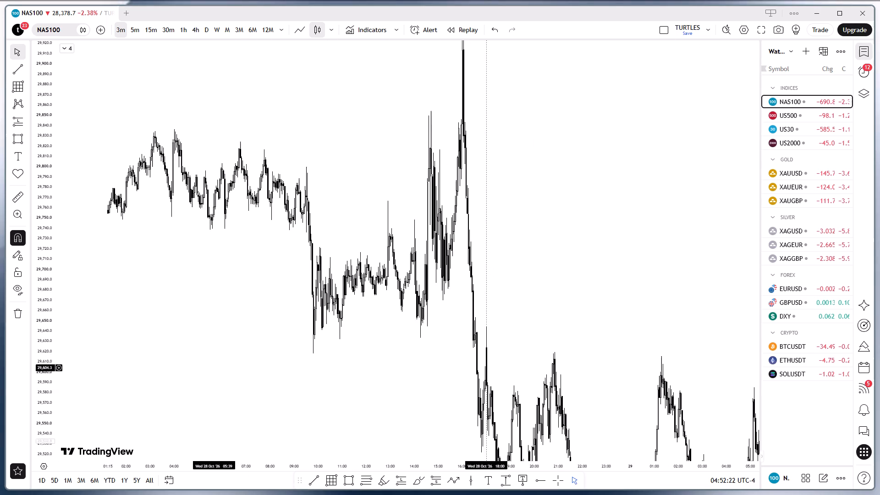
# Return to 27 October on the 3-minute chart and examine the morning price action around the 6:00 open.
pyautogui.moveTo(324, 375); pyautogui.dragTo(473, 263)
pyautogui.moveTo(390, 337); pyautogui.dragTo(495, 345)
pyautogui.moveTo(383, 371); pyautogui.dragTo(471, 373)
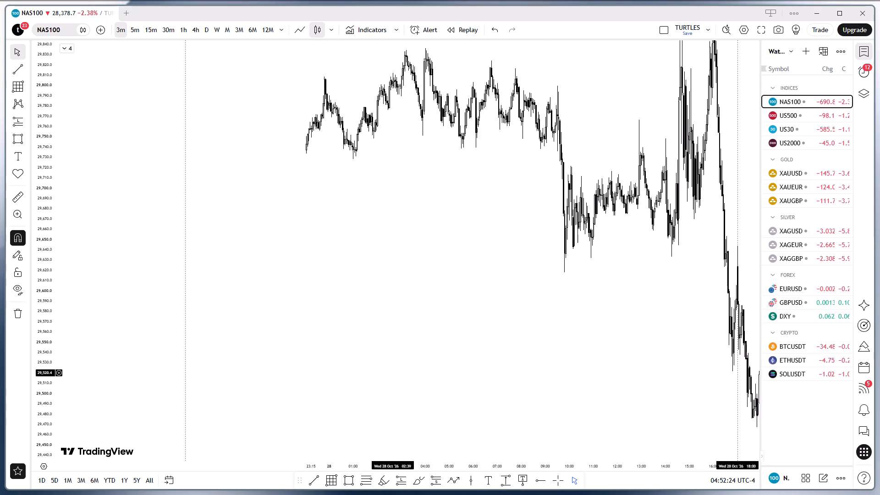
pyautogui.moveTo(471, 373); pyautogui.dragTo(505, 367)
pyautogui.moveTo(347, 365); pyautogui.dragTo(486, 321)
pyautogui.moveTo(296, 357); pyautogui.dragTo(469, 259)
pyautogui.moveTo(457, 321); pyautogui.dragTo(493, 293)
pyautogui.click(283, 306)
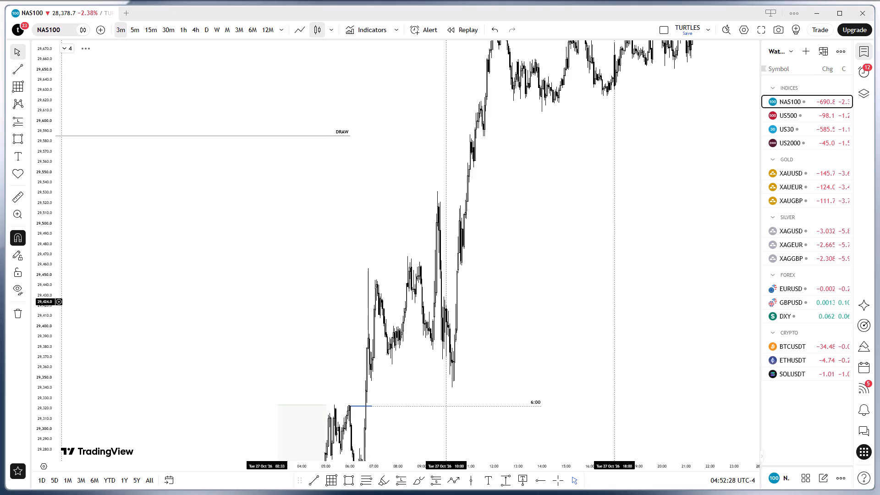
pyautogui.moveTo(264, 300); pyautogui.dragTo(310, 198)
pyautogui.scroll(3, 300, 206)
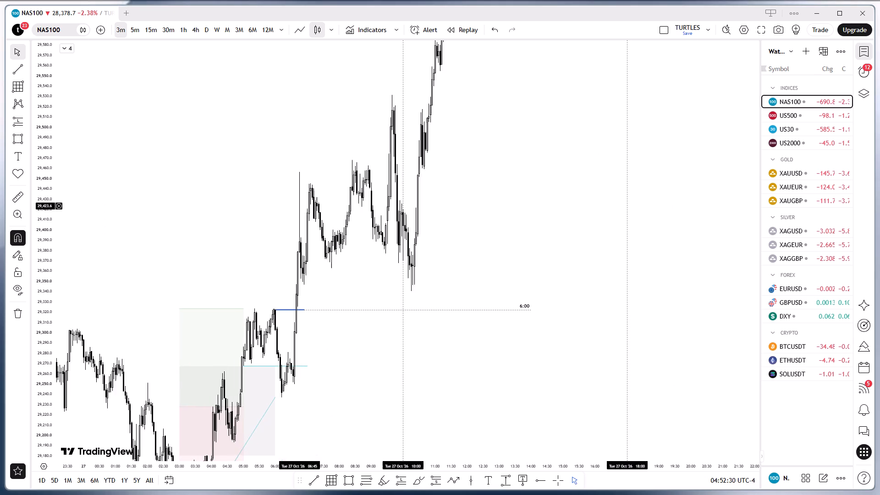
pyautogui.scroll(1, 300, 206)
pyautogui.moveTo(319, 272); pyautogui.dragTo(398, 266)
pyautogui.scroll(1, 385, 280)
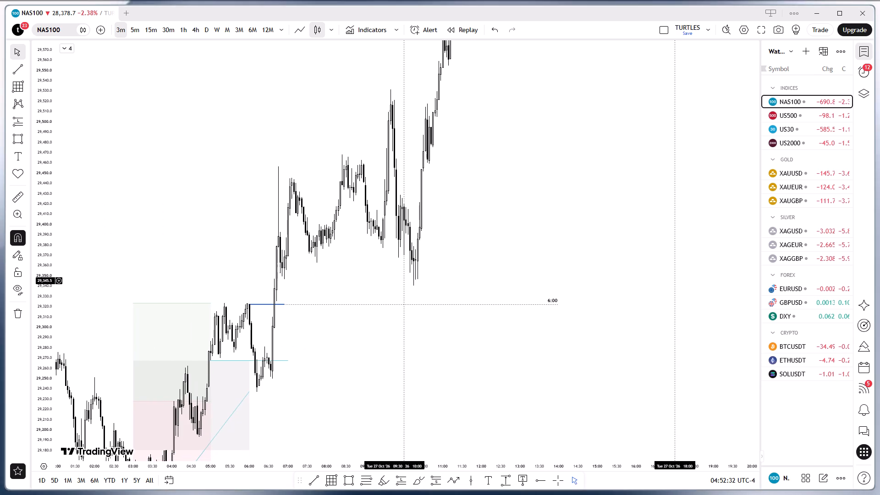
pyautogui.scroll(1, 385, 280)
pyautogui.moveTo(307, 357); pyautogui.dragTo(396, 299)
pyautogui.scroll(1, 324, 303)
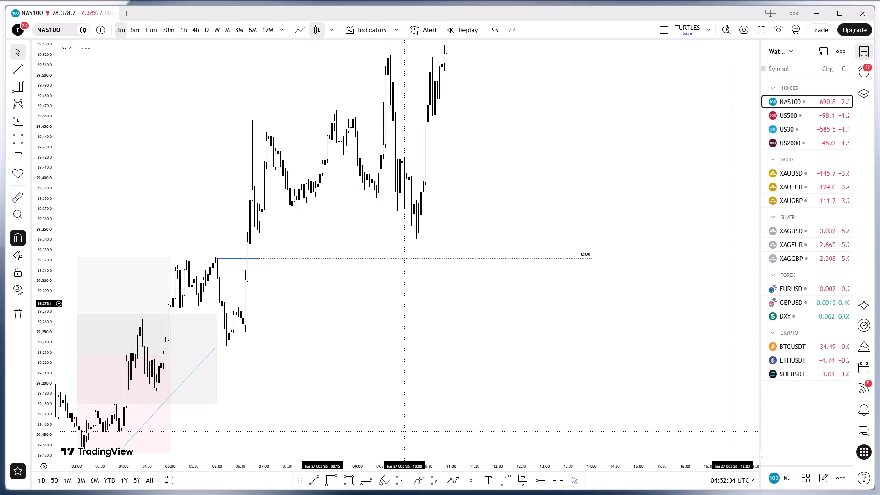
pyautogui.moveTo(312, 307); pyautogui.dragTo(341, 272)
pyautogui.scroll(1, 341, 272)
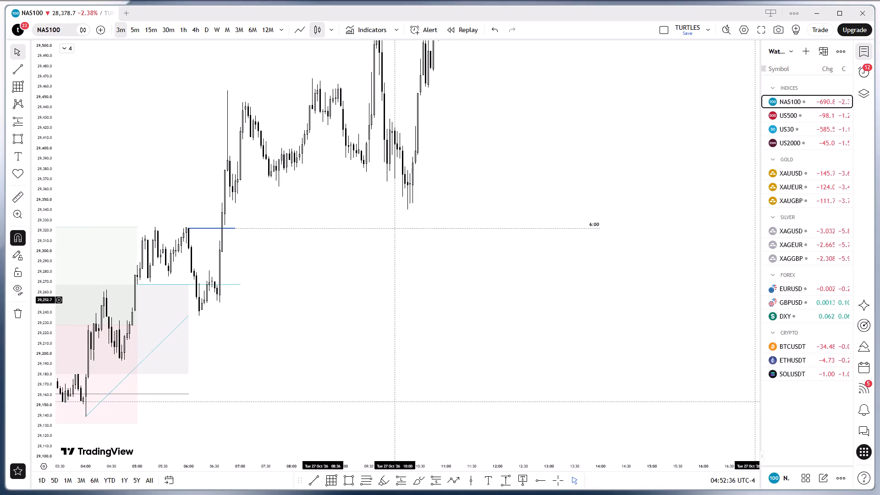
pyautogui.moveTo(299, 290); pyautogui.dragTo(325, 287)
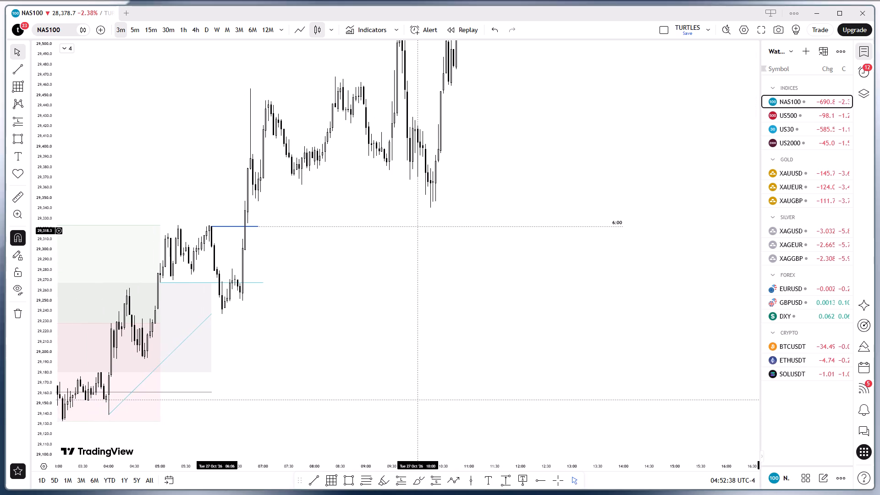
# Move the blue trend line off the 6:00 open to a horizontal level near 29,270, spanning about 06:27 to 07:00 on 27 Oct.
pyautogui.moveTo(214, 226); pyautogui.dragTo(235, 278)
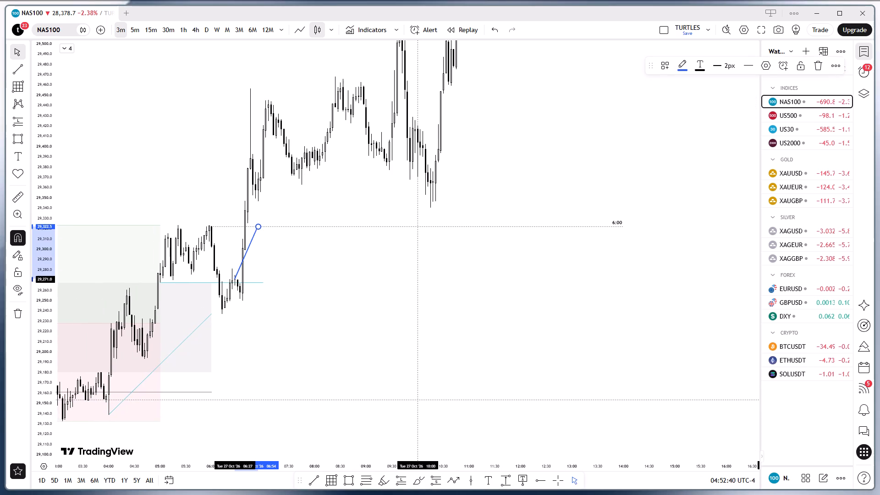
pyautogui.moveTo(260, 227); pyautogui.dragTo(264, 241)
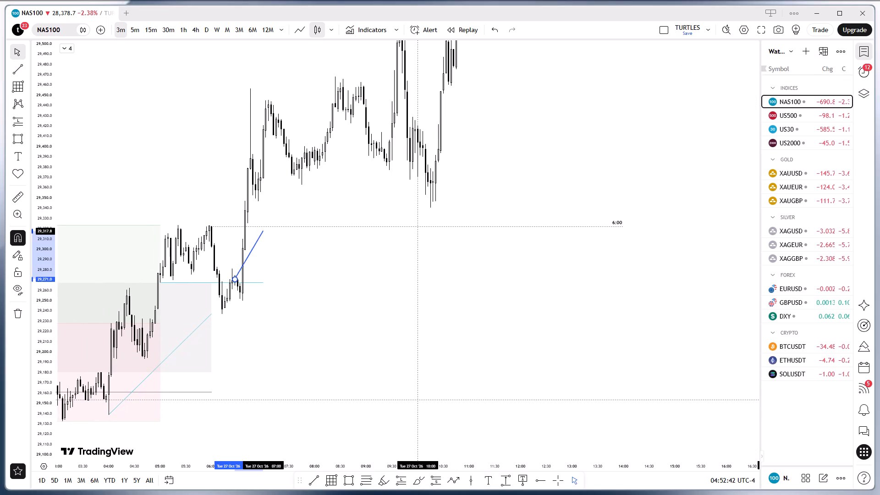
pyautogui.moveTo(264, 241); pyautogui.dragTo(263, 280)
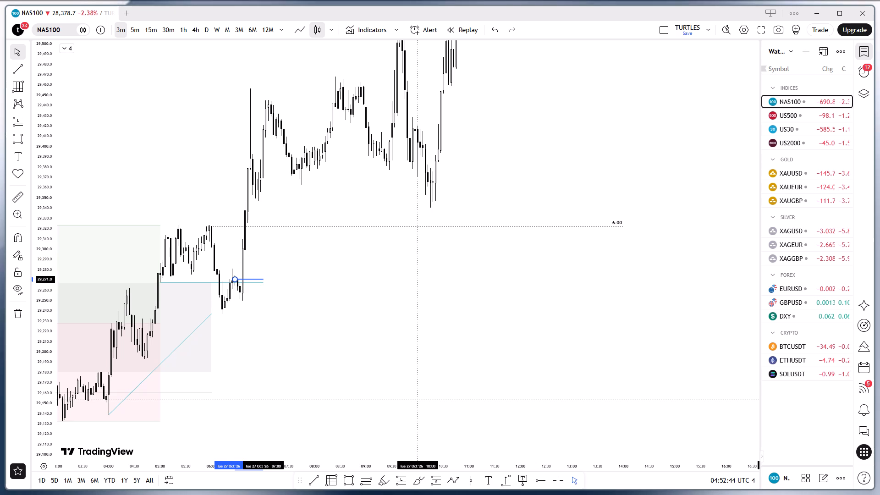
pyautogui.moveTo(263, 280); pyautogui.dragTo(263, 280)
pyautogui.click(285, 288)
pyautogui.click(296, 302)
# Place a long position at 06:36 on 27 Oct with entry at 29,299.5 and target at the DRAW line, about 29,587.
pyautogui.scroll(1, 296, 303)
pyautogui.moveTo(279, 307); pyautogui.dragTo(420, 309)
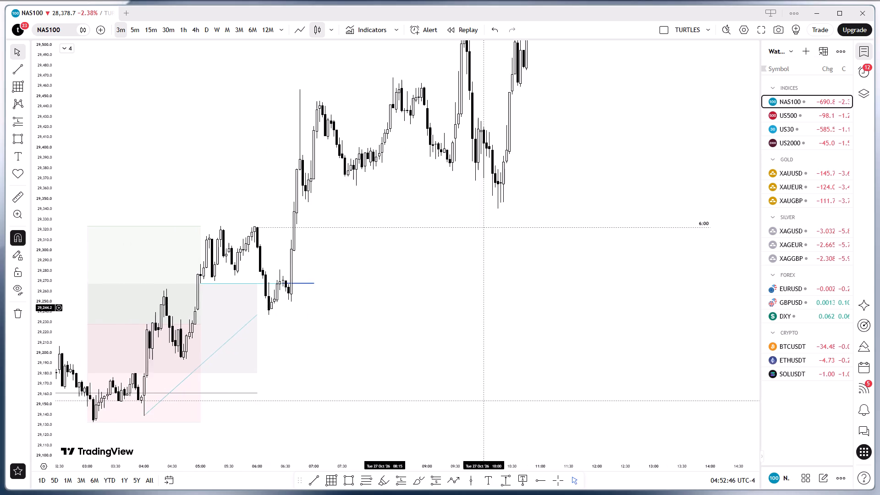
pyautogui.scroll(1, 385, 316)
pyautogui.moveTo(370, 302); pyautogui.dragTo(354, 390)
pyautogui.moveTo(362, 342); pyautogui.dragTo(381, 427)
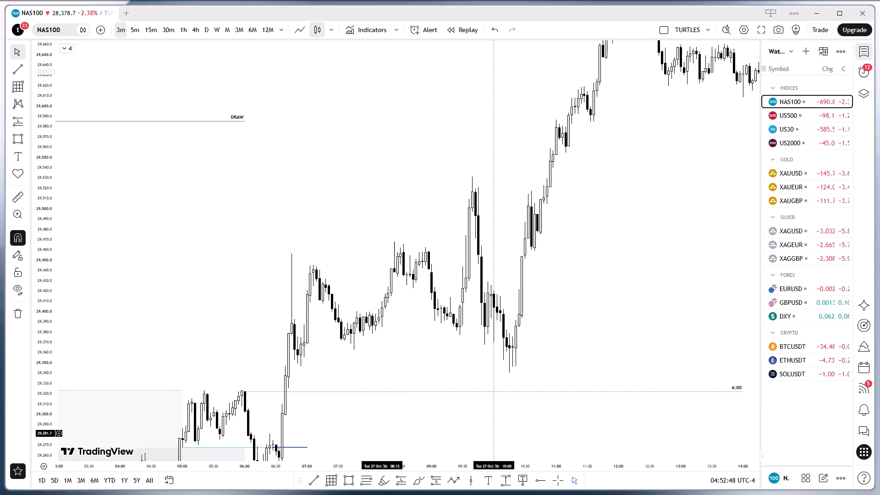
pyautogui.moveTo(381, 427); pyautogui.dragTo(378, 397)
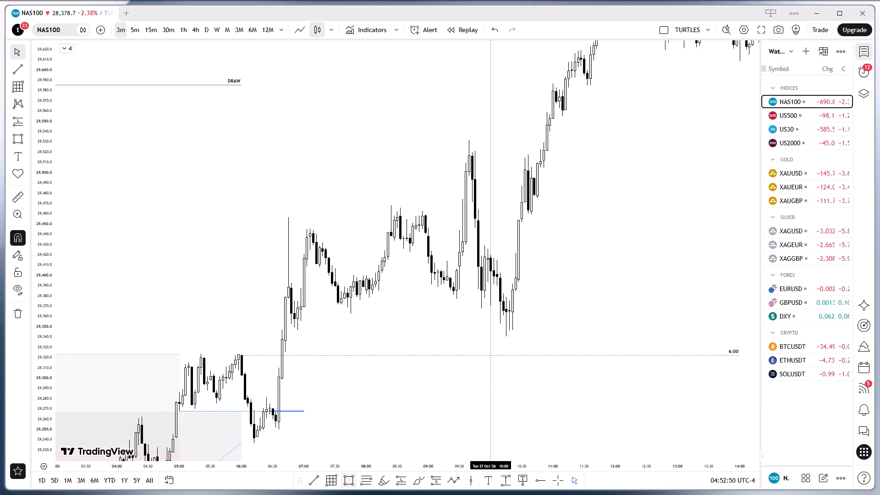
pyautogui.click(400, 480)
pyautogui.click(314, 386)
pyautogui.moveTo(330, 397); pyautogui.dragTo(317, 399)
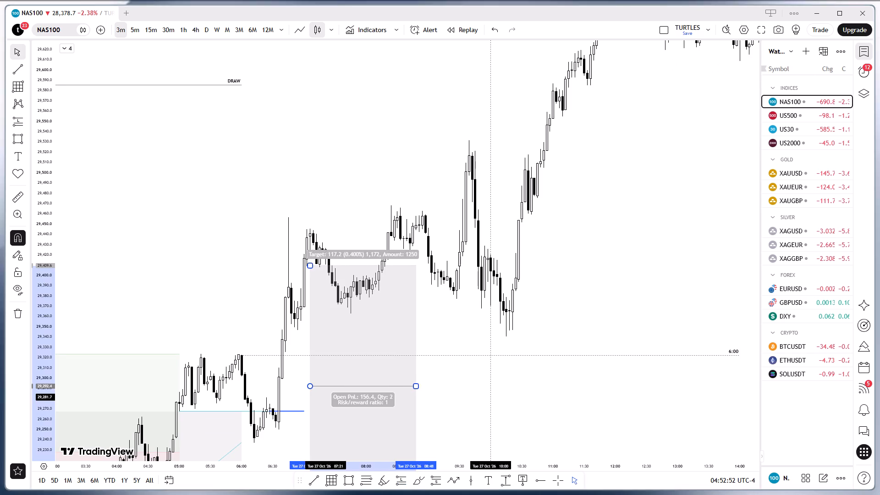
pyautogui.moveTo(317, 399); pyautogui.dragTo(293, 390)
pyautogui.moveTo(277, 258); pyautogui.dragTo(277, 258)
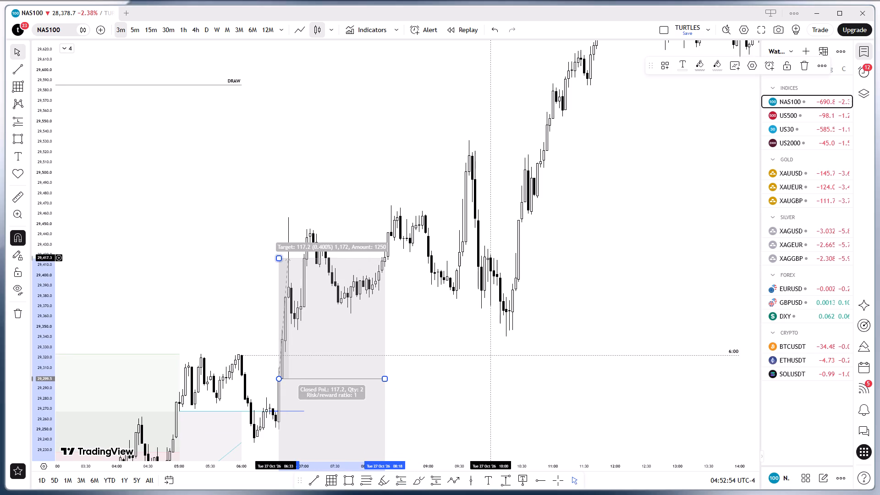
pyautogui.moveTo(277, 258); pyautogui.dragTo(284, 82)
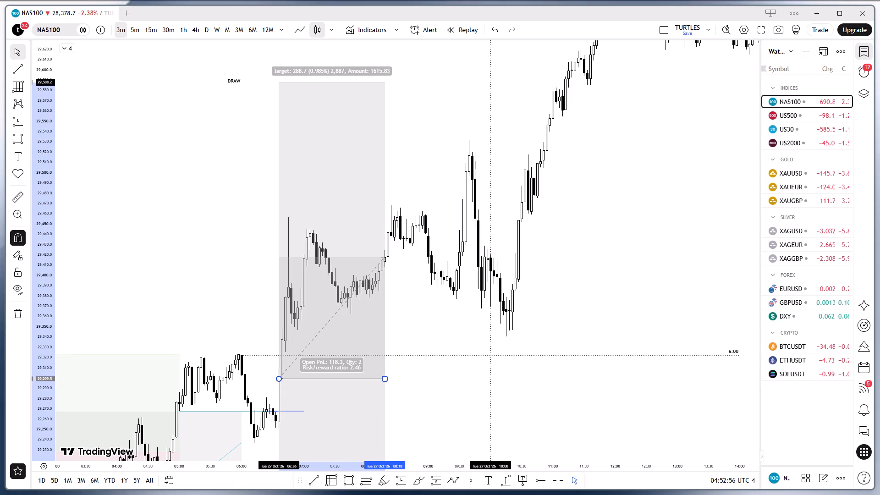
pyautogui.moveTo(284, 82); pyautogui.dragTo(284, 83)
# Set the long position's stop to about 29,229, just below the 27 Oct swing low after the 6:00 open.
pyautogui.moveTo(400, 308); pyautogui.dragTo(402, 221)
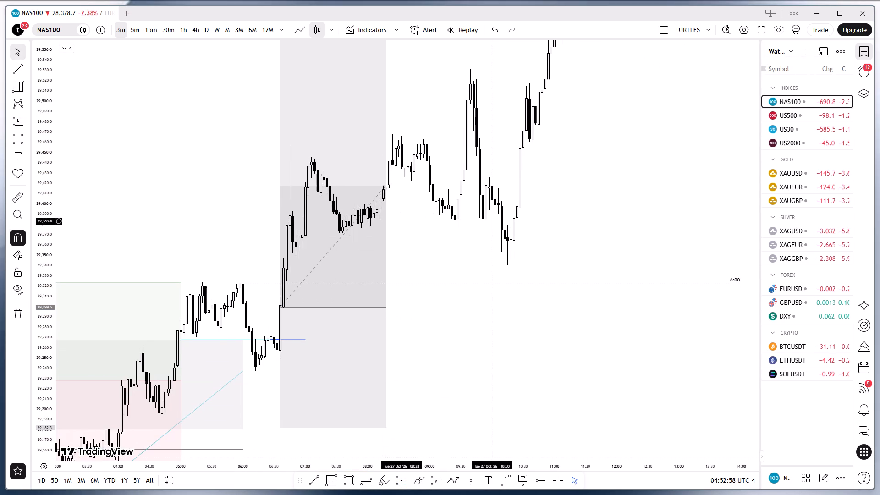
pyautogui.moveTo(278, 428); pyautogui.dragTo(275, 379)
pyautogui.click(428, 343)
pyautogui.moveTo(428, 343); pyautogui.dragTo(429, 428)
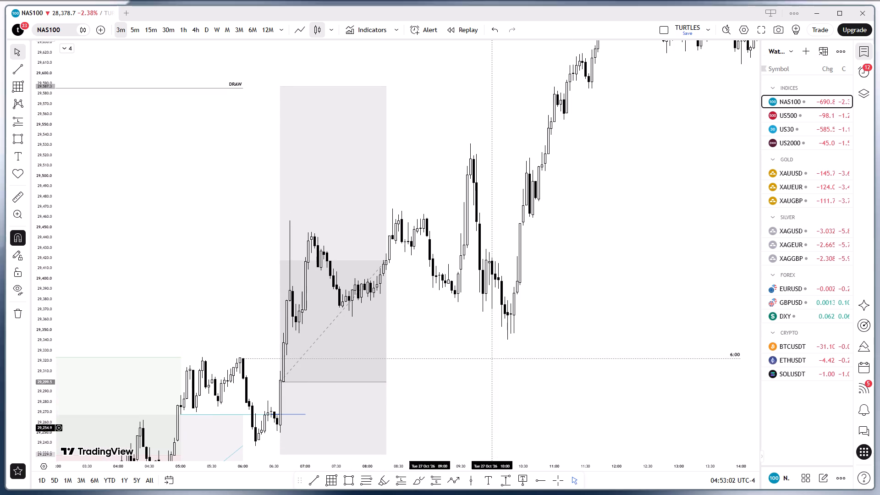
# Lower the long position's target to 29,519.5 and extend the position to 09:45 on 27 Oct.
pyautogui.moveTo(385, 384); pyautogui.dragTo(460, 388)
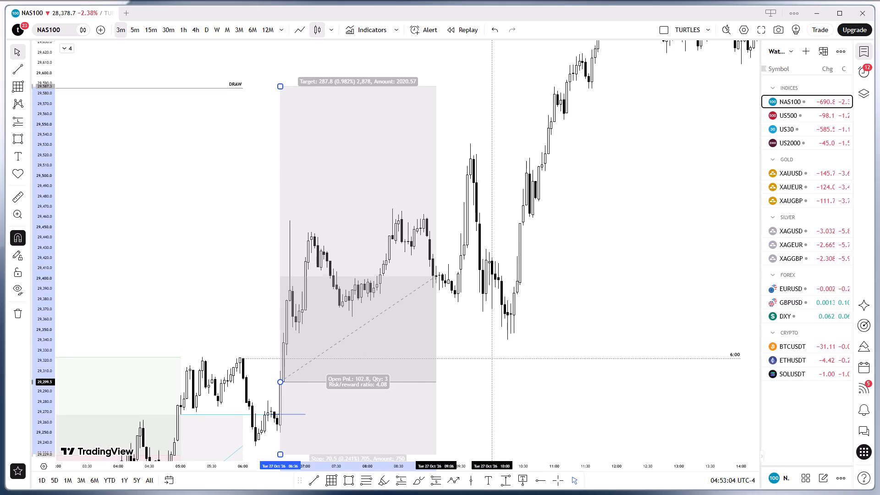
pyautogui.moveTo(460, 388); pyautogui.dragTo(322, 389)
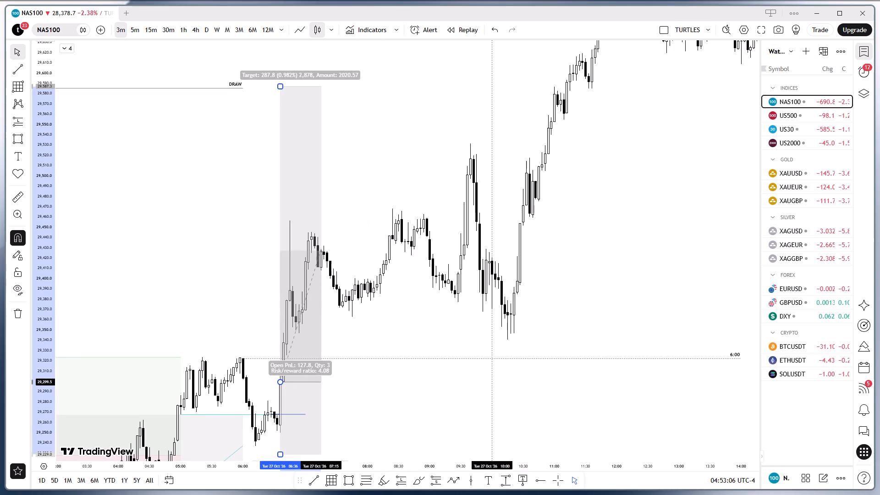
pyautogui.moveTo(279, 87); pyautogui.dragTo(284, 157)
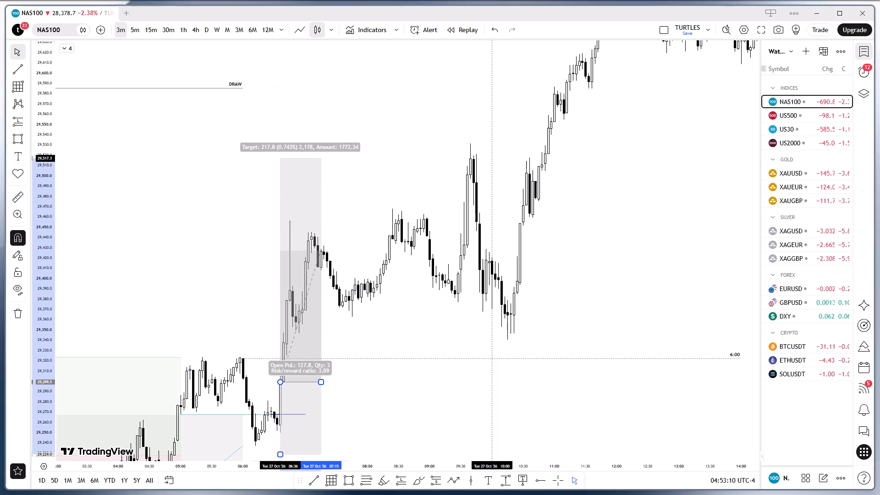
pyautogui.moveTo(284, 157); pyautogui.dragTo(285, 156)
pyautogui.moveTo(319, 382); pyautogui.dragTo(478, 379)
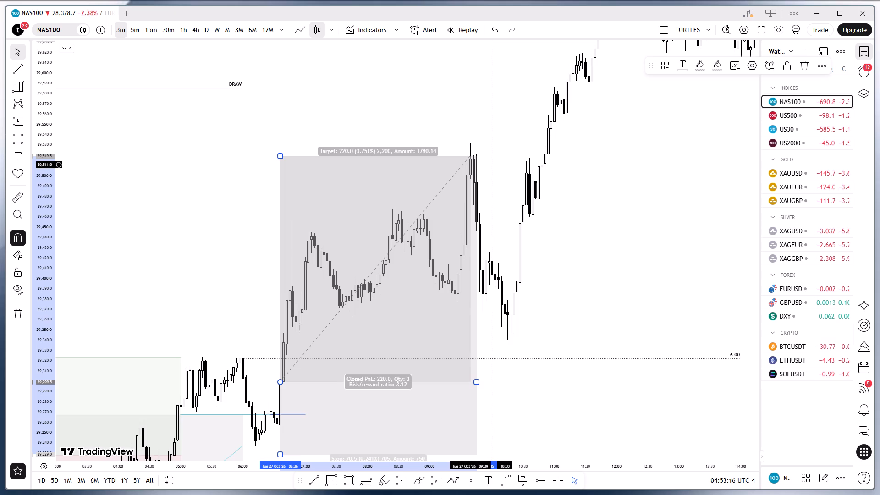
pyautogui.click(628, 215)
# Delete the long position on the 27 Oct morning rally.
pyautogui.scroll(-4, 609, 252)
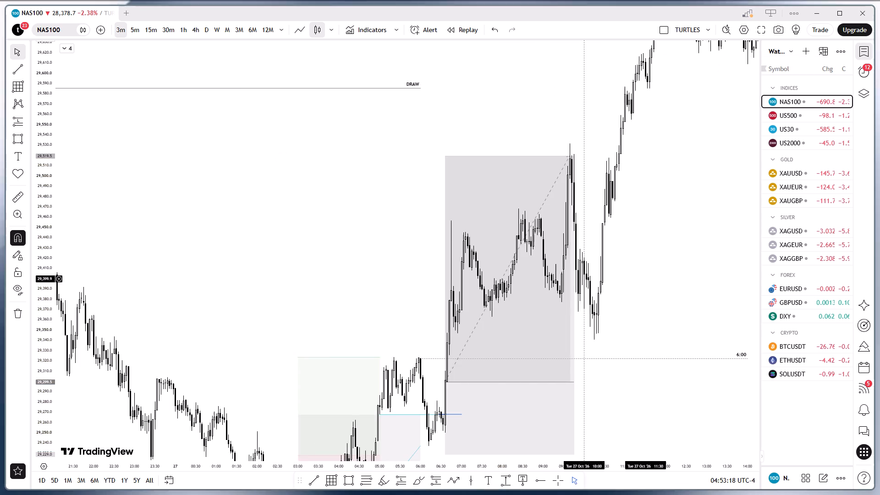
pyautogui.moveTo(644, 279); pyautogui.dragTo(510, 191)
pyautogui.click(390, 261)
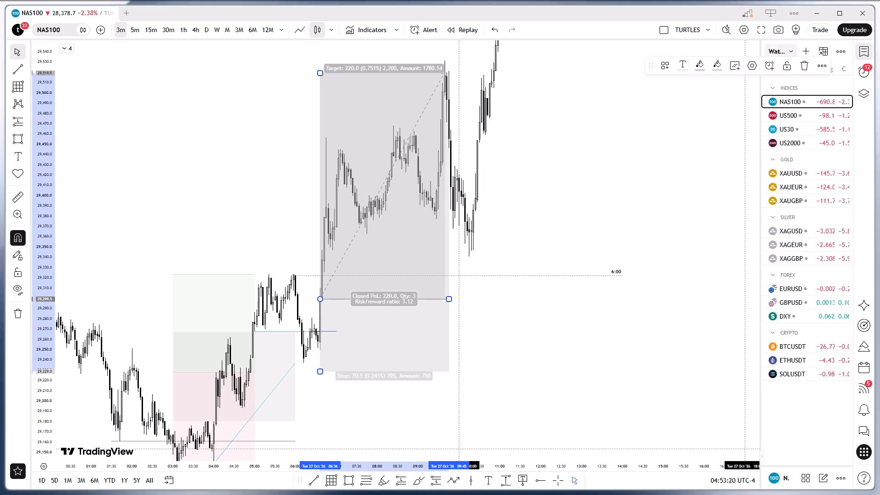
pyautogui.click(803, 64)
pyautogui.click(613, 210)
# Extend the DRAW line horizontally to about 09:20 on 27 Oct.
pyautogui.scroll(3, 480, 227)
pyautogui.moveTo(465, 205); pyautogui.dragTo(481, 226)
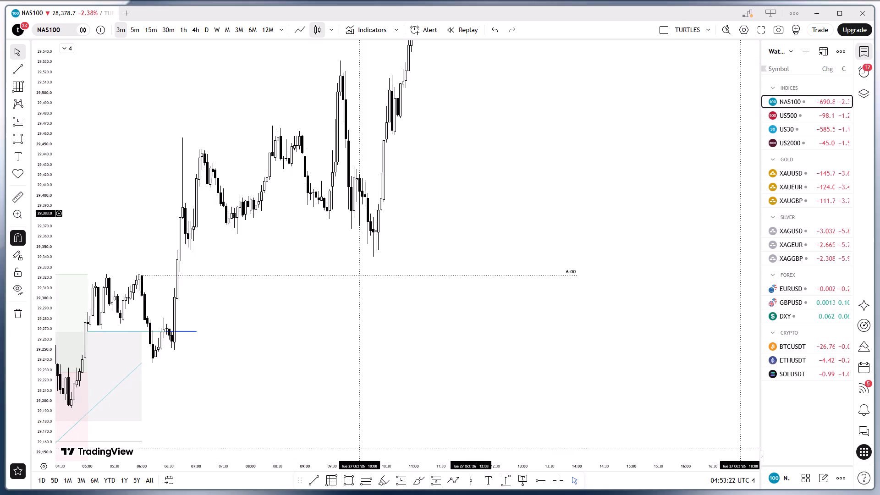
pyautogui.moveTo(481, 226); pyautogui.dragTo(506, 267)
pyautogui.scroll(2, 506, 259)
pyautogui.moveTo(472, 199); pyautogui.dragTo(479, 311)
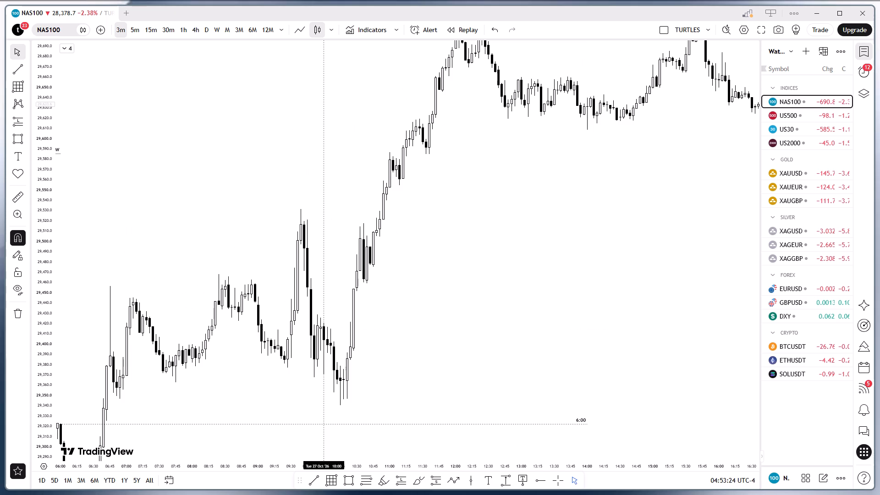
pyautogui.moveTo(38, 159); pyautogui.dragTo(39, 219)
pyautogui.scroll(-4, 153, 236)
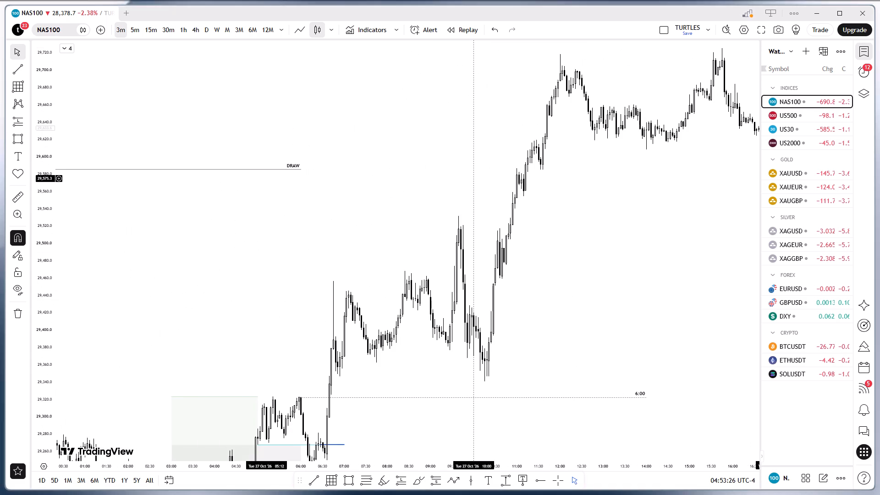
pyautogui.moveTo(300, 170); pyautogui.dragTo(442, 176)
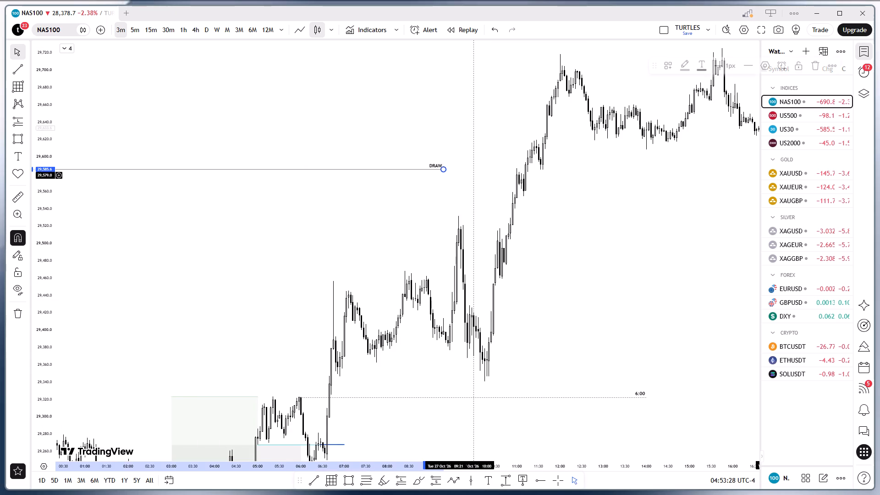
pyautogui.click(550, 189)
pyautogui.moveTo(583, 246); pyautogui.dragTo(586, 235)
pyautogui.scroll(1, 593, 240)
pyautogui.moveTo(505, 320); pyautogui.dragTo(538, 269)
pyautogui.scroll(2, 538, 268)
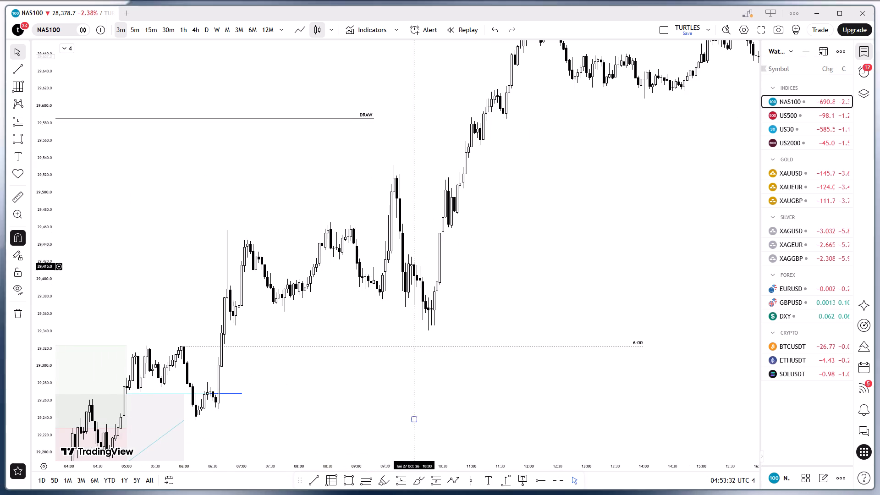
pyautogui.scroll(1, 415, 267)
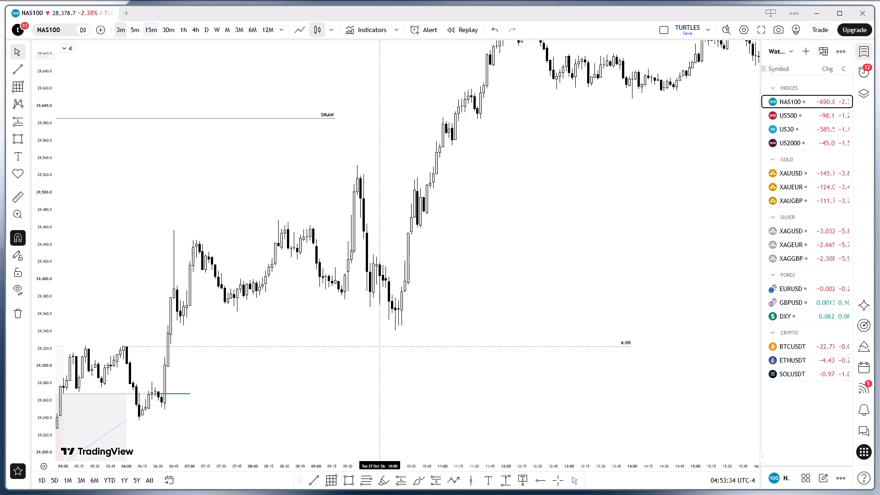
# Switch NAS100 to the 5-minute timeframe and go to 27 October 2026 at 06:00.
pyautogui.click(130, 28)
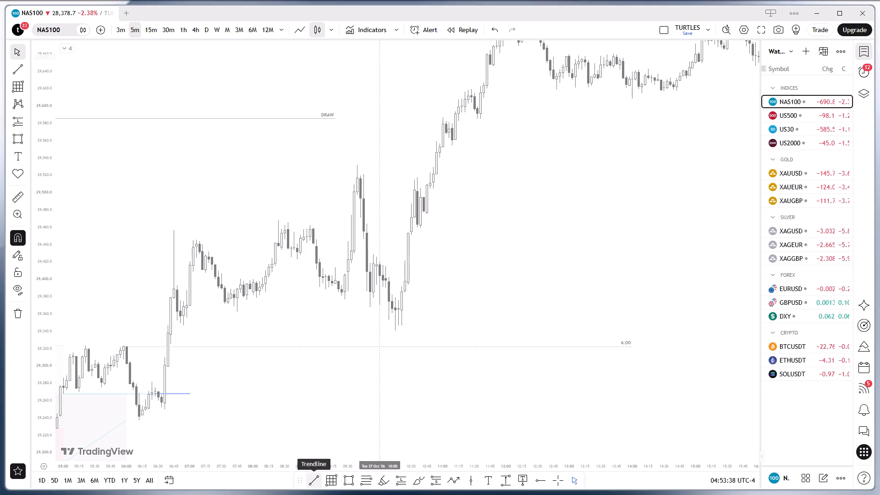
pyautogui.click(170, 478)
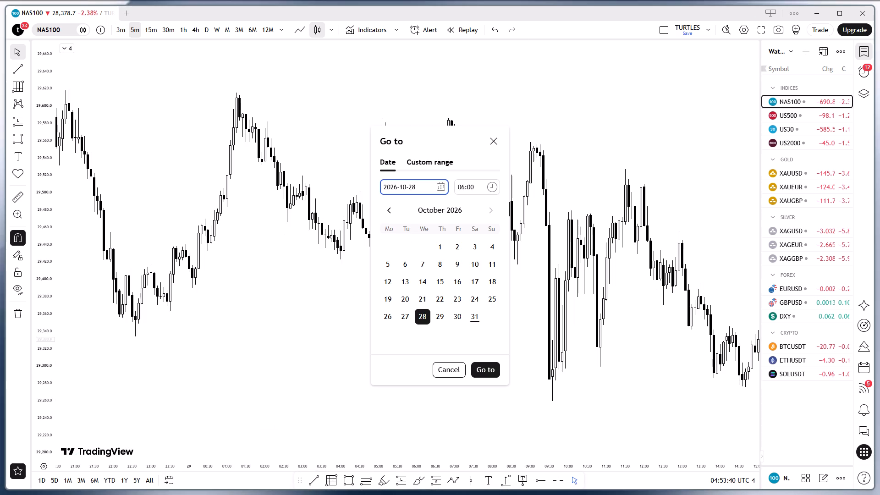
pyautogui.click(477, 186)
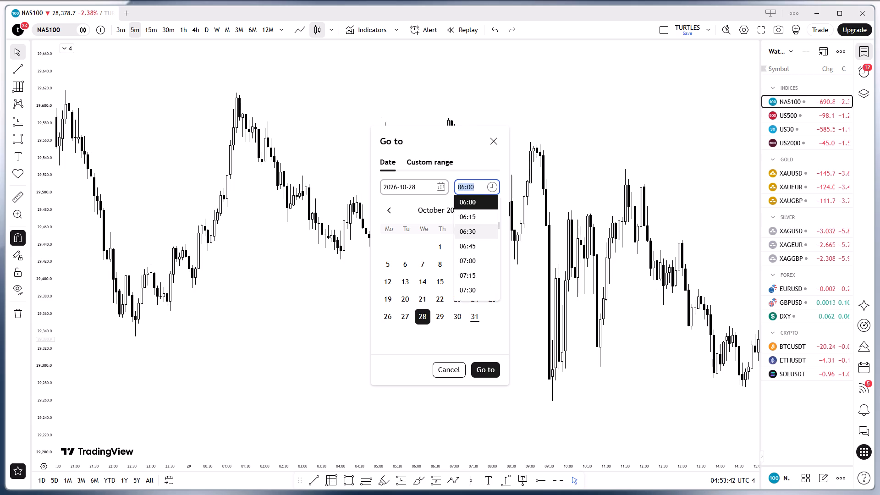
pyautogui.click(405, 319)
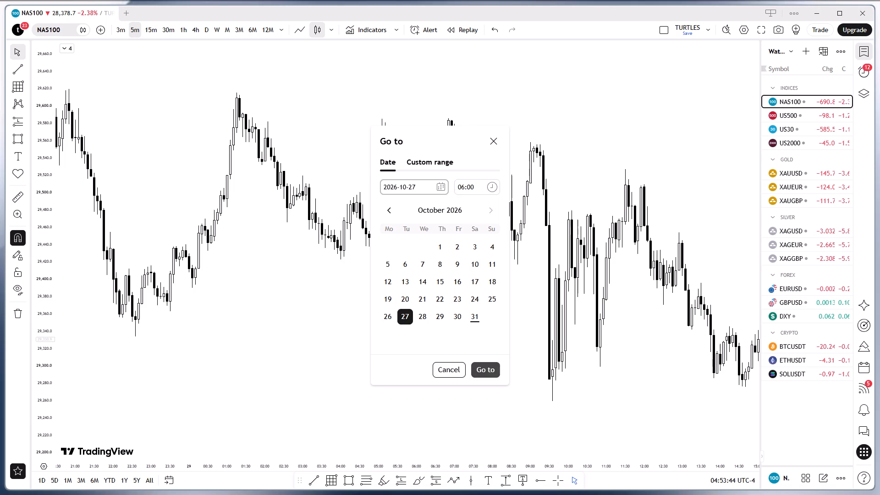
pyautogui.click(489, 368)
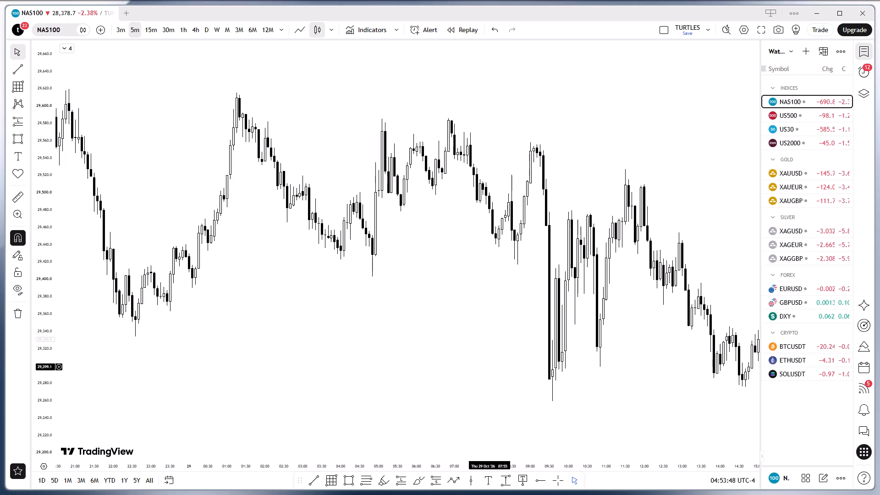
# Draw a CISD-template line at about 29,420 from the 10:00 candle to just past 10:30 on 27 Oct.
pyautogui.click(493, 360)
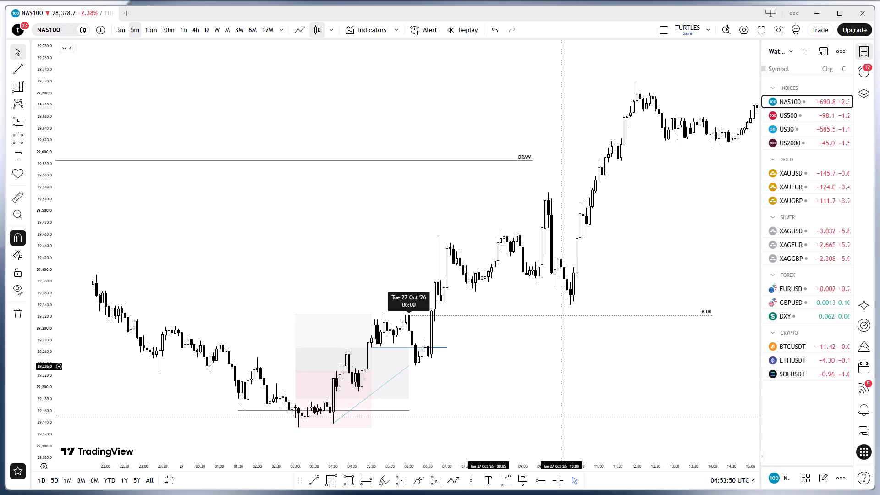
pyautogui.moveTo(490, 352); pyautogui.dragTo(466, 364)
pyautogui.scroll(4, 582, 379)
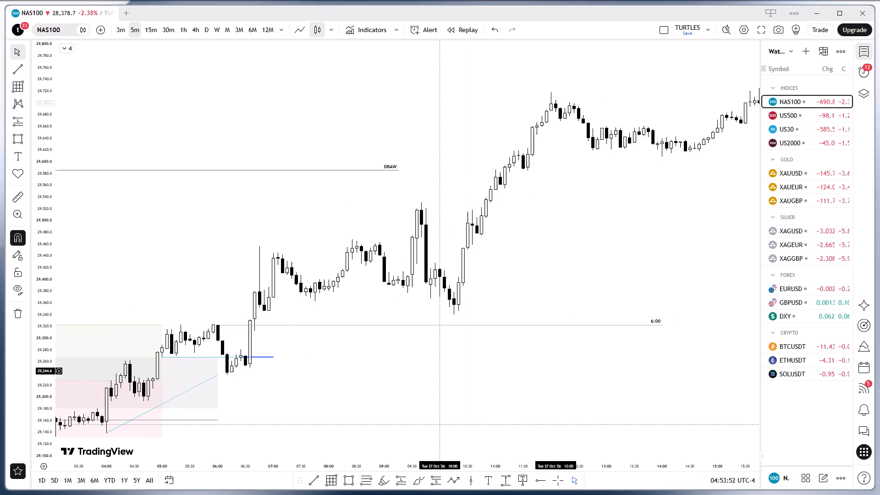
pyautogui.scroll(2, 511, 267)
pyautogui.moveTo(512, 267); pyautogui.dragTo(555, 314)
pyautogui.scroll(1, 527, 309)
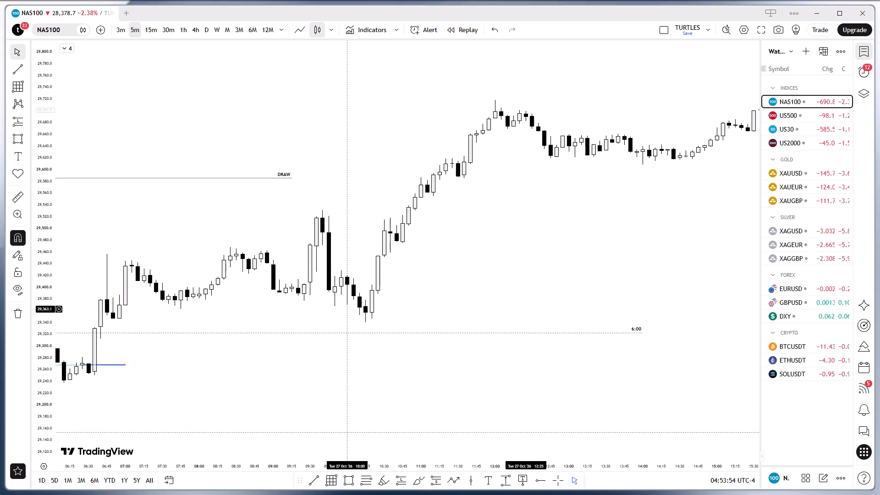
pyautogui.moveTo(479, 294); pyautogui.dragTo(506, 314)
pyautogui.click(317, 478)
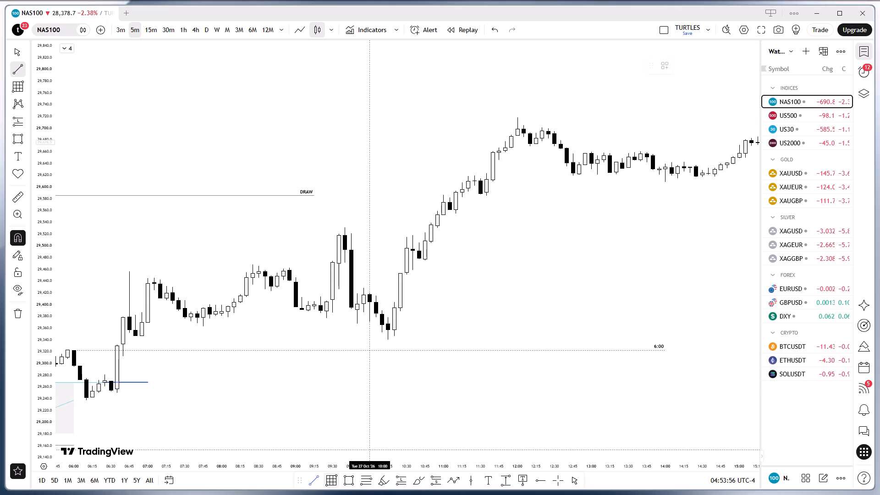
pyautogui.click(662, 68)
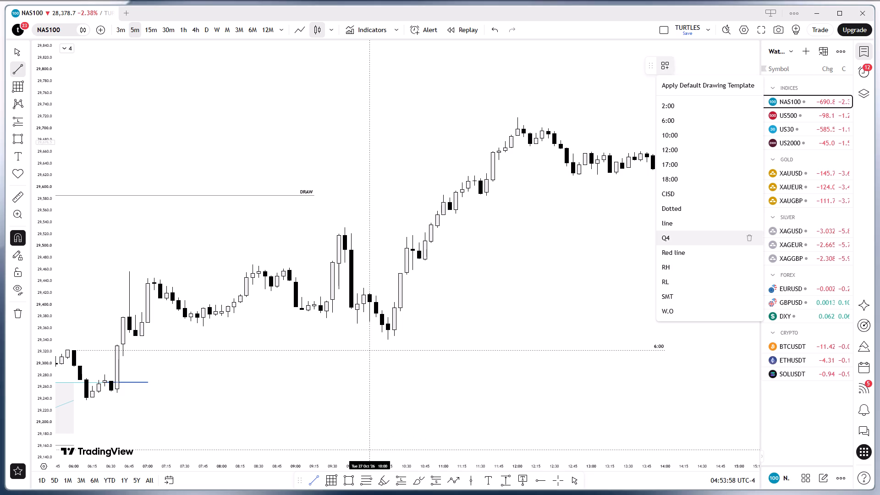
pyautogui.click(660, 192)
pyautogui.click(371, 293)
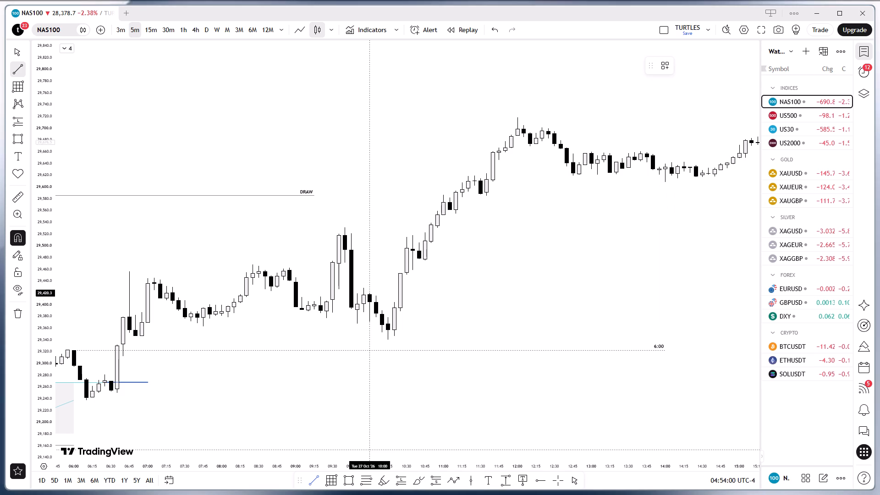
pyautogui.keyDown('shift'); pyautogui.click(415, 291); pyautogui.keyUp('shift')
pyautogui.click(470, 322)
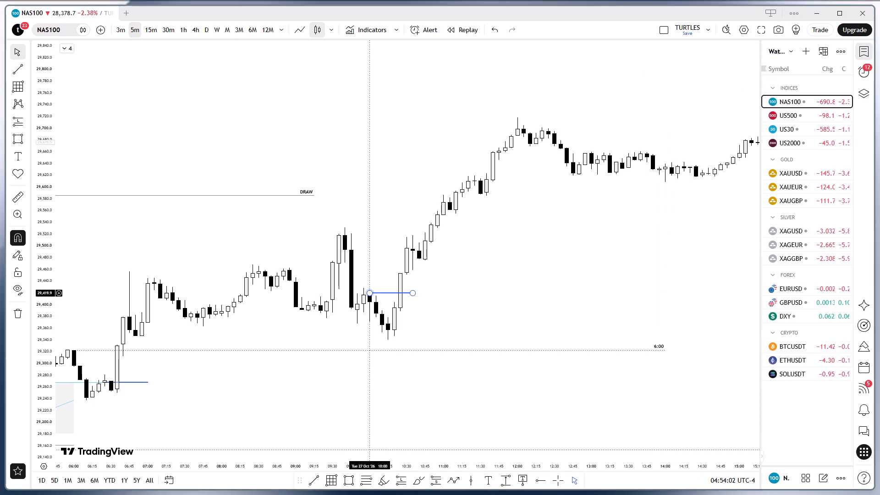
# Adjust both ends of the CISD line so it runs level at about 29,418 from 10:00 to 10:30.
pyautogui.click(369, 293)
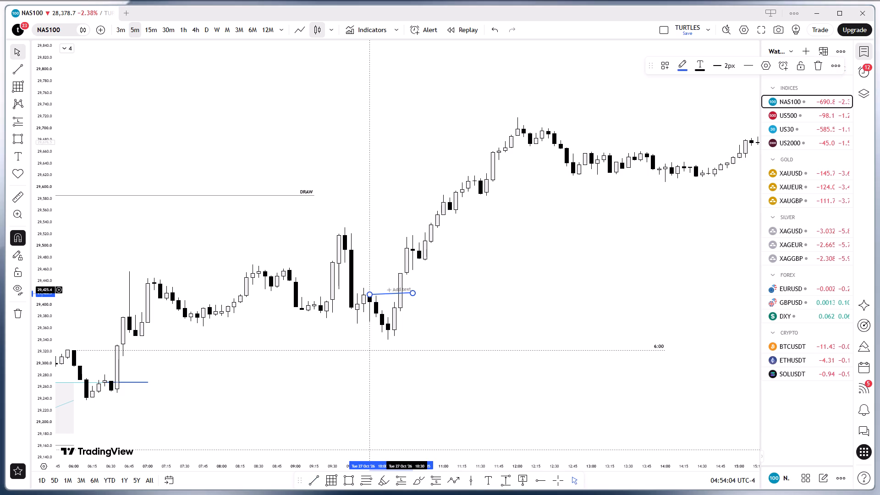
pyautogui.moveTo(412, 291); pyautogui.dragTo(409, 297)
pyautogui.click(460, 288)
pyautogui.click(482, 292)
# Place a long position at 10:30 on 27 Oct with entry 29,455.1, stop 29,358.8 and target raised to 29,706.8.
pyautogui.moveTo(482, 293); pyautogui.dragTo(484, 315)
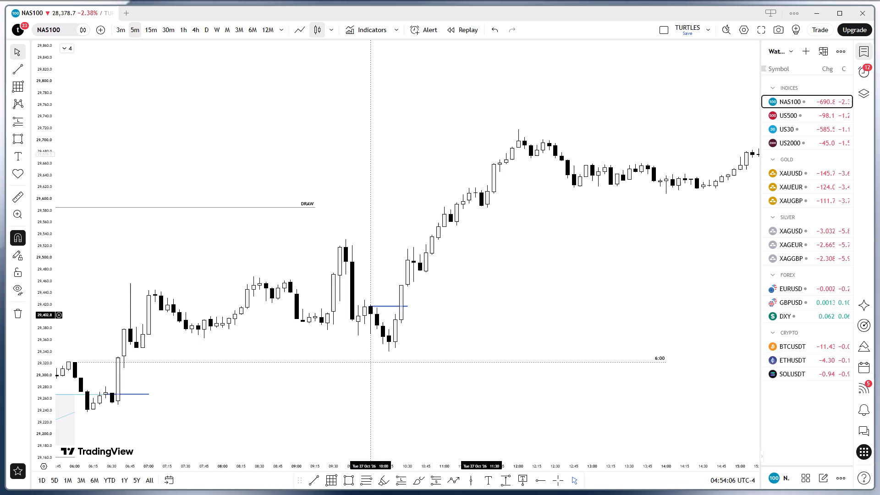
pyautogui.click(398, 481)
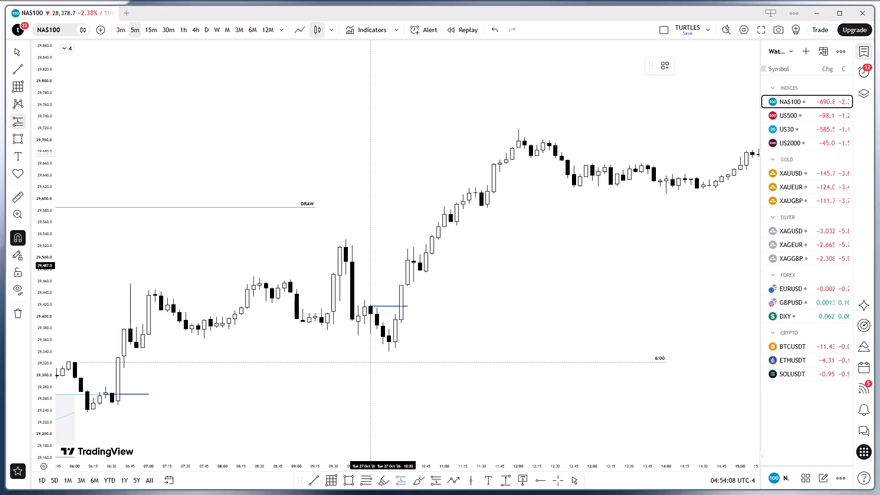
pyautogui.click(409, 284)
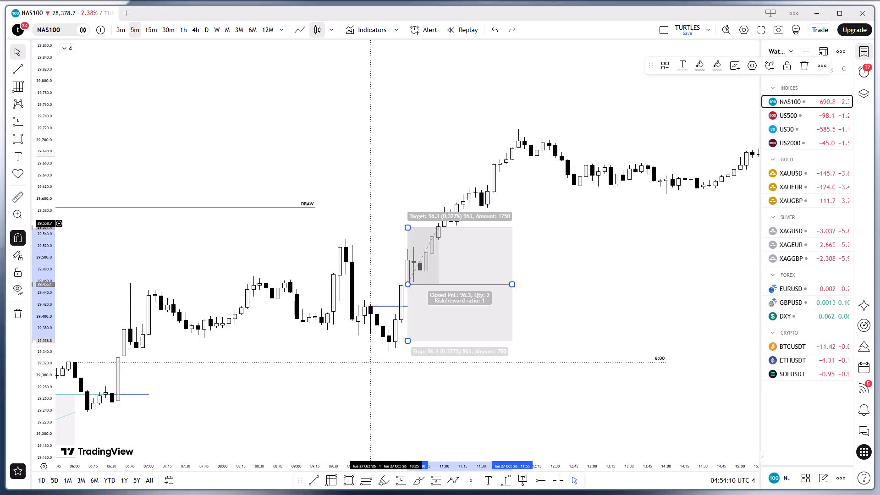
pyautogui.moveTo(407, 225); pyautogui.dragTo(428, 140)
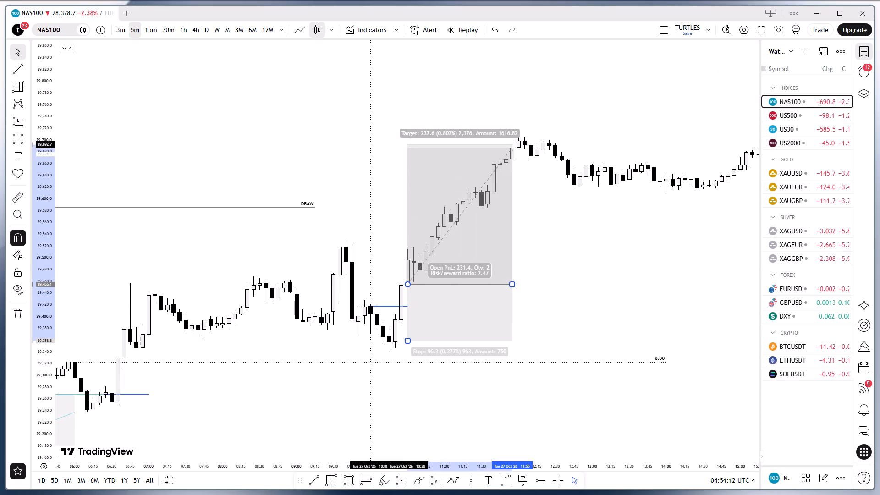
pyautogui.moveTo(428, 140); pyautogui.dragTo(431, 136)
pyautogui.click(570, 243)
# Extend the long position's time range to 12:15 on 27 Oct.
pyautogui.moveTo(617, 247); pyautogui.dragTo(450, 247)
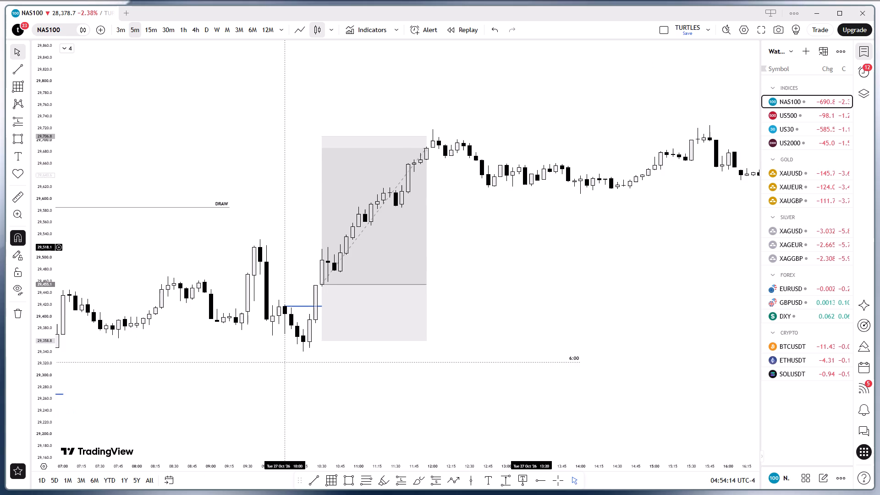
pyautogui.scroll(-3, 521, 251)
pyautogui.moveTo(634, 243); pyautogui.dragTo(494, 253)
pyautogui.scroll(-4, 473, 253)
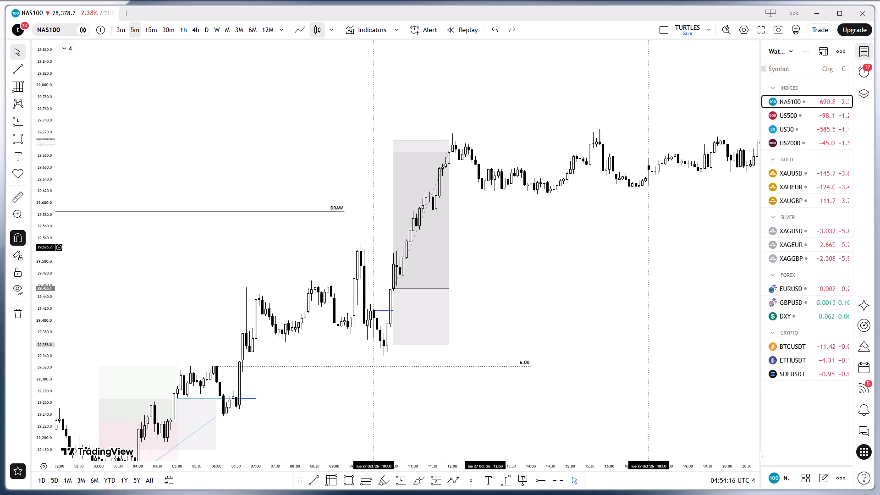
pyautogui.moveTo(586, 250); pyautogui.dragTo(493, 254)
pyautogui.click(504, 249)
pyautogui.moveTo(534, 256); pyautogui.dragTo(505, 256)
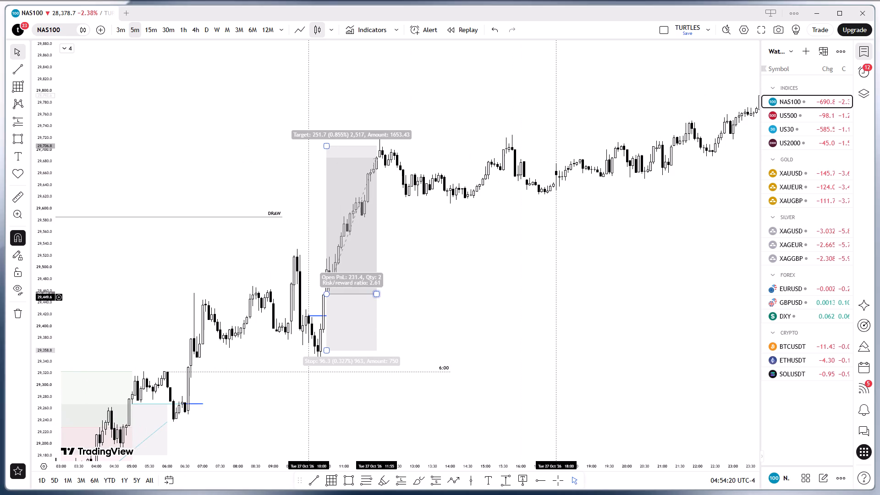
pyautogui.moveTo(375, 297); pyautogui.dragTo(367, 304)
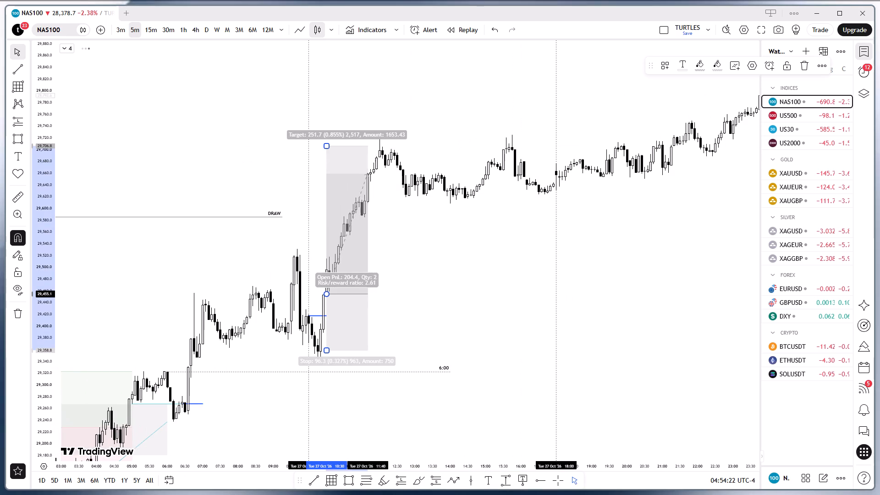
pyautogui.moveTo(367, 304); pyautogui.dragTo(387, 304)
pyautogui.click(490, 299)
# Lower the long position's target to 29,695.8, just under the 12:00 high.
pyautogui.moveTo(480, 296); pyautogui.dragTo(555, 297)
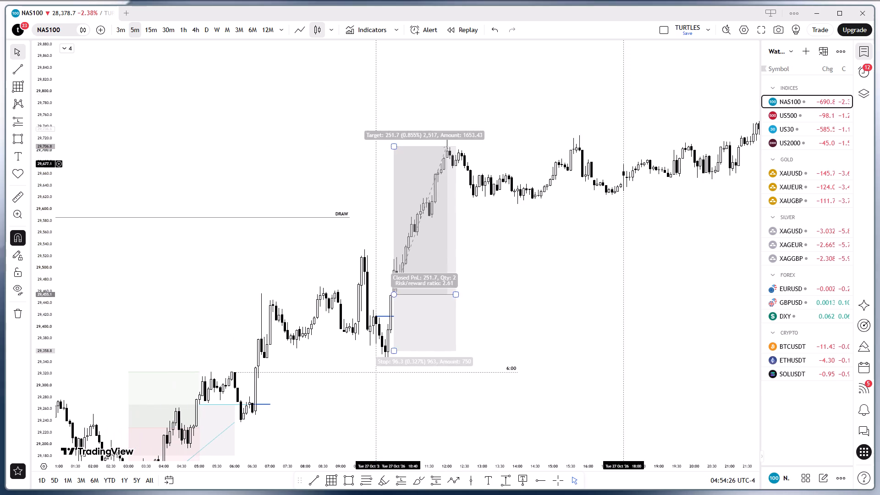
pyautogui.moveTo(392, 145); pyautogui.dragTo(395, 174)
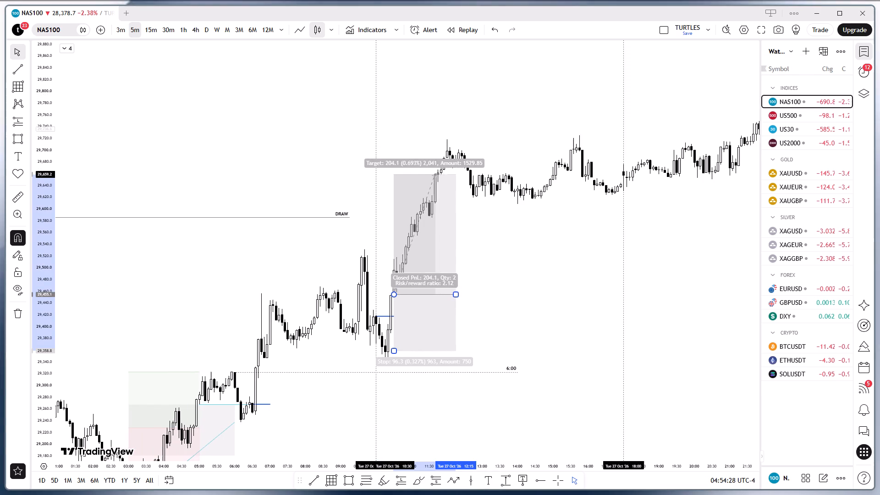
pyautogui.moveTo(395, 174); pyautogui.dragTo(401, 162)
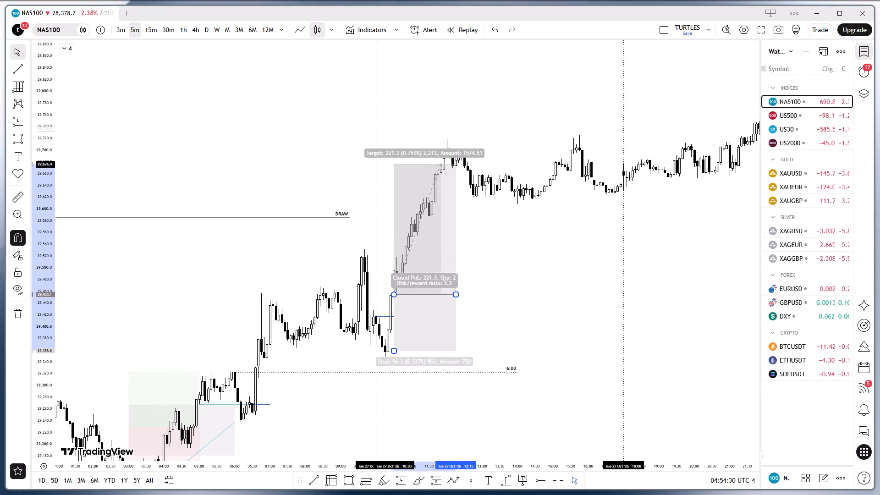
pyautogui.moveTo(401, 162); pyautogui.dragTo(403, 158)
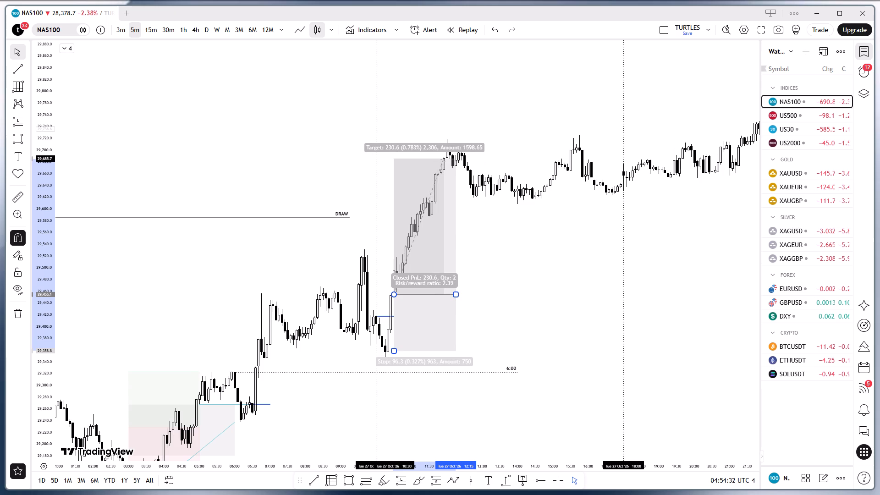
pyautogui.moveTo(403, 158); pyautogui.dragTo(404, 154)
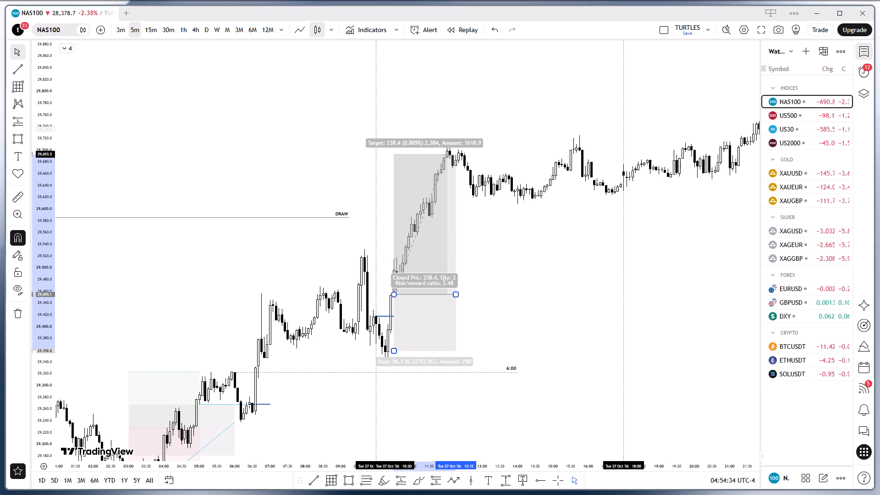
pyautogui.moveTo(404, 154); pyautogui.dragTo(404, 153)
pyautogui.click(500, 220)
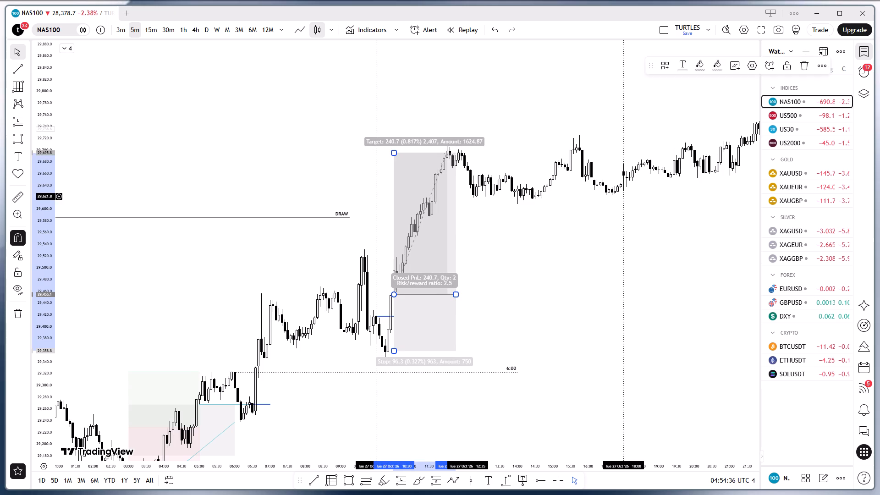
# Examine the 27 Oct price action around the overnight shaded zones, the 6:00 open, the CISD line and the long position.
pyautogui.moveTo(508, 270); pyautogui.dragTo(512, 255)
pyautogui.moveTo(516, 269); pyautogui.dragTo(541, 257)
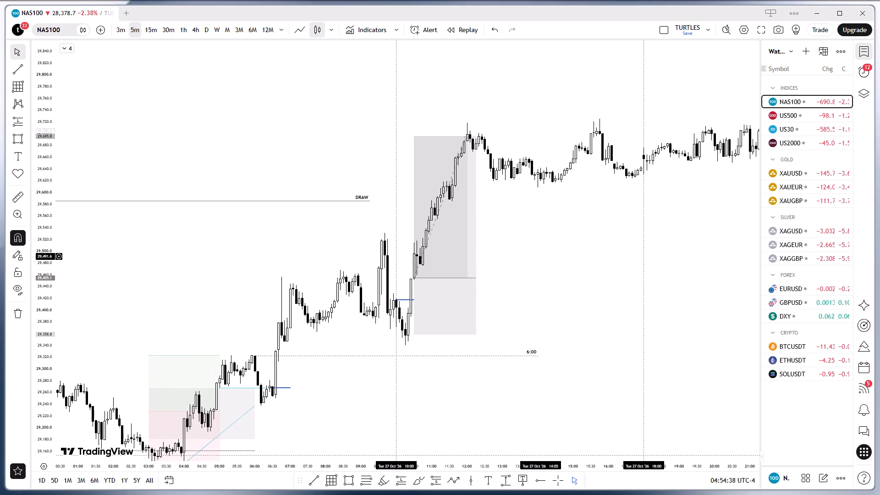
pyautogui.scroll(1, 541, 256)
pyautogui.moveTo(510, 260); pyautogui.dragTo(546, 260)
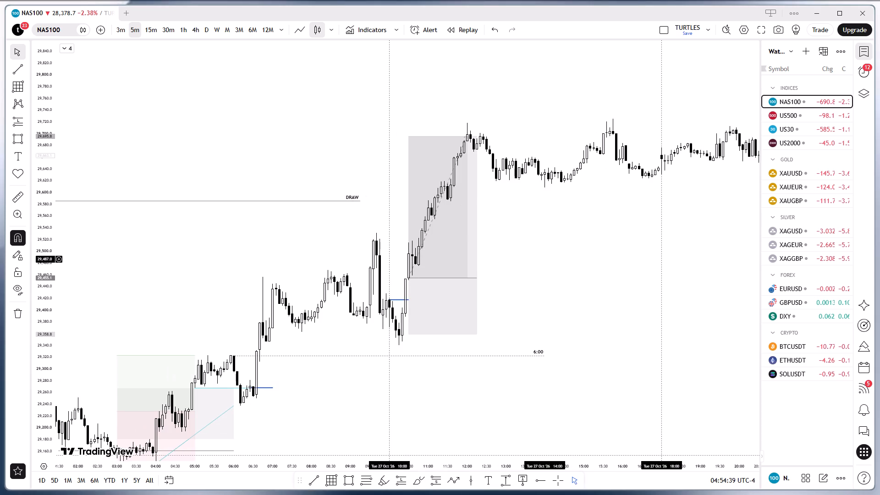
pyautogui.moveTo(561, 313); pyautogui.dragTo(582, 288)
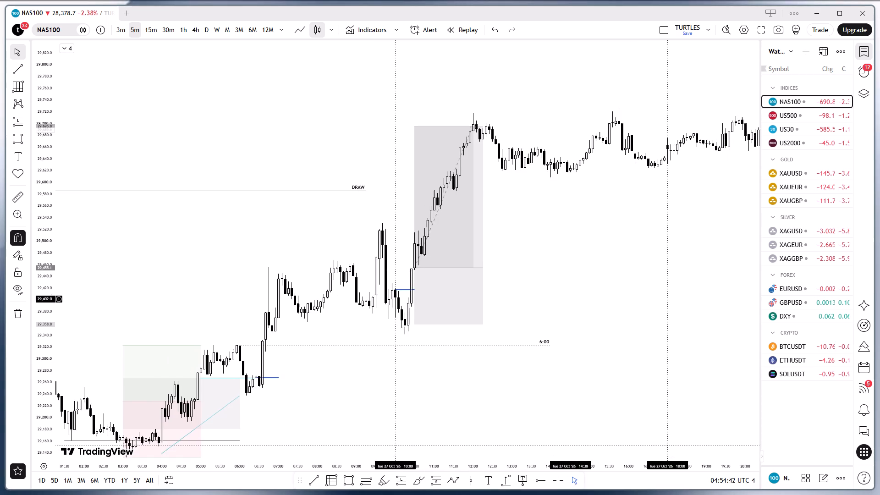
pyautogui.moveTo(582, 288); pyautogui.dragTo(644, 282)
pyautogui.click(616, 271)
pyautogui.moveTo(621, 244); pyautogui.dragTo(628, 354)
pyautogui.moveTo(629, 352); pyautogui.dragTo(623, 282)
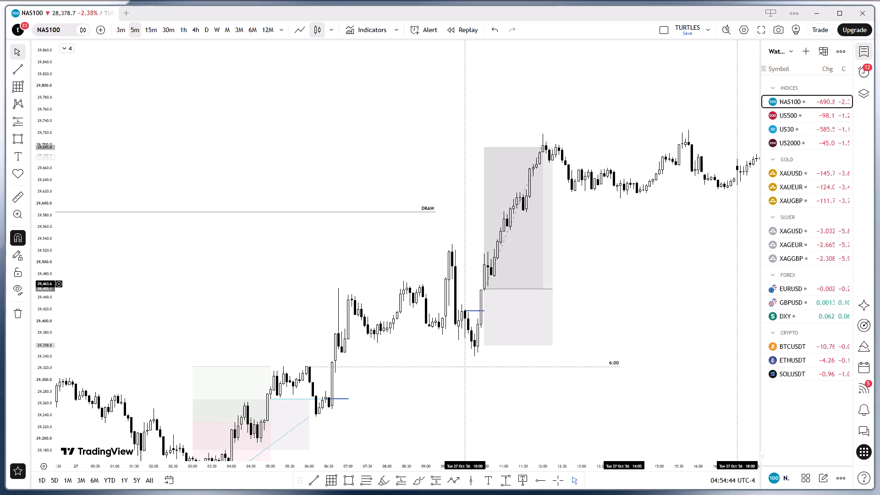
pyautogui.moveTo(622, 280); pyautogui.dragTo(623, 210)
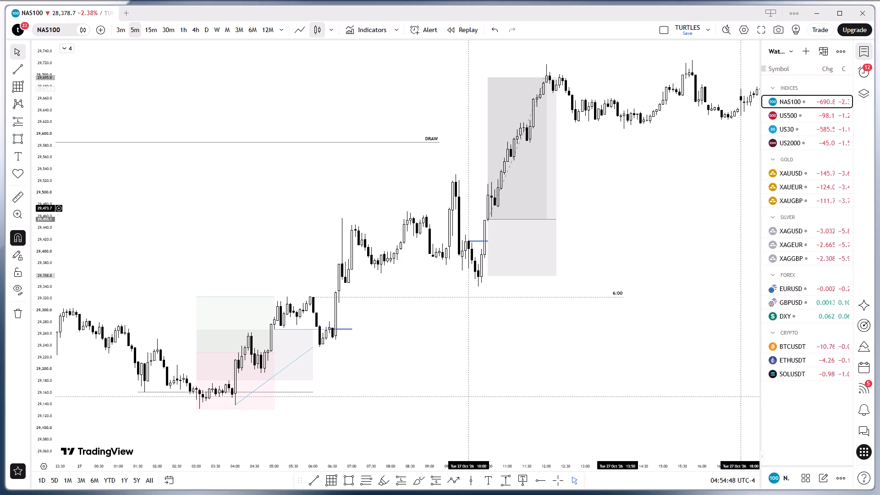
pyautogui.moveTo(616, 208); pyautogui.dragTo(618, 187)
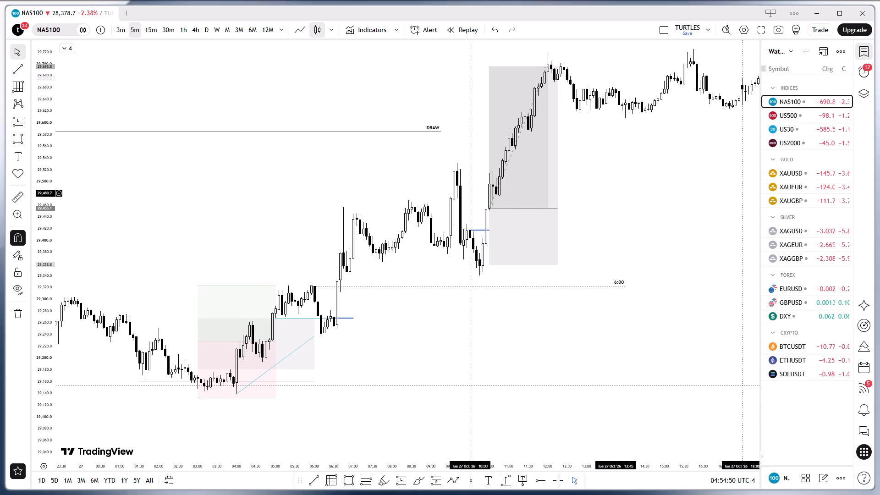
pyautogui.moveTo(618, 187); pyautogui.dragTo(594, 250)
pyautogui.moveTo(629, 243); pyautogui.dragTo(620, 250)
pyautogui.moveTo(627, 264); pyautogui.dragTo(627, 265)
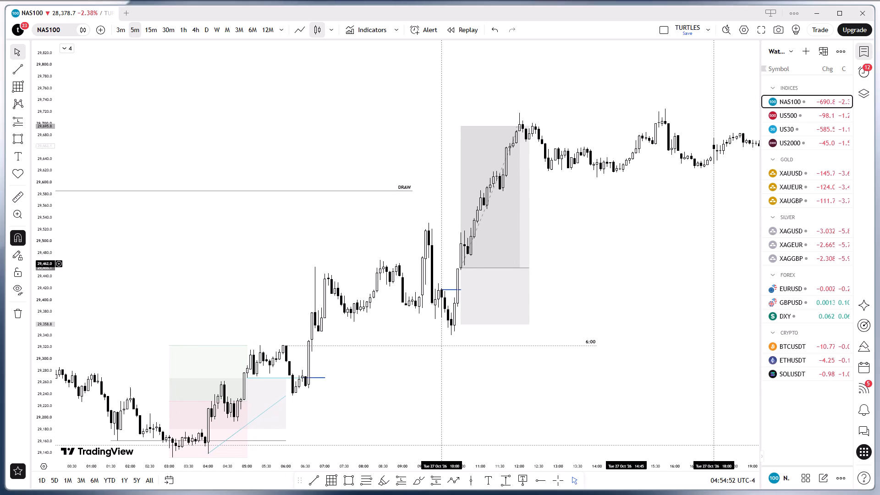
# Delete the short blue line at 29,267.9 ending at 07:00 on 27 Oct.
pyautogui.moveTo(627, 265); pyautogui.dragTo(632, 226)
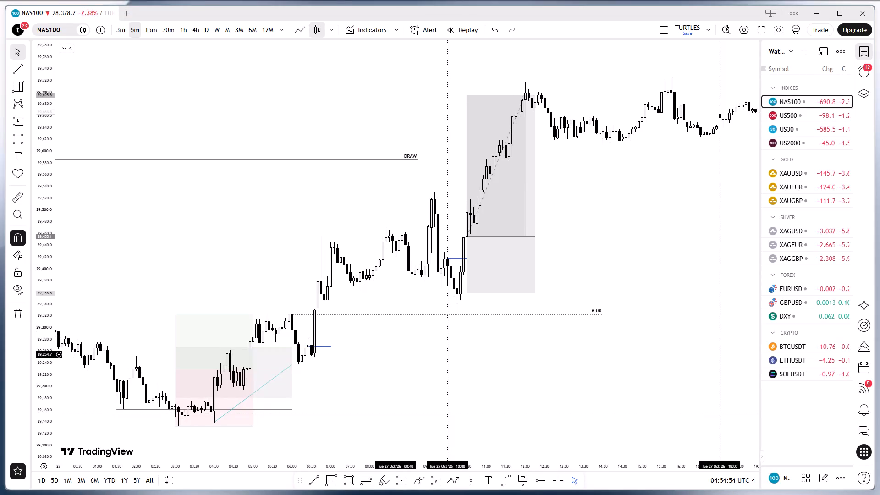
pyautogui.click(329, 346)
pyautogui.click(822, 69)
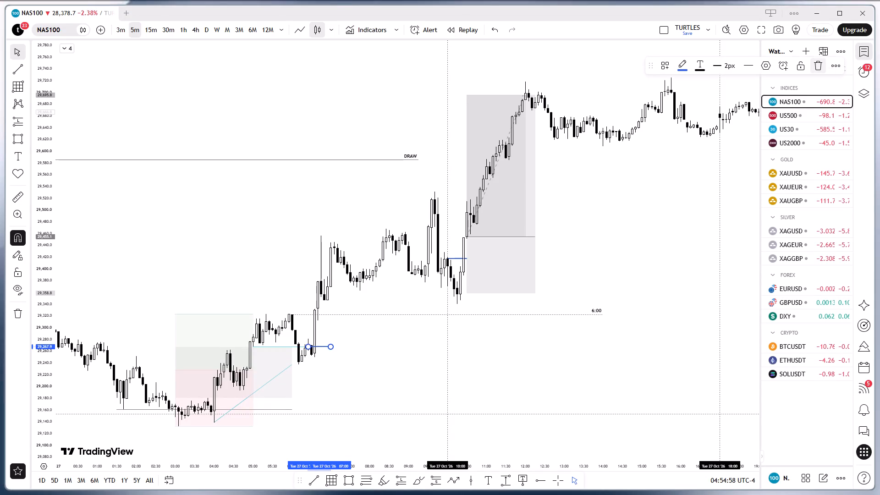
pyautogui.click(544, 270)
# Delete the horizontal line at 29,161.3 running from 01:30 to 06:00 on 27 Oct.
pyautogui.moveTo(609, 348); pyautogui.dragTo(608, 318)
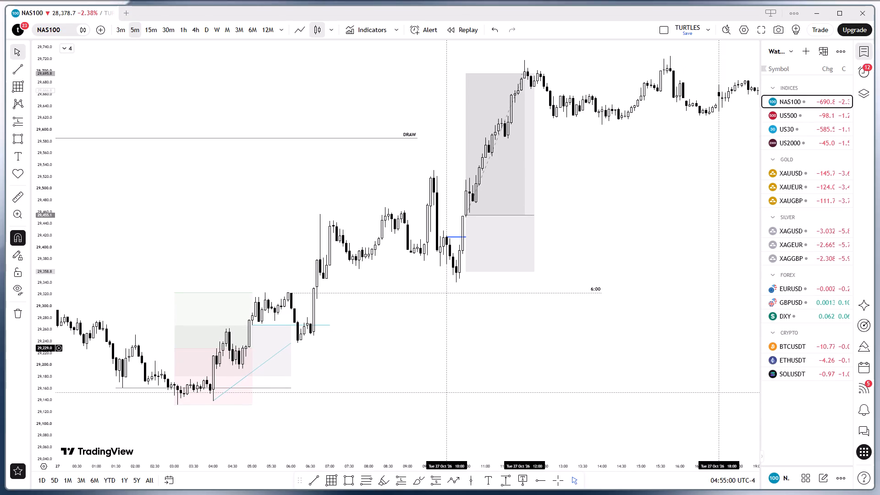
pyautogui.click(283, 388)
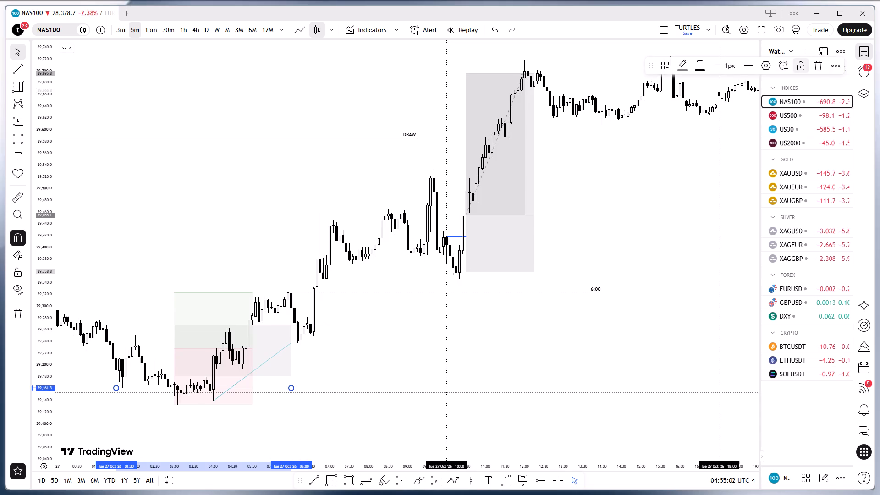
pyautogui.click(812, 71)
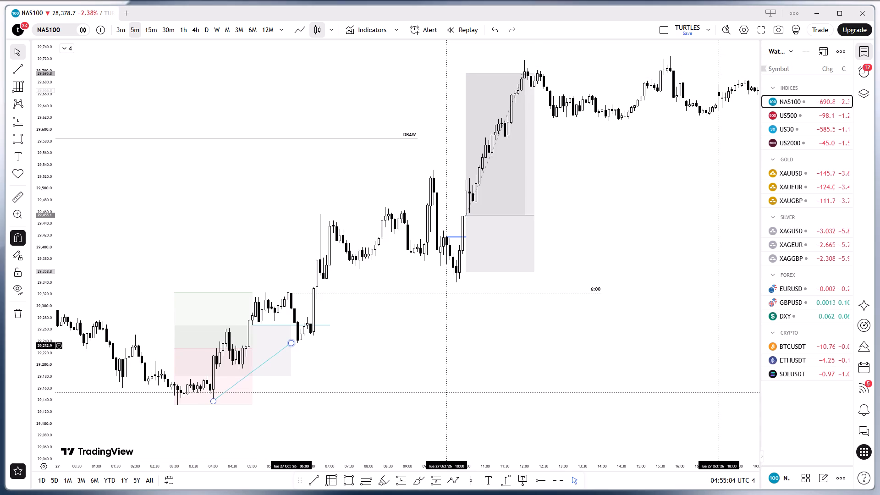
# Delete the light-blue diagonal line rising from the 04:00 low to 06:00 on 27 Oct.
pyautogui.click(290, 346)
pyautogui.click(822, 64)
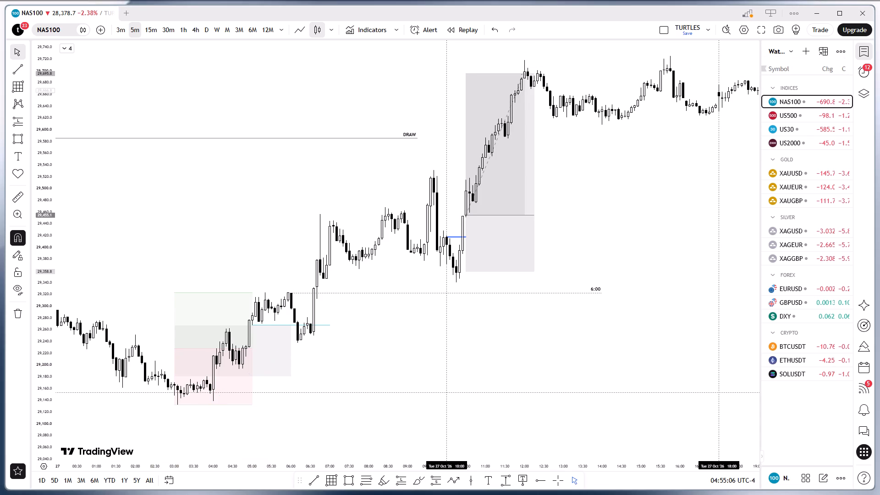
# Delete the grey rectangle spanning 03:00 to 06:00 on 27 Oct.
pyautogui.click(270, 326)
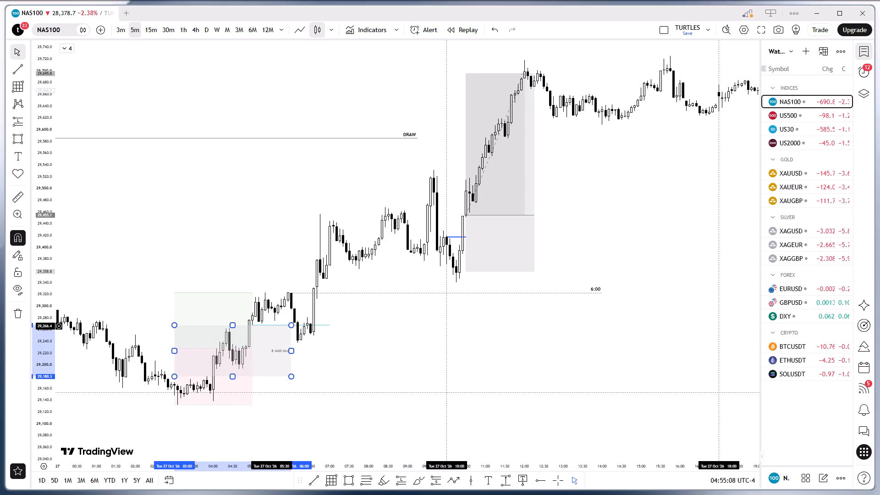
pyautogui.click(836, 65)
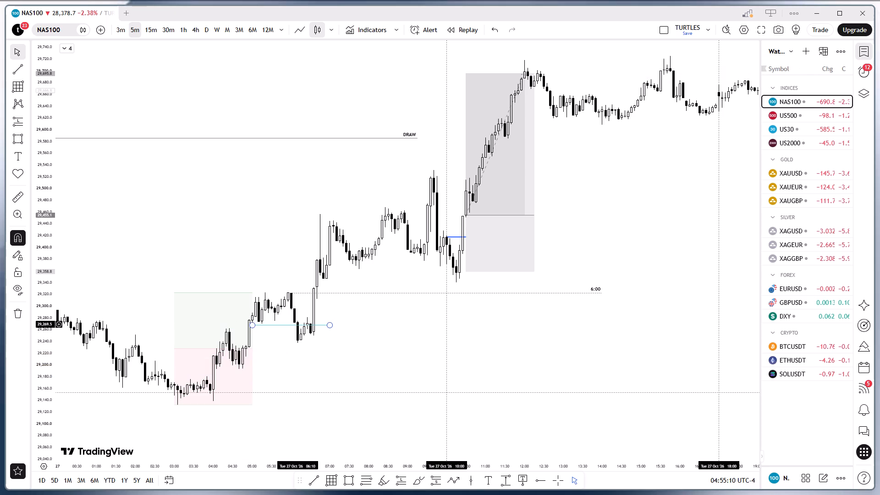
# Delete the light-blue horizontal line running from 05:00 to 07:00 on 27 Oct.
pyautogui.click(297, 324)
pyautogui.click(823, 64)
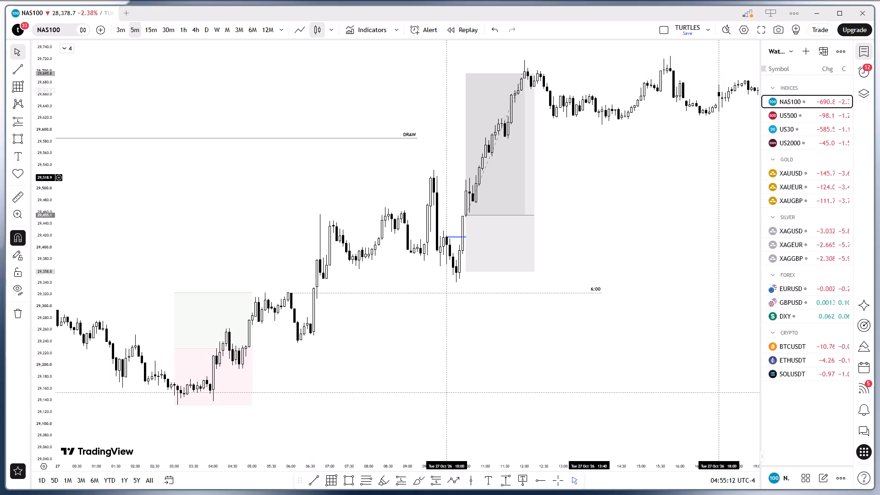
# Delete together the remaining 27 Oct drawings: the DRAW line, the 6:00 line, the short blue line and both long positions.
pyautogui.moveTo(177, 366); pyautogui.dragTo(581, 179)
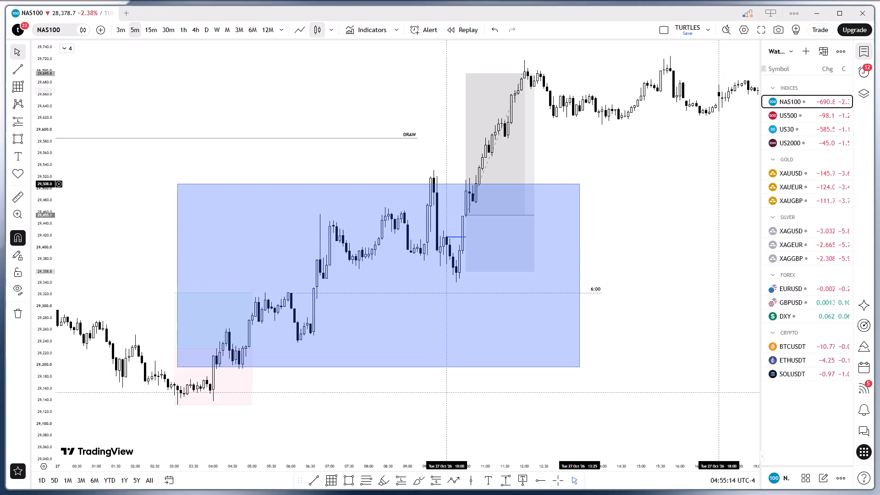
pyautogui.moveTo(581, 179); pyautogui.dragTo(609, 76)
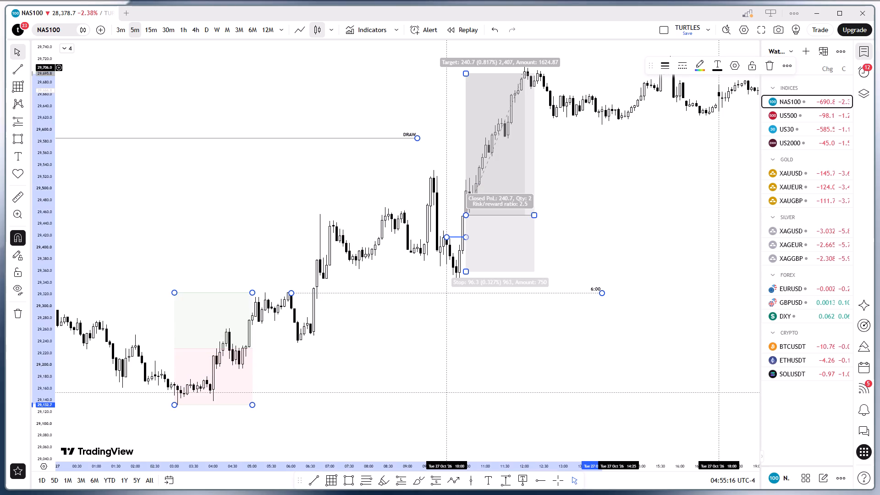
pyautogui.click(771, 63)
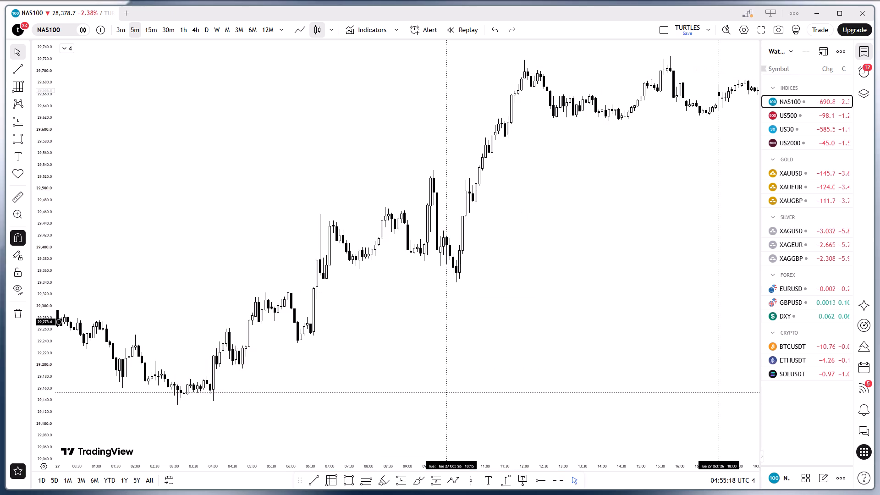
# Delete the vertical dotted line at 10:00 on Tue 27 Oct.
pyautogui.click(446, 356)
pyautogui.press('BackSpace')
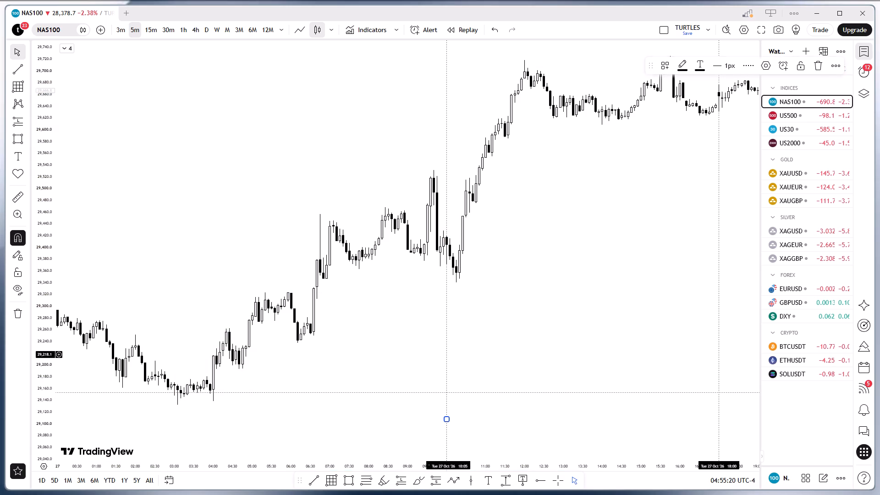
# Switch the NAS100 chart to the 4-hour timeframe and bring the week of 25 to 30 Oct into view.
pyautogui.click(193, 24)
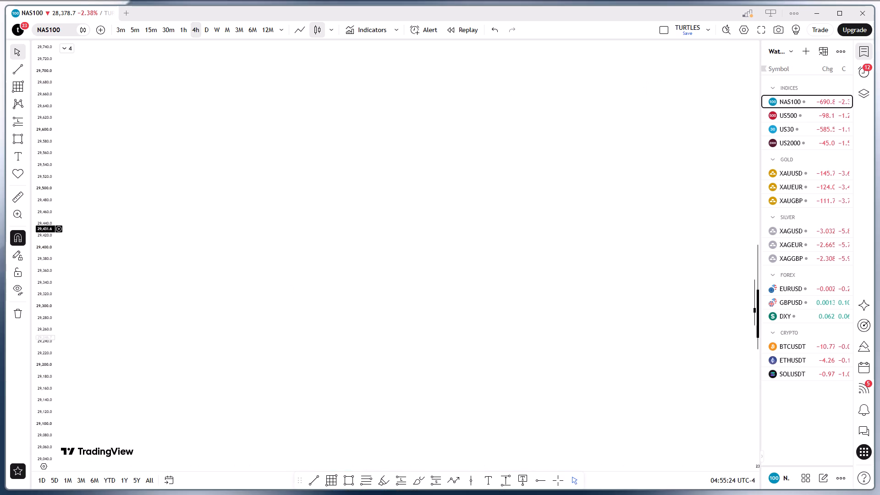
pyautogui.moveTo(546, 229); pyautogui.dragTo(265, 233)
pyautogui.moveTo(467, 225); pyautogui.dragTo(277, 228)
pyautogui.moveTo(42, 118); pyautogui.dragTo(67, 350)
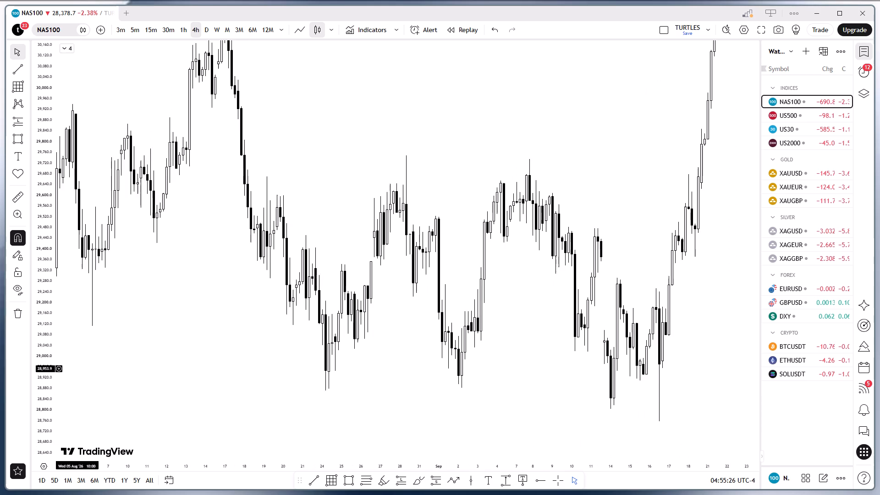
pyautogui.scroll(6, 380, 279)
pyautogui.moveTo(429, 238); pyautogui.dragTo(219, 404)
pyautogui.moveTo(369, 233); pyautogui.dragTo(150, 235)
pyautogui.moveTo(449, 195); pyautogui.dragTo(318, 275)
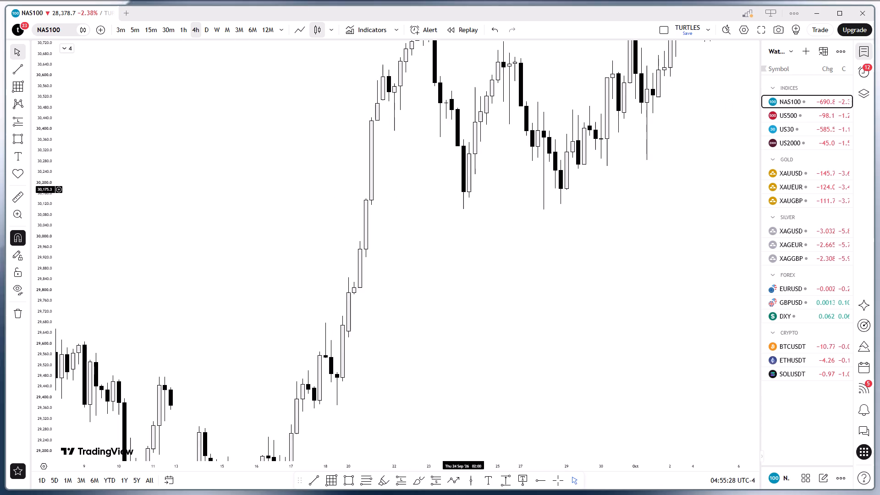
pyautogui.moveTo(318, 275); pyautogui.dragTo(230, 330)
pyautogui.moveTo(504, 126); pyautogui.dragTo(470, 244)
pyautogui.moveTo(41, 115); pyautogui.dragTo(36, 118)
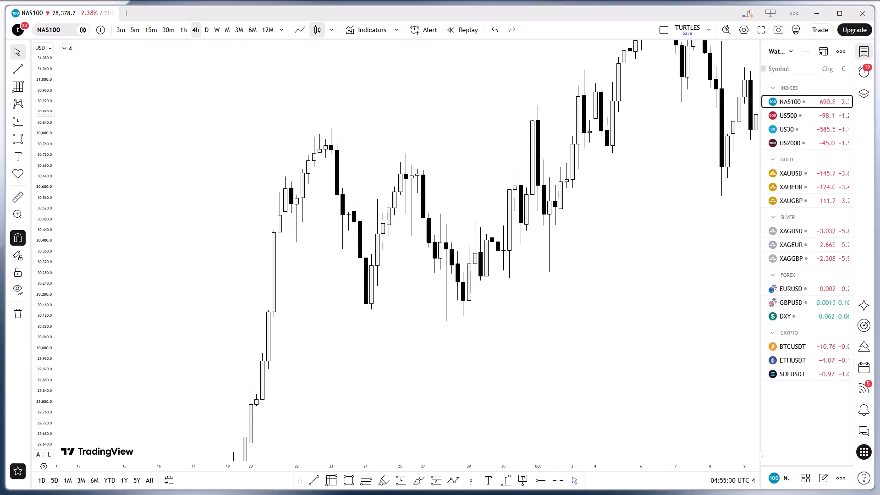
pyautogui.moveTo(36, 118); pyautogui.dragTo(85, 418)
pyautogui.scroll(3, 485, 278)
pyautogui.moveTo(502, 268); pyautogui.dragTo(267, 299)
pyautogui.moveTo(455, 237); pyautogui.dragTo(235, 244)
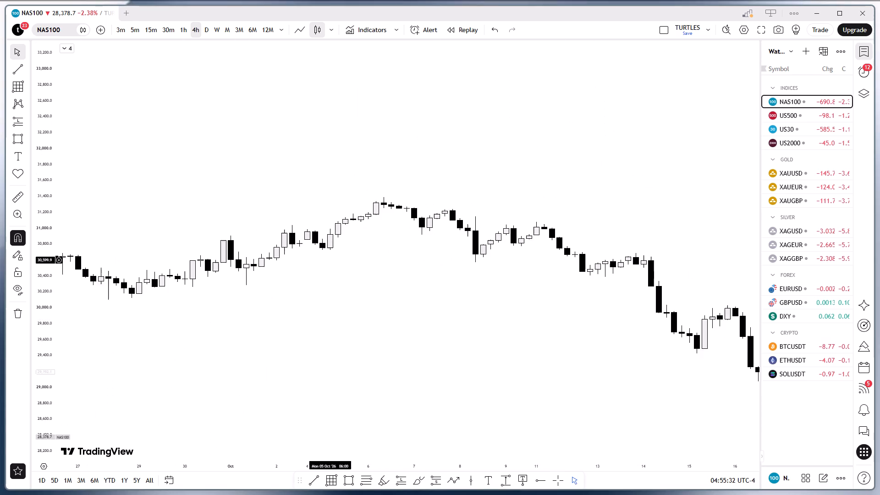
pyautogui.moveTo(401, 239); pyautogui.dragTo(252, 155)
pyautogui.moveTo(467, 247); pyautogui.dragTo(297, 248)
pyautogui.moveTo(484, 194); pyautogui.dragTo(218, 189)
pyautogui.moveTo(447, 198); pyautogui.dragTo(359, 209)
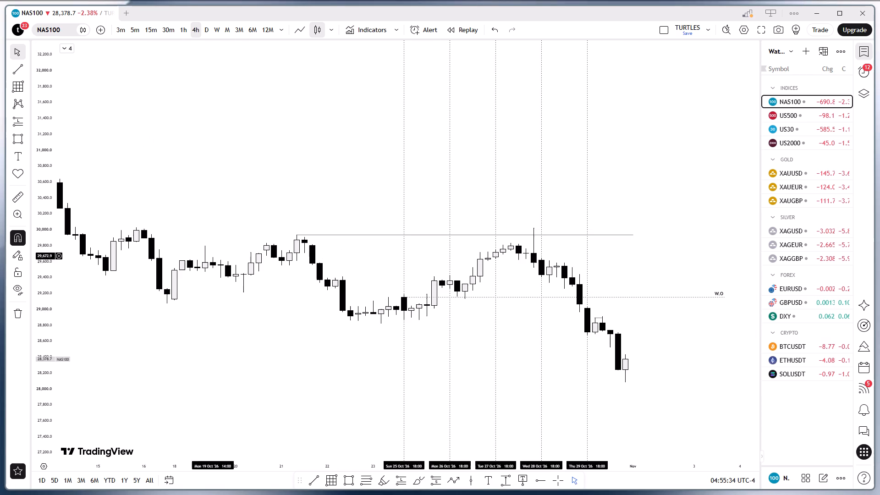
pyautogui.moveTo(46, 386); pyautogui.dragTo(113, 100)
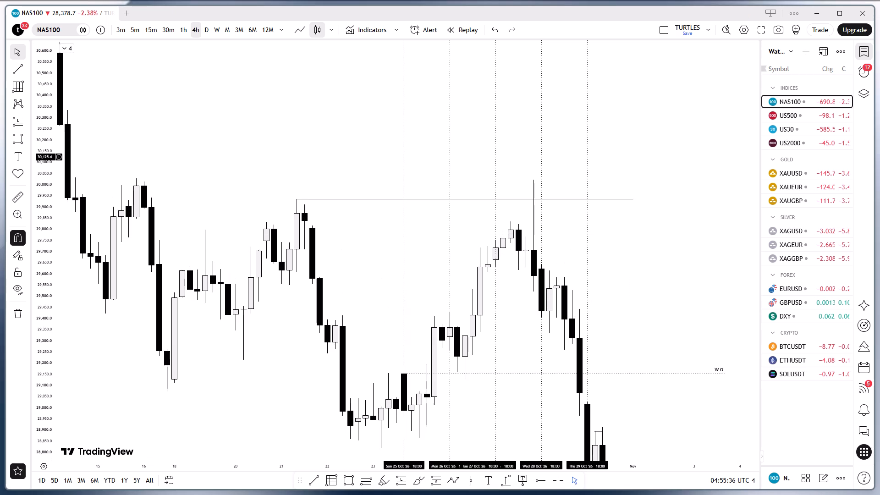
# Examine the week's 4-hour price action against the 21 Oct swing-high line and the W.O level.
pyautogui.moveTo(516, 286); pyautogui.dragTo(514, 189)
pyautogui.moveTo(518, 205); pyautogui.dragTo(512, 237)
pyautogui.scroll(1, 513, 234)
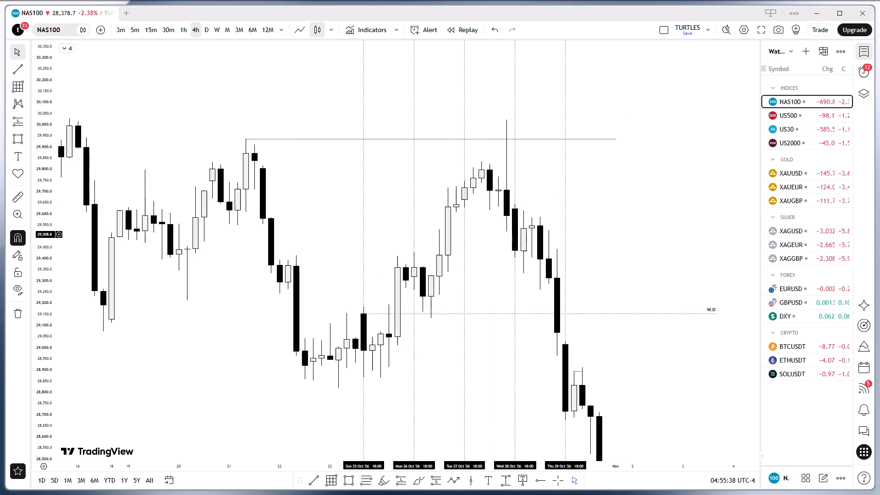
pyautogui.scroll(1, 513, 234)
pyautogui.moveTo(479, 241); pyautogui.dragTo(506, 302)
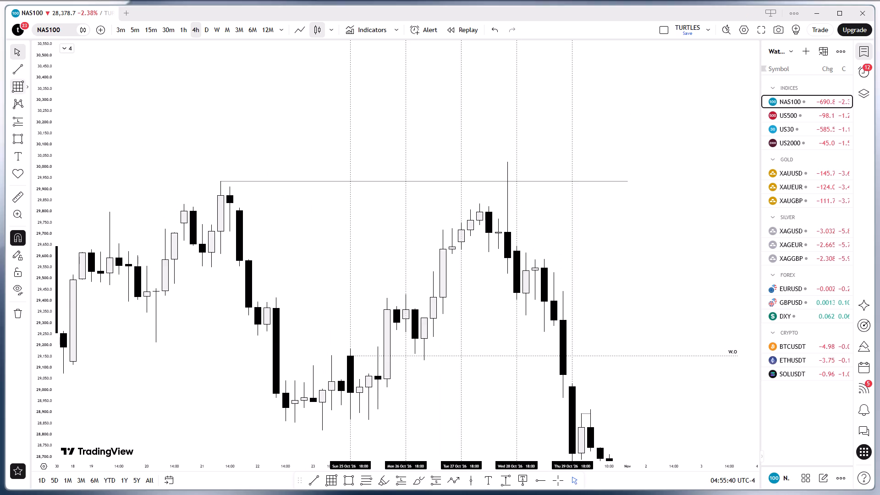
pyautogui.moveTo(37, 394); pyautogui.dragTo(39, 379)
pyautogui.click(397, 285)
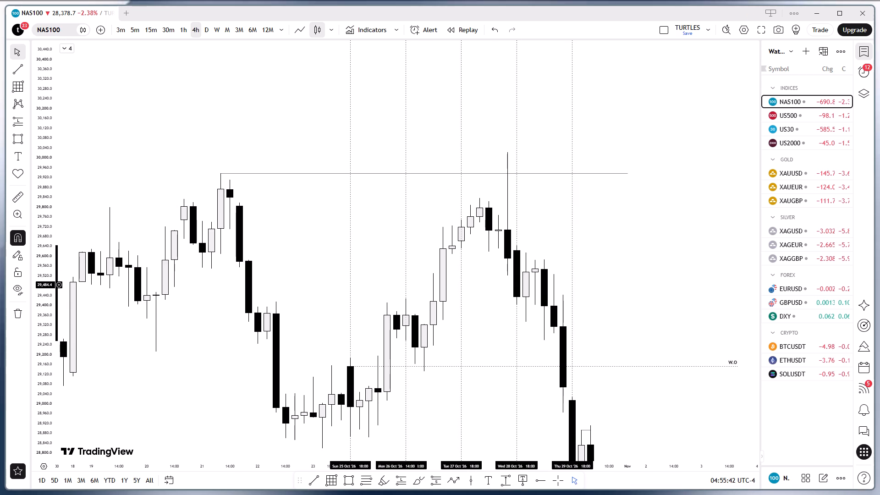
pyautogui.moveTo(408, 292); pyautogui.dragTo(412, 257)
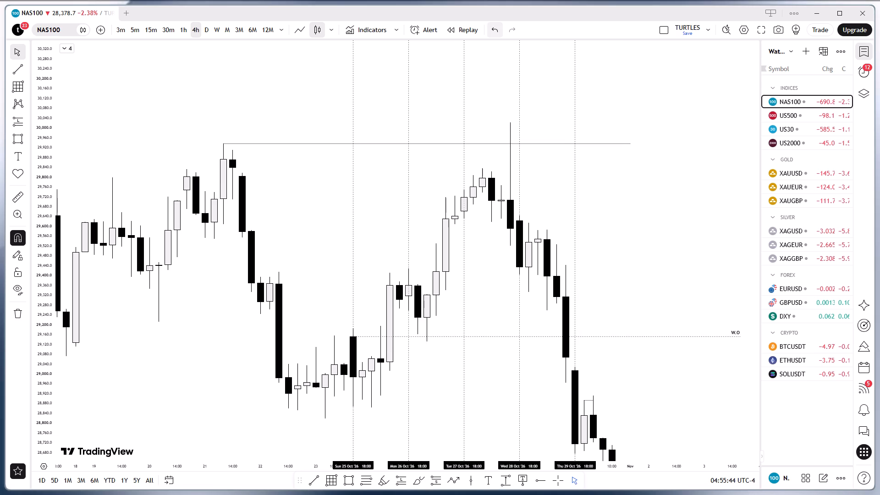
pyautogui.click(504, 259)
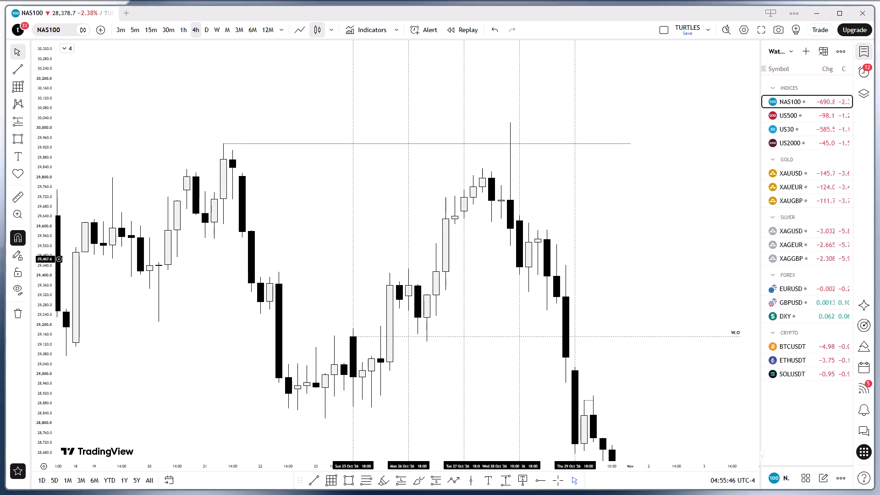
pyautogui.moveTo(504, 278); pyautogui.dragTo(513, 265)
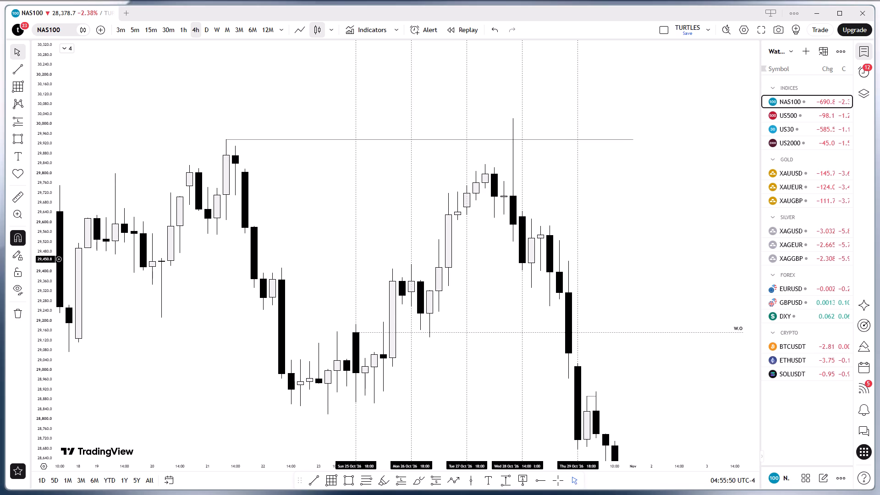
pyautogui.moveTo(508, 259); pyautogui.dragTo(510, 259)
pyautogui.moveTo(510, 259); pyautogui.dragTo(501, 228)
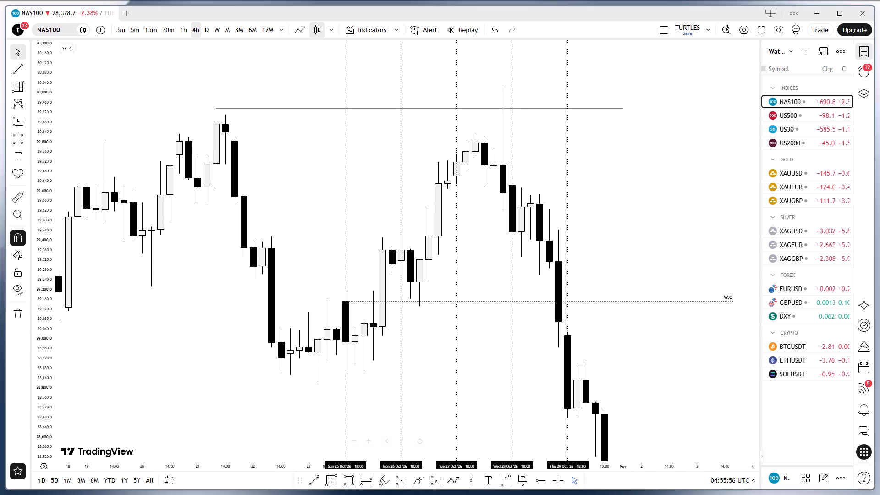
# Draw a short horizontal trend line at about 29,435 from the Wed 28 Oct 22:00 candle to Thu 29 Oct around 10:00.
pyautogui.click(319, 483)
pyautogui.click(517, 230)
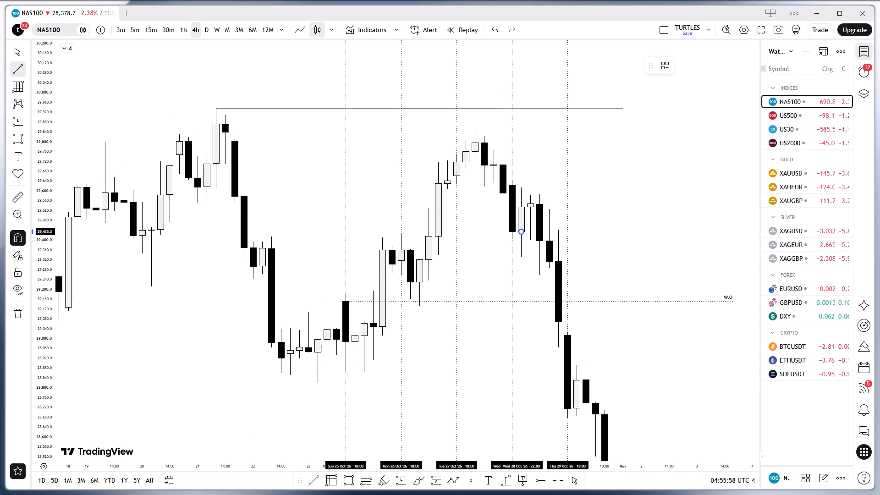
pyautogui.keyDown('shift'); pyautogui.click(544, 228); pyautogui.keyUp('shift')
pyautogui.click(543, 259)
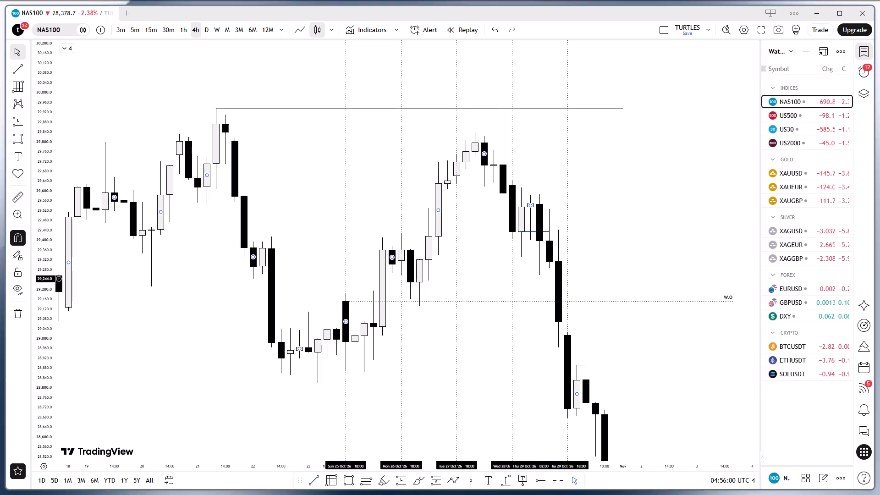
pyautogui.click(529, 279)
# Examine the 4-hour decline on 29 and 30 Oct relative to the short blue line, the W.O level and the swing-high line.
pyautogui.moveTo(528, 279); pyautogui.dragTo(528, 250)
pyautogui.moveTo(531, 254); pyautogui.dragTo(528, 246)
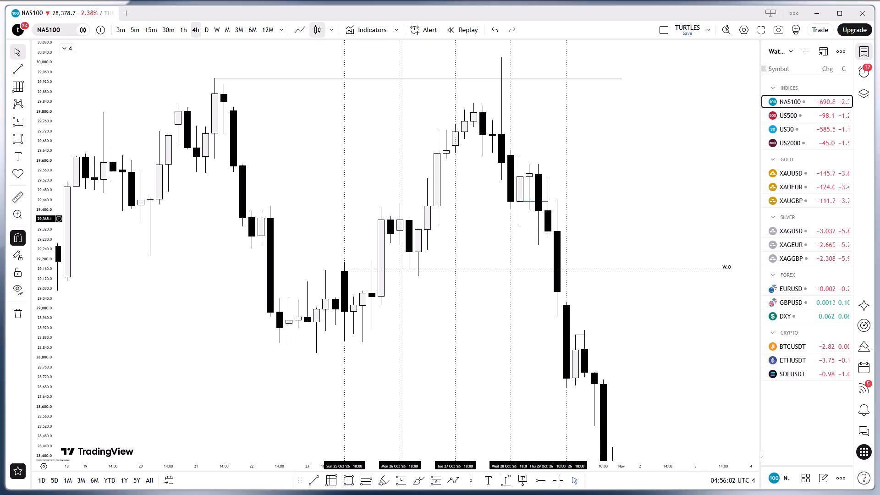
pyautogui.click(531, 302)
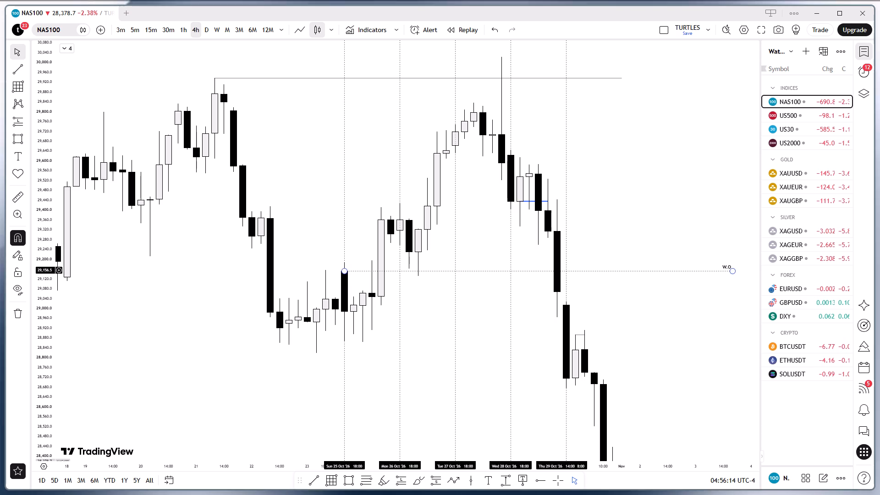
pyautogui.click(609, 219)
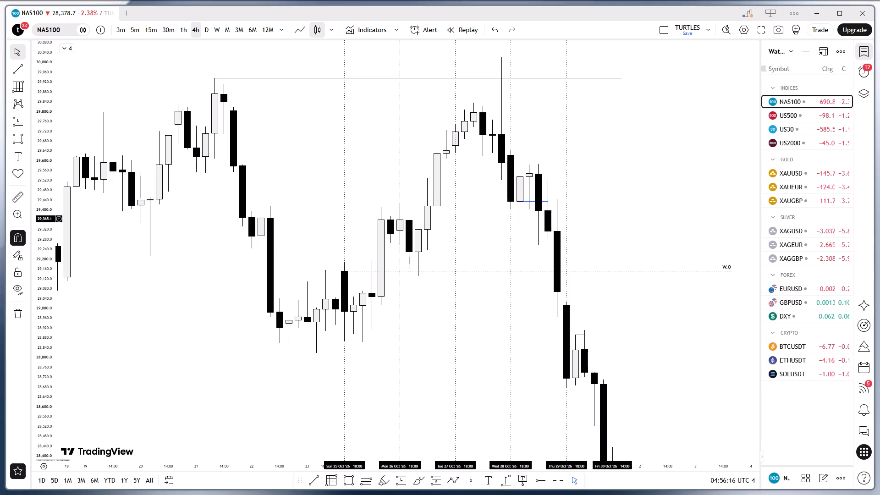
pyautogui.moveTo(609, 219); pyautogui.dragTo(631, 159)
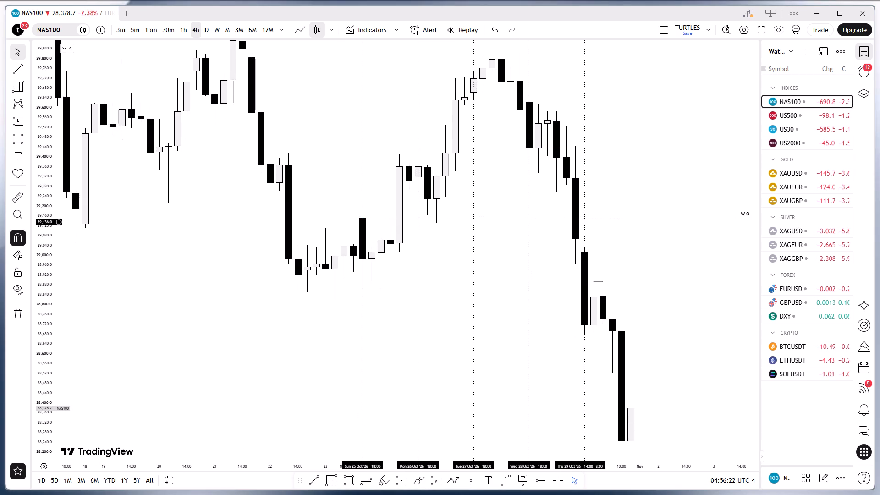
pyautogui.click(659, 165)
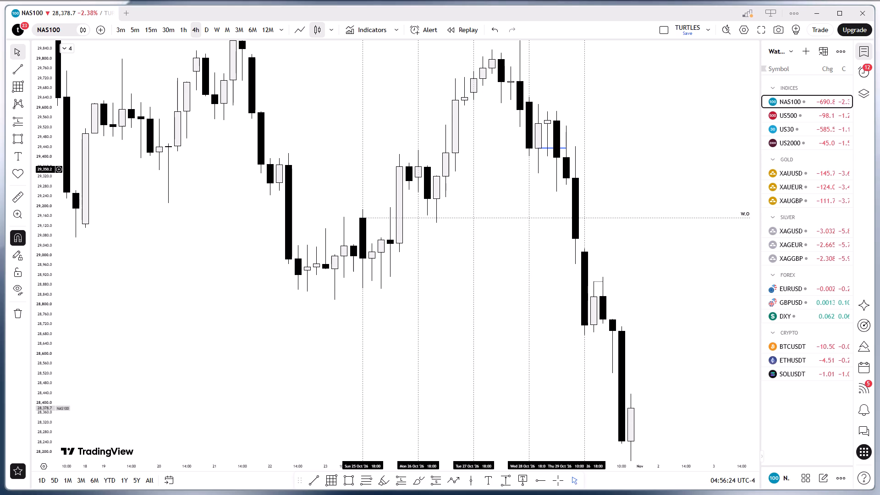
pyautogui.click(617, 151)
pyautogui.click(617, 151)
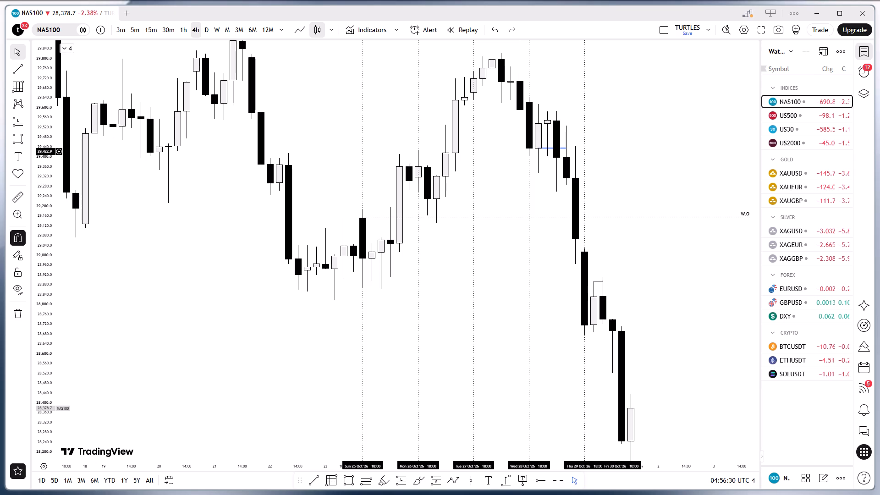
pyautogui.moveTo(624, 132); pyautogui.dragTo(615, 217)
pyautogui.moveTo(621, 168); pyautogui.dragTo(620, 179)
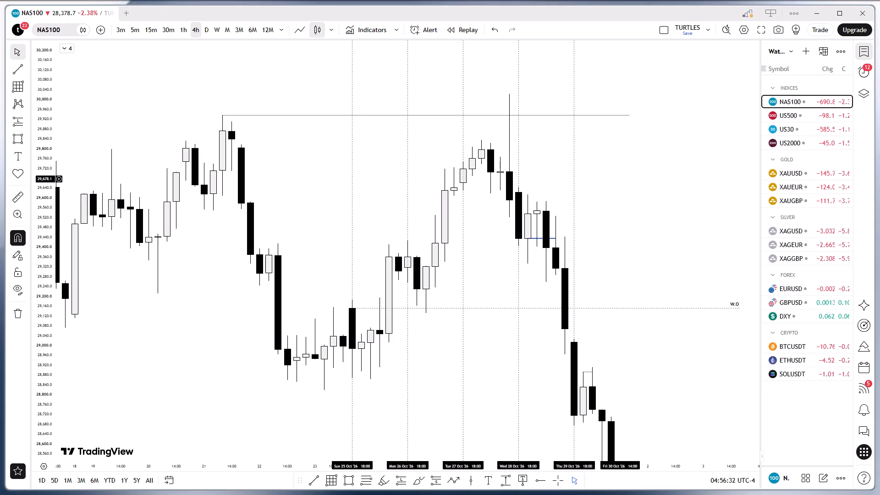
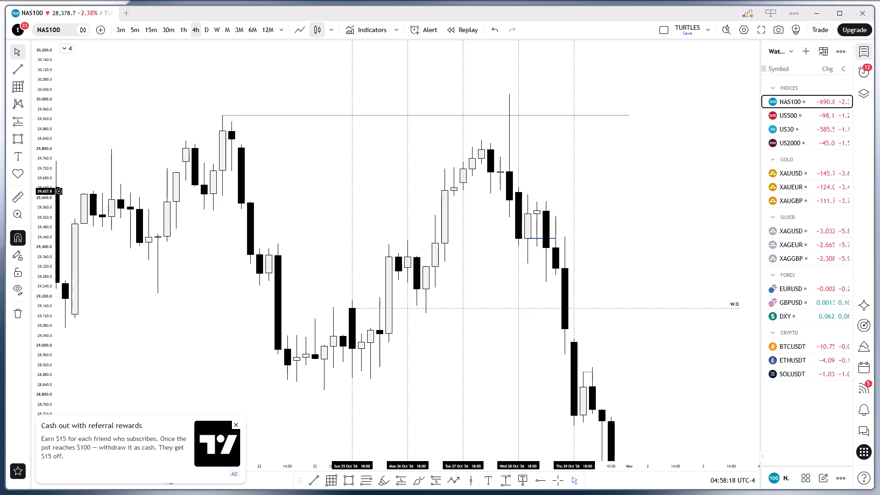
# Dismiss the referral rewards advertisement covering the NAS100 4h chart.
pyautogui.moveTo(533, 172); pyautogui.dragTo(533, 154)
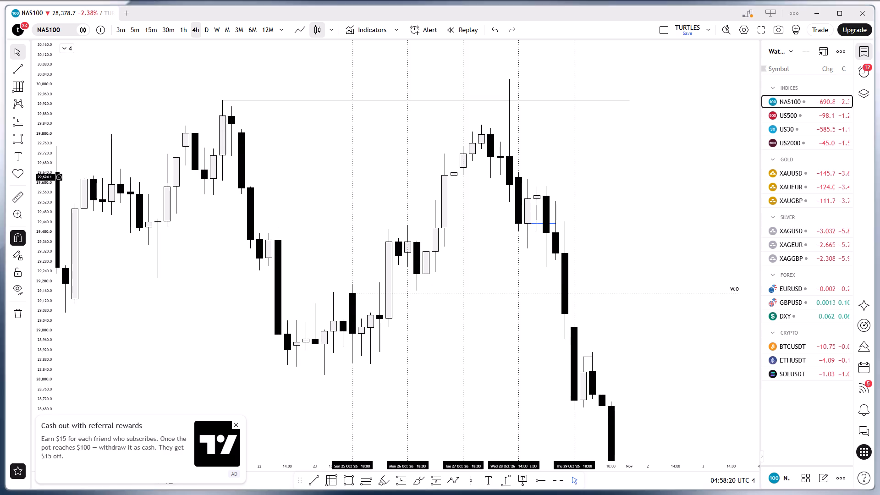
pyautogui.moveTo(538, 142); pyautogui.dragTo(538, 131)
pyautogui.moveTo(539, 145); pyautogui.dragTo(517, 151)
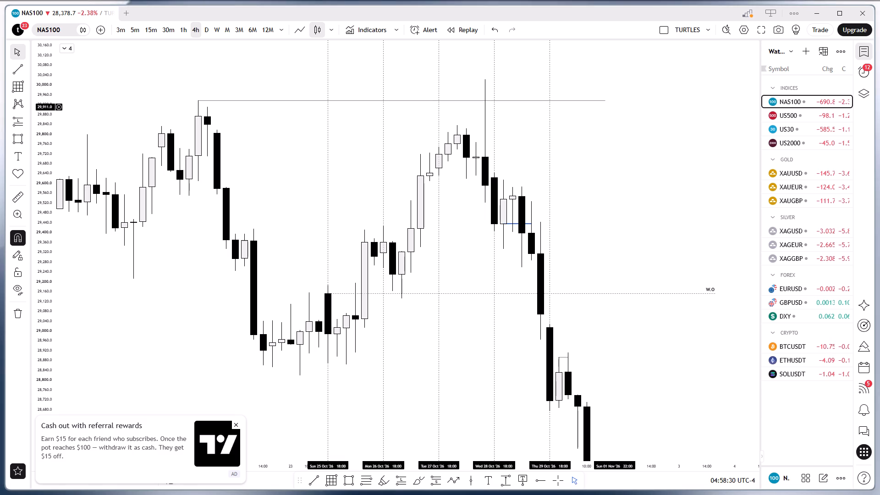
pyautogui.click(238, 427)
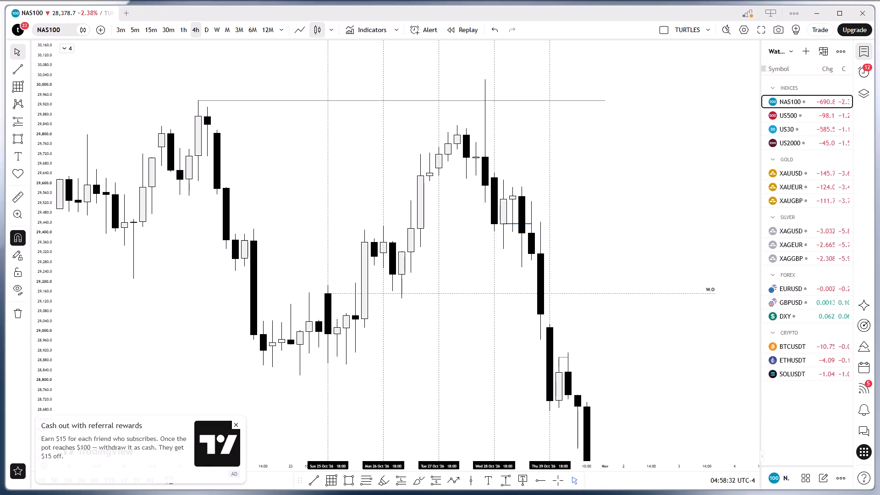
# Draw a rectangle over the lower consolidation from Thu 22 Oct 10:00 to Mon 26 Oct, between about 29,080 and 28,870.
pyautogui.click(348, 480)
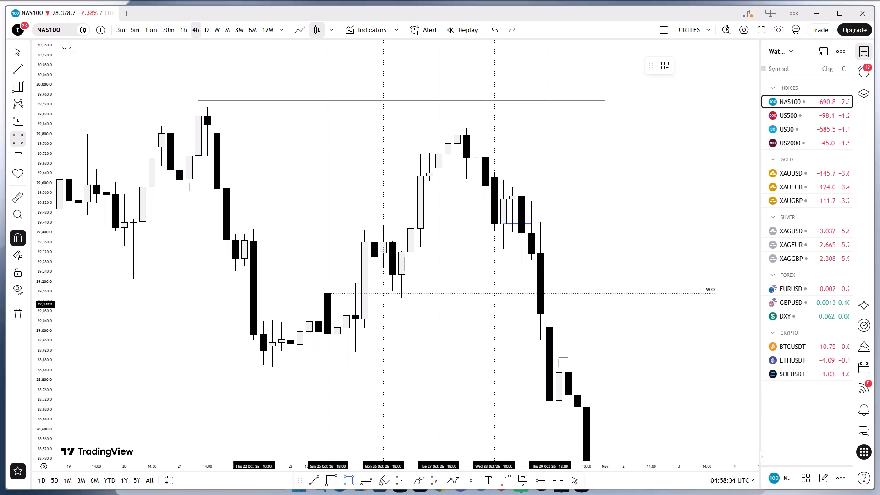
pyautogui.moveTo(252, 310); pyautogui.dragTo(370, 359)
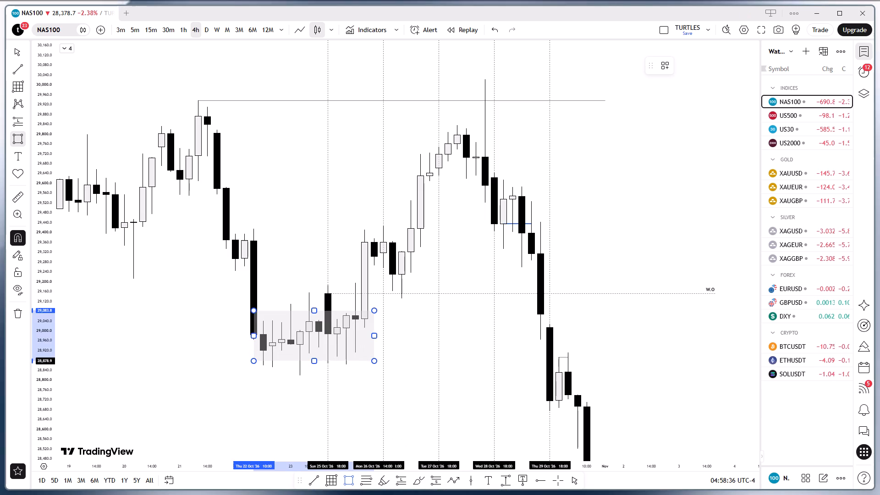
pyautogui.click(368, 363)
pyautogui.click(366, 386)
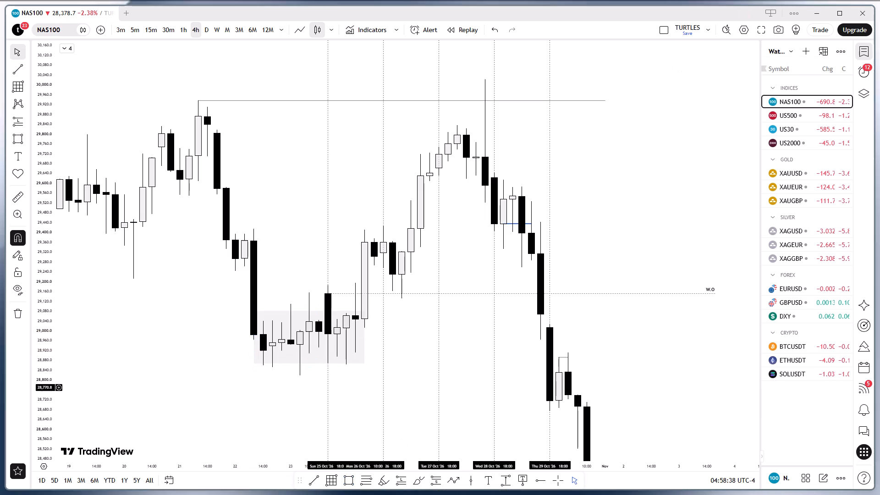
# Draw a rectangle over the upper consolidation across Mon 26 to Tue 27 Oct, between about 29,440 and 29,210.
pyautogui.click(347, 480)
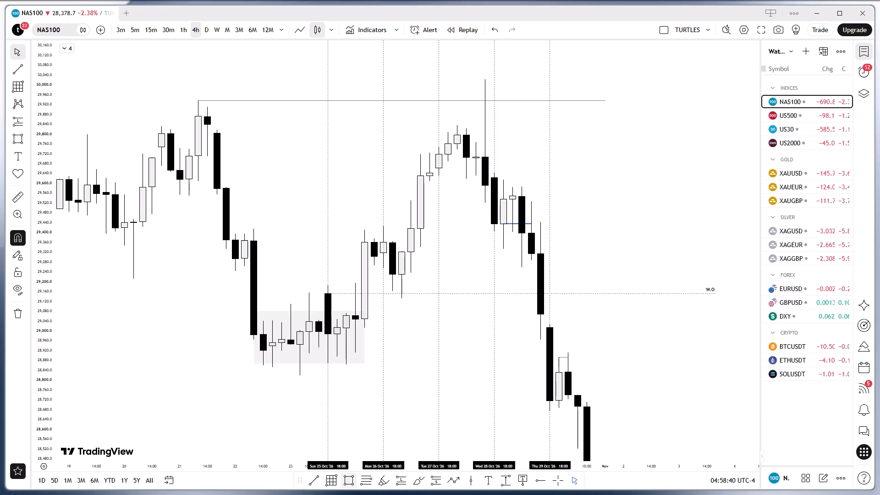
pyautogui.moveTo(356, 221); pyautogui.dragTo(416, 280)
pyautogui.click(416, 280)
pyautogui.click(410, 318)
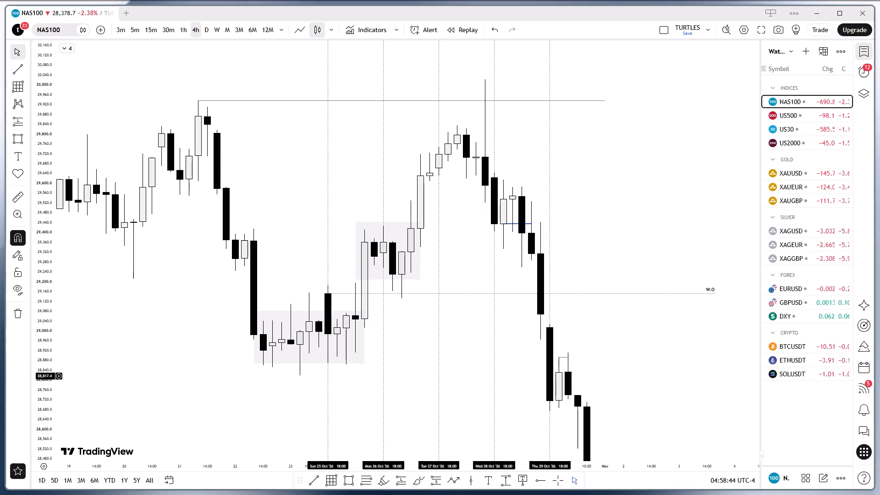
# Draw a horizontal trend line at about 29,836 from the early Wed 28 Oct swing high to Wed 28 Oct 18:00.
pyautogui.moveTo(419, 368); pyautogui.dragTo(376, 372)
pyautogui.click(314, 479)
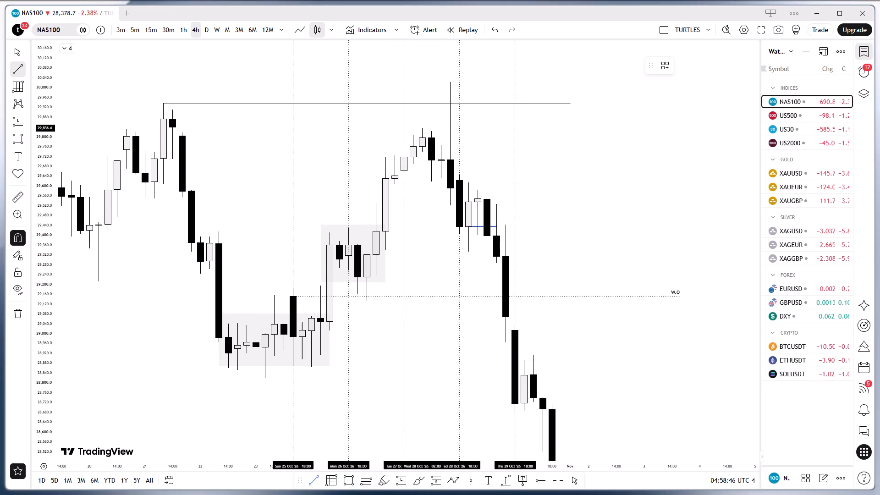
pyautogui.click(421, 126)
pyautogui.keyDown('shift'); pyautogui.click(459, 128); pyautogui.keyUp('shift')
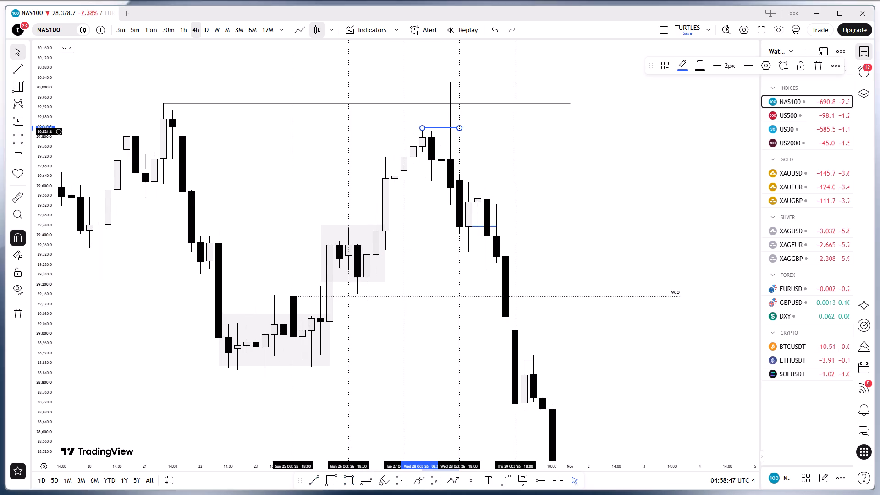
pyautogui.click(591, 181)
# Examine the decline from the 28 Oct highs to the latest candle against the weekly open and earlier consolidations.
pyautogui.moveTo(600, 209); pyautogui.dragTo(600, 159)
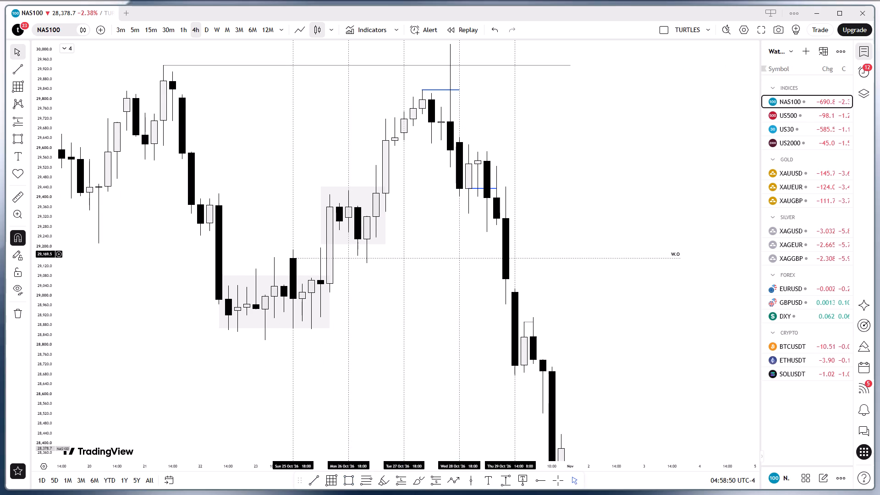
pyautogui.moveTo(656, 347); pyautogui.dragTo(653, 226)
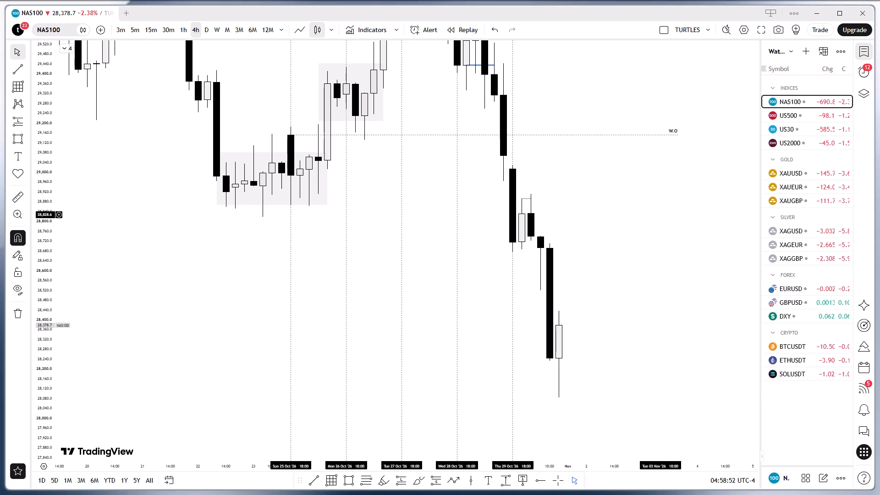
pyautogui.moveTo(653, 226); pyautogui.dragTo(617, 371)
pyautogui.moveTo(620, 361); pyautogui.dragTo(558, 278)
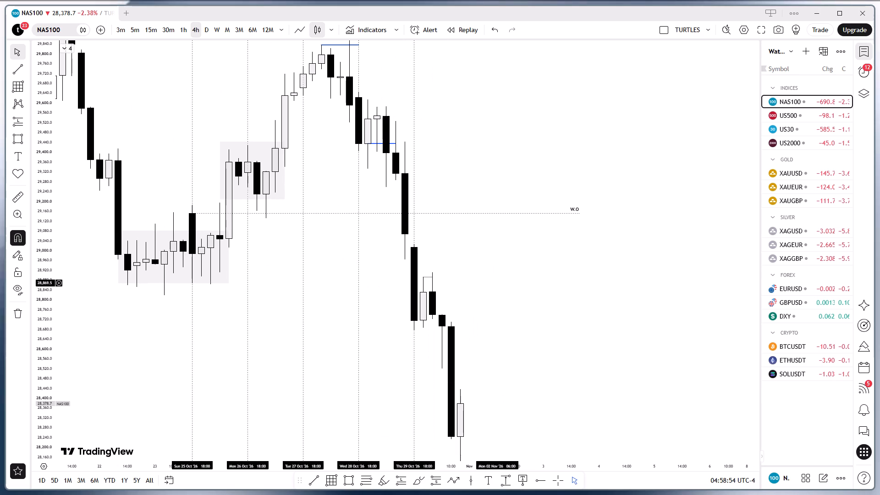
pyautogui.moveTo(632, 352); pyautogui.dragTo(591, 135)
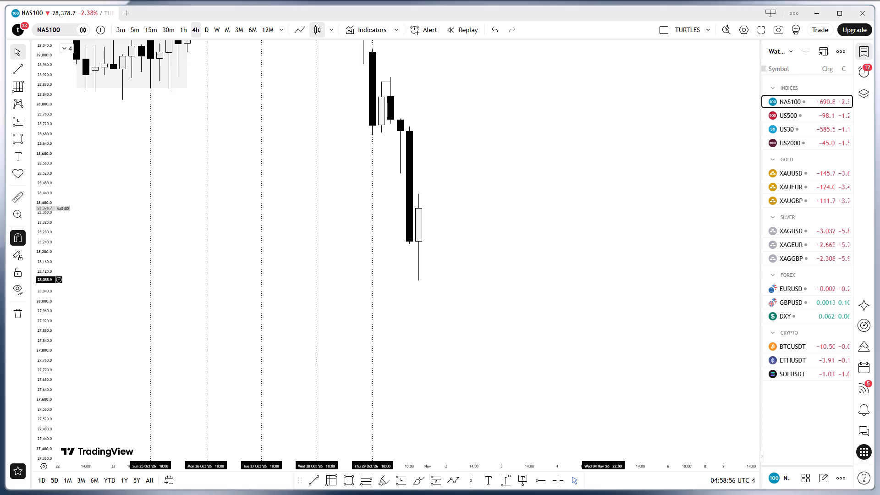
pyautogui.moveTo(603, 280); pyautogui.dragTo(598, 447)
pyautogui.moveTo(583, 308); pyautogui.dragTo(603, 370)
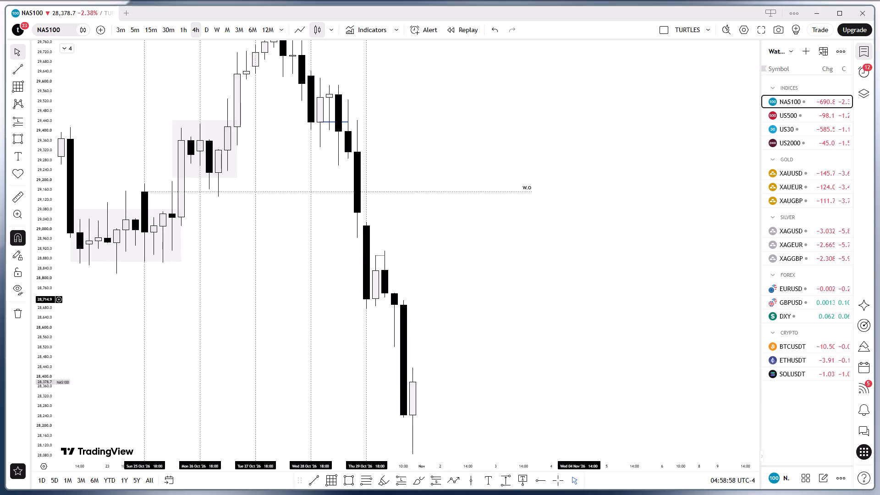
pyautogui.moveTo(593, 370); pyautogui.dragTo(630, 330)
pyautogui.moveTo(586, 360); pyautogui.dragTo(708, 350)
pyautogui.moveTo(676, 321); pyautogui.dragTo(676, 386)
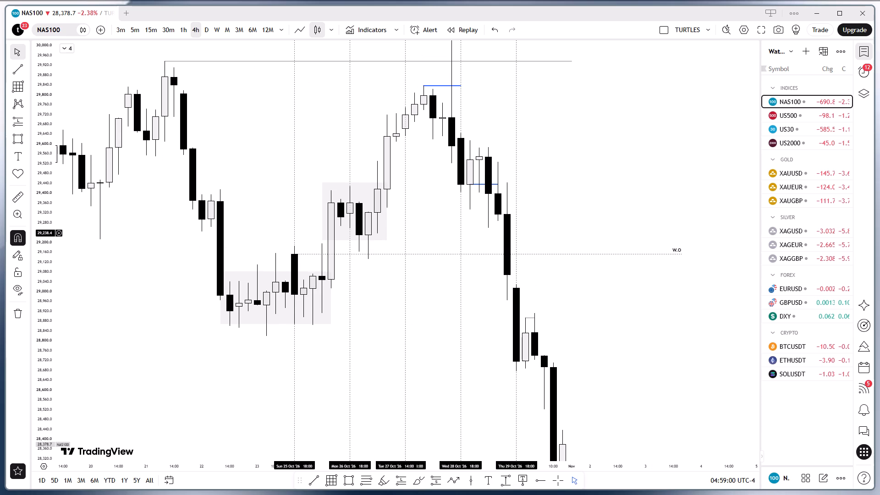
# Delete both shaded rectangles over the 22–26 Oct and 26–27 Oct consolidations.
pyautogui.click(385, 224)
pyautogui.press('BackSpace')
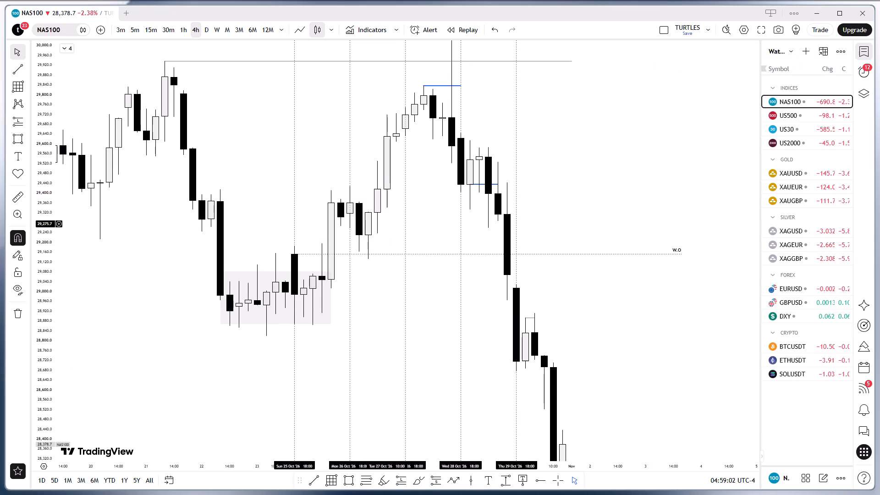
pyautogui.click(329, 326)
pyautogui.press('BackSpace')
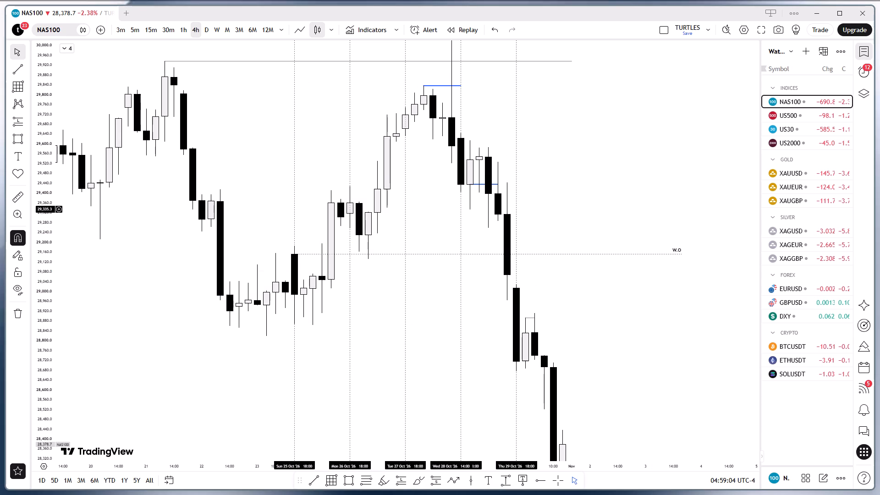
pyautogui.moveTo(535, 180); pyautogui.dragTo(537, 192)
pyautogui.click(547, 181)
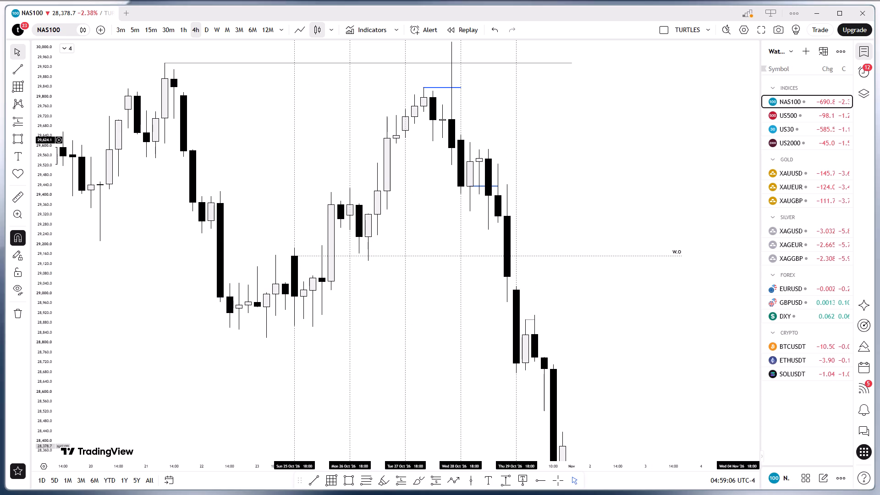
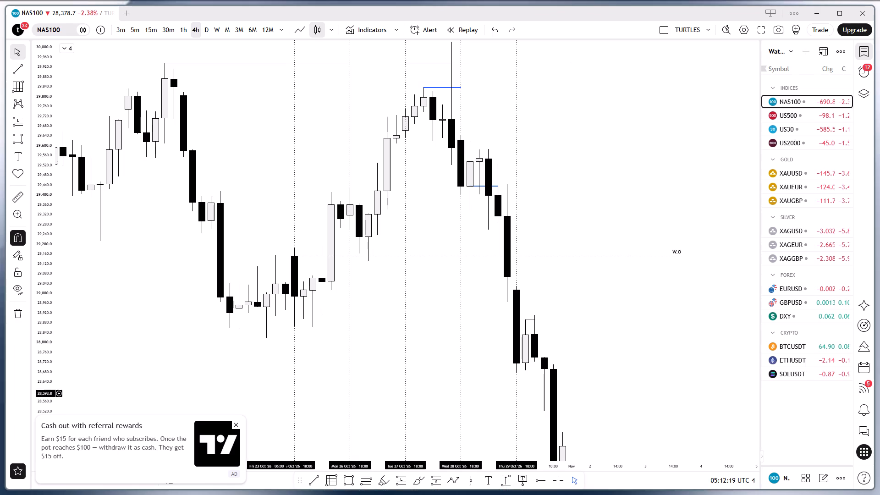
# Dismiss the referral rewards advert covering the lower part of the chart.
pyautogui.click(236, 423)
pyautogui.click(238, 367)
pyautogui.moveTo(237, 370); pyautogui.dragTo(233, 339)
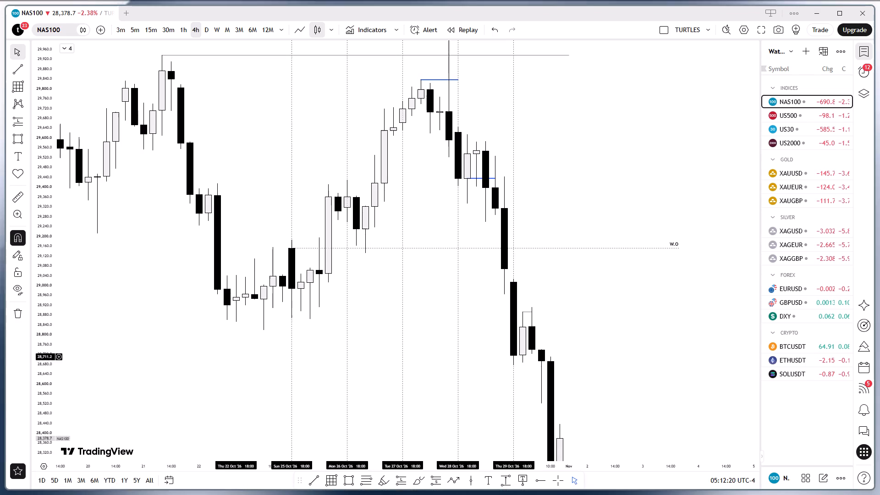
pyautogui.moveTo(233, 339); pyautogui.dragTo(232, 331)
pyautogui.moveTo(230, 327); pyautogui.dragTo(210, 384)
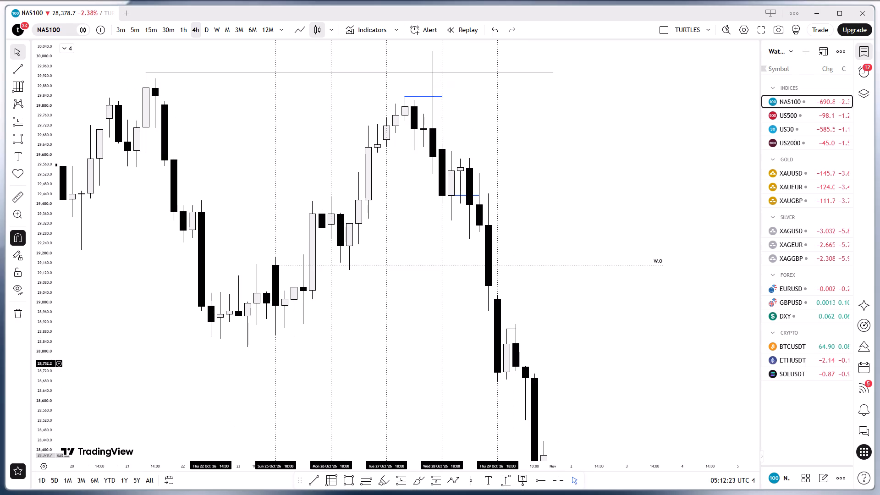